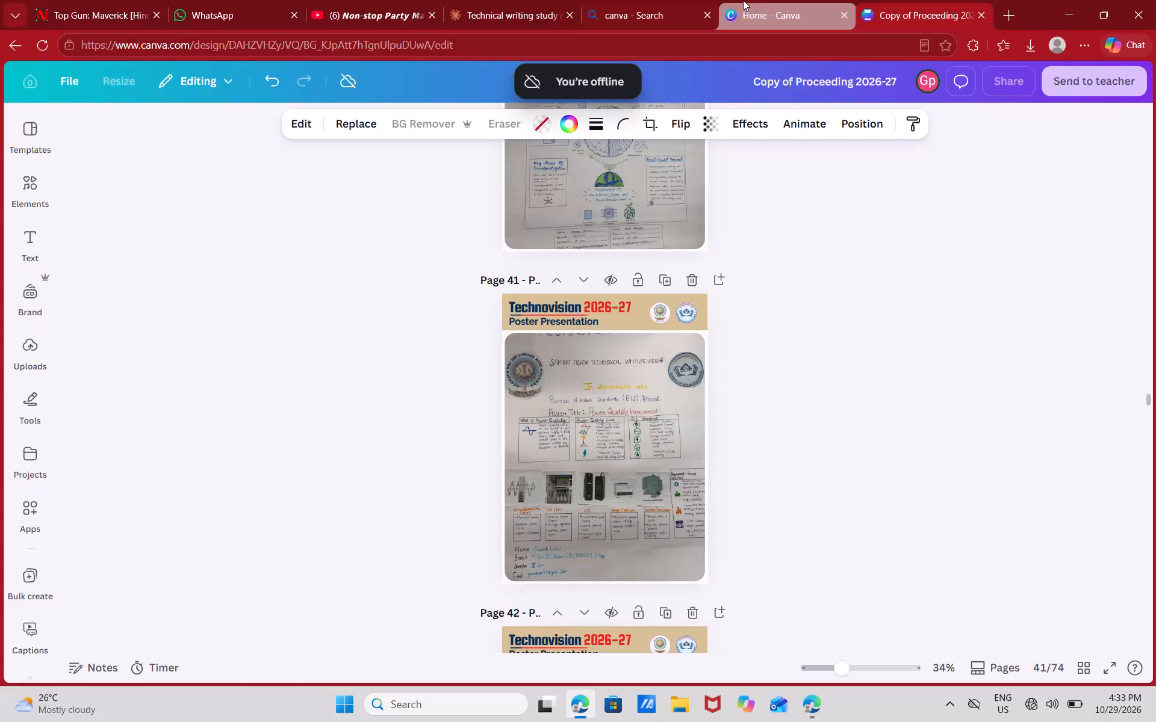
Switch to the already open Canva home page with the recent designs.
click(766, 0)
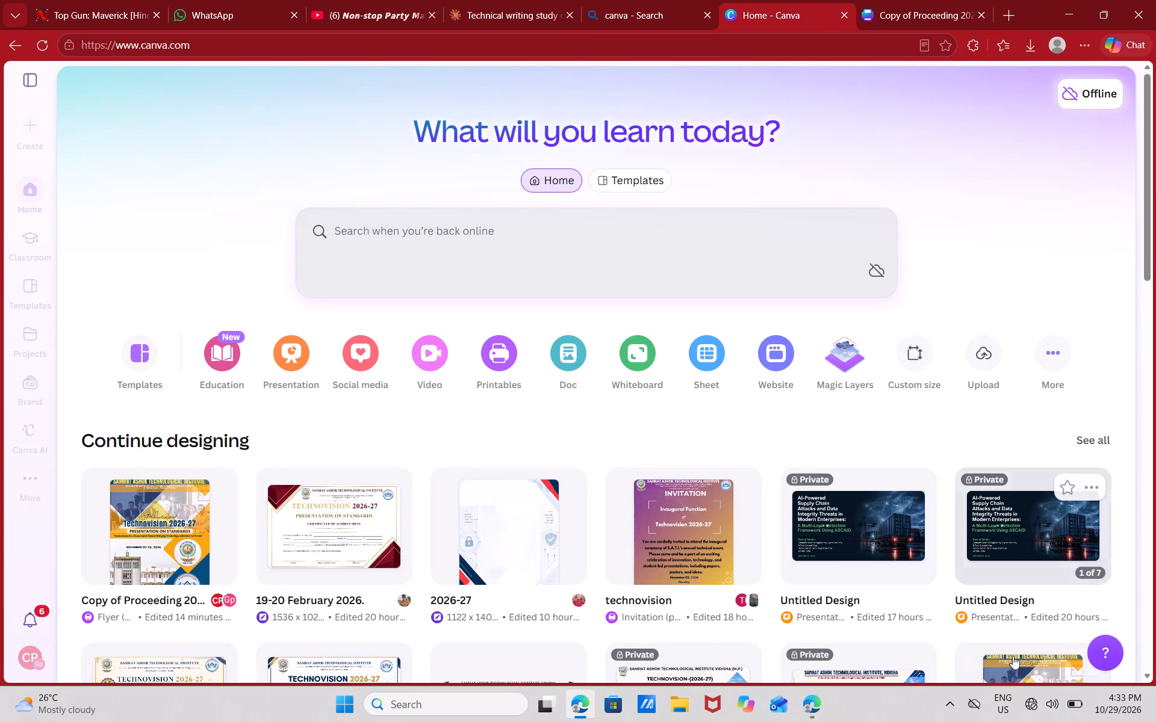
Restart the computer's Wi-Fi and connect to the secured personal hotspot among the available networks.
click(1029, 703)
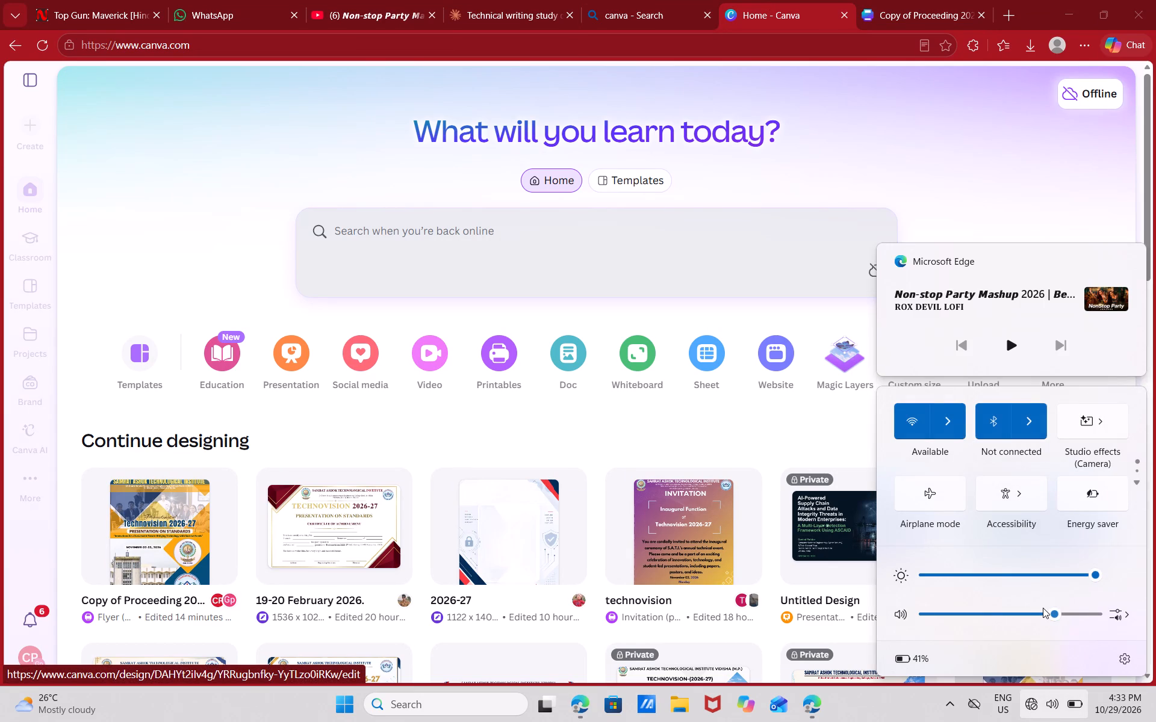
click(961, 412)
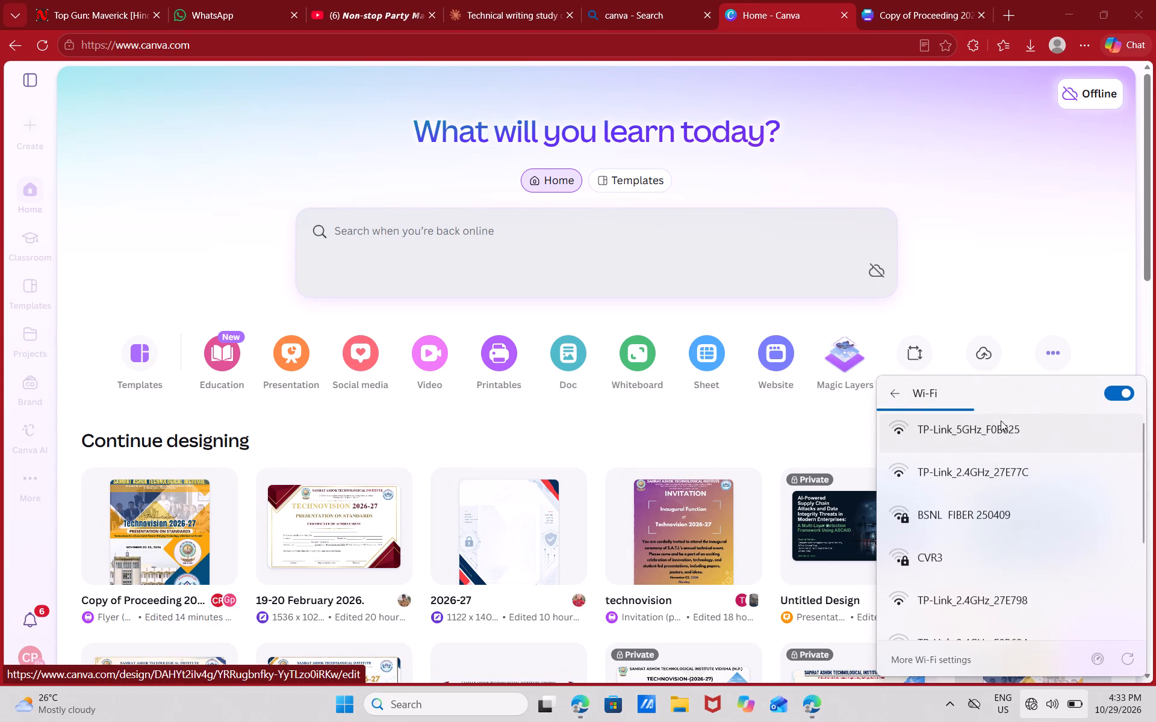
click(1122, 392)
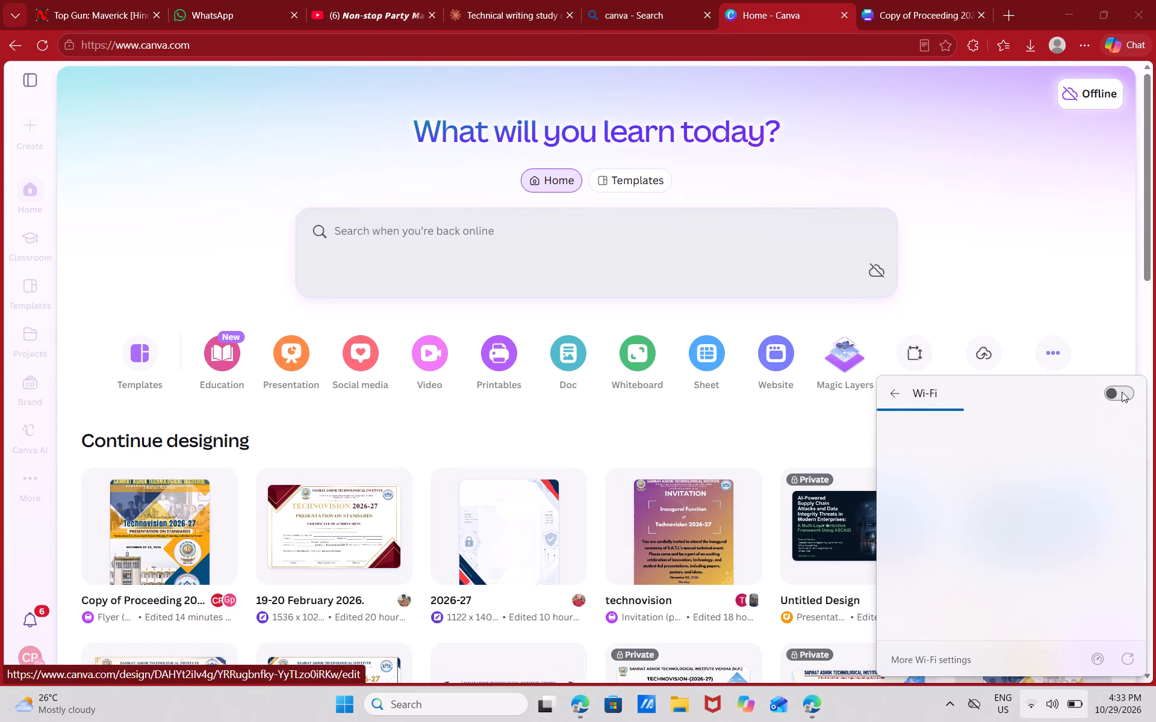
click(1122, 392)
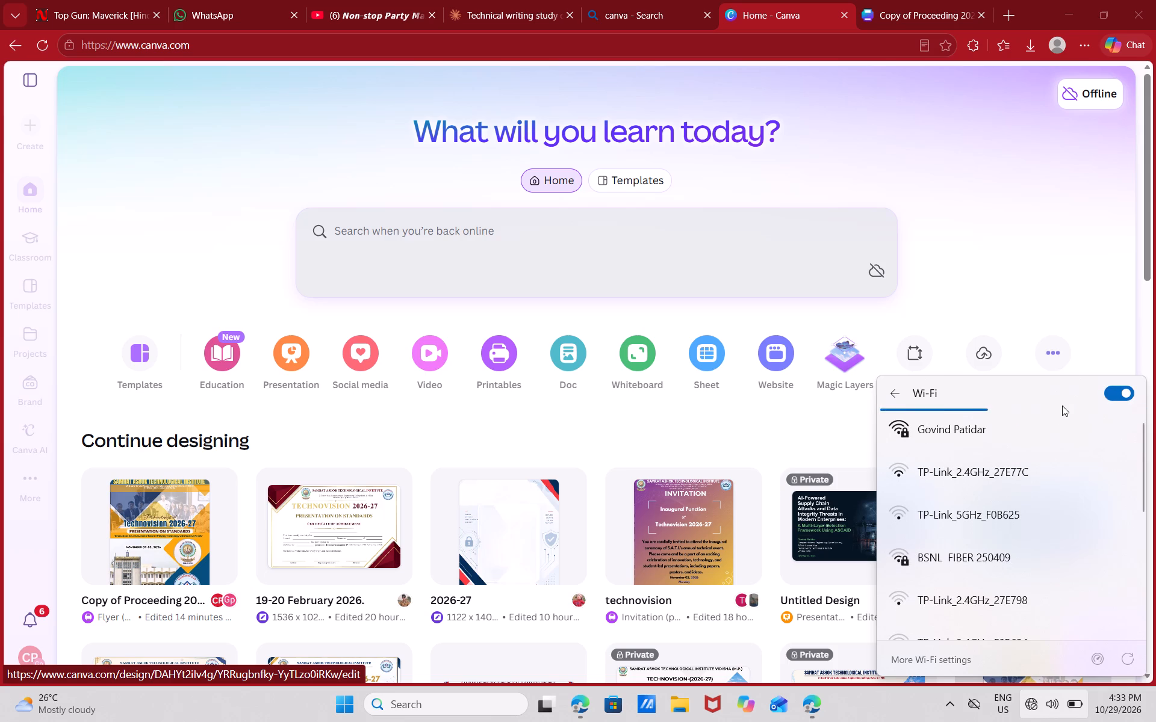
click(1037, 424)
click(1066, 506)
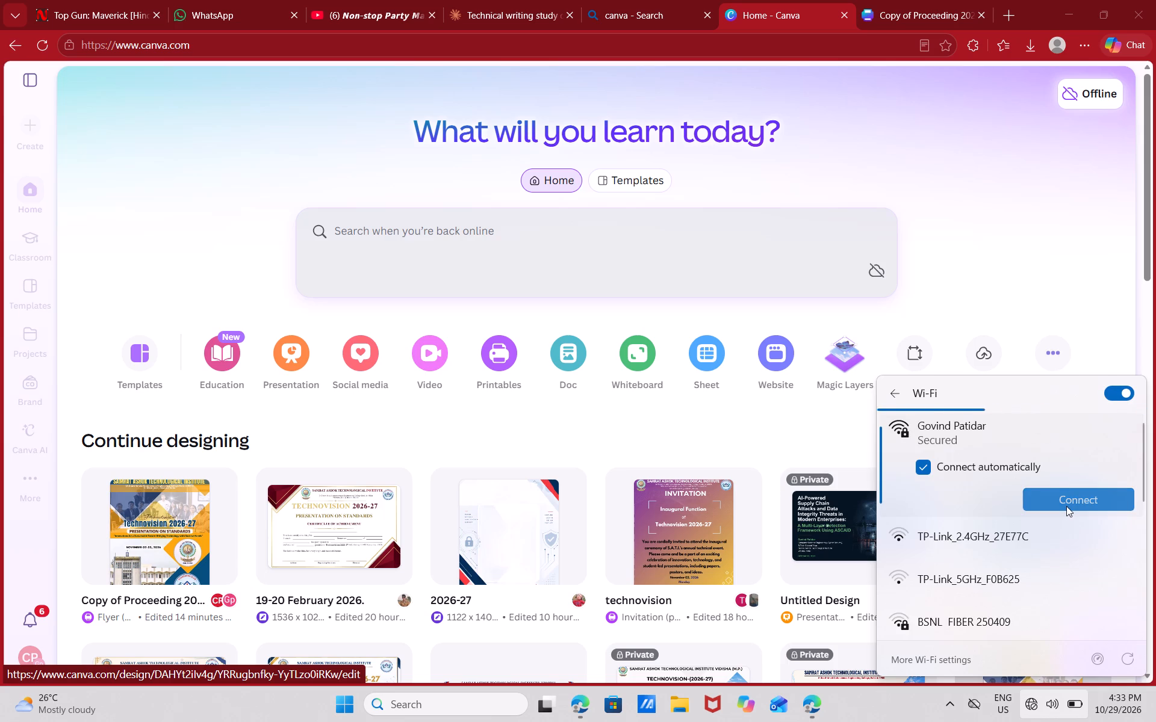
click(1061, 246)
Open the "19-20 February 2026." Technovision 2026-27 certificate design from the recent designs.
double_click(320, 543)
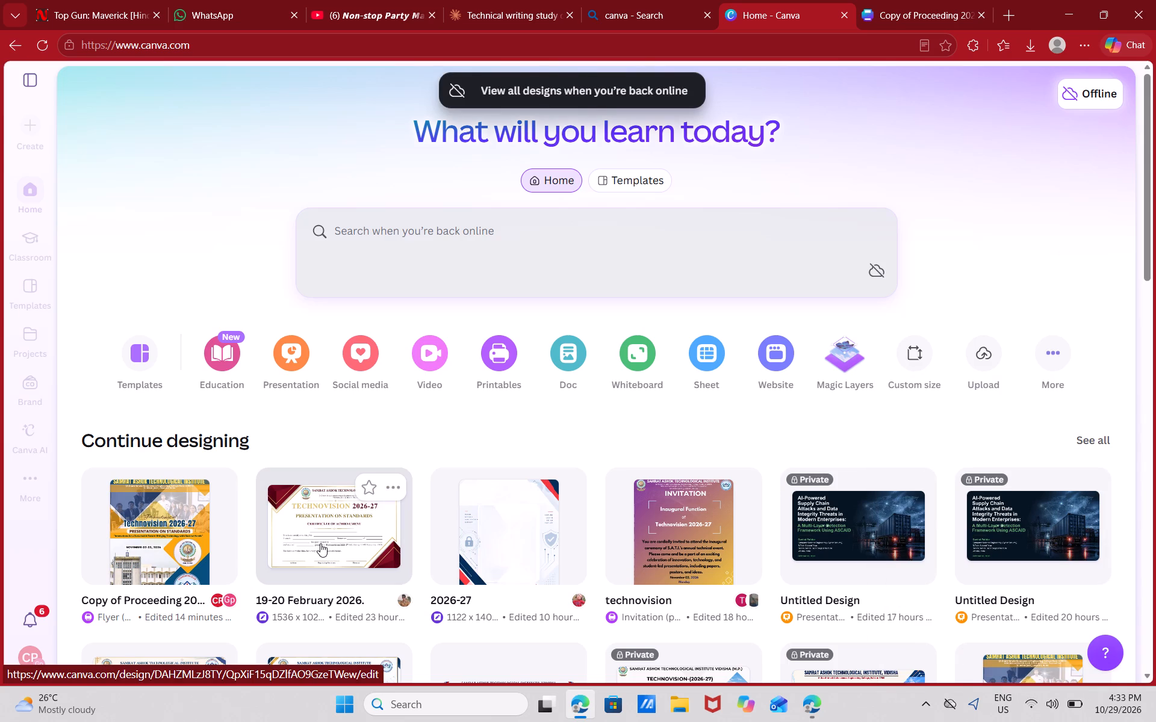
click(320, 543)
click(350, 520)
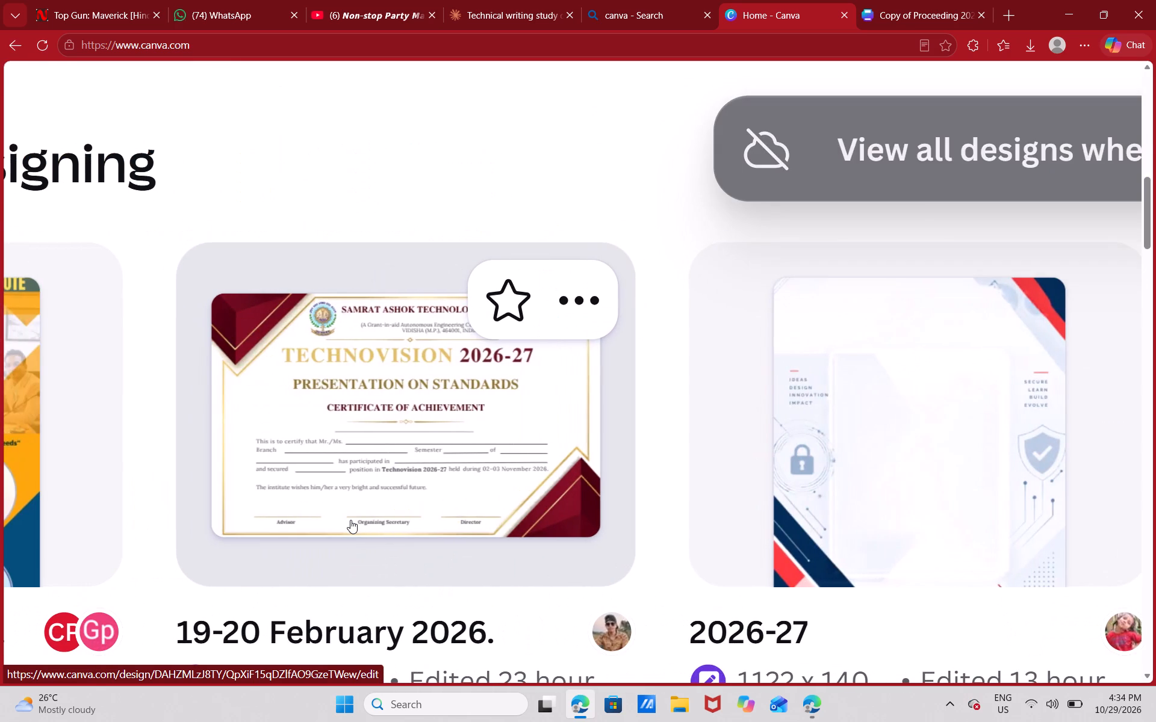
Open the "19-20 February 2026." certificate design for editing.
click(334, 500)
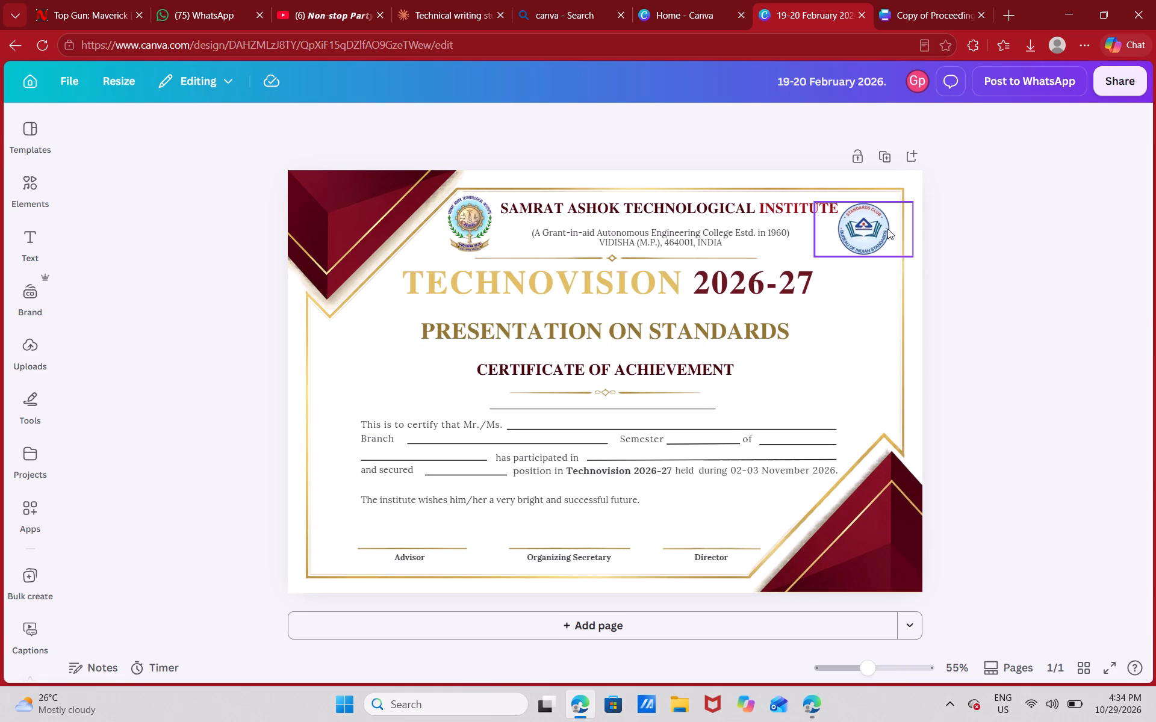
Nudge the Standards Club logo slightly down and to the right in the certificate header.
click(871, 224)
key(Down)
key(Right)
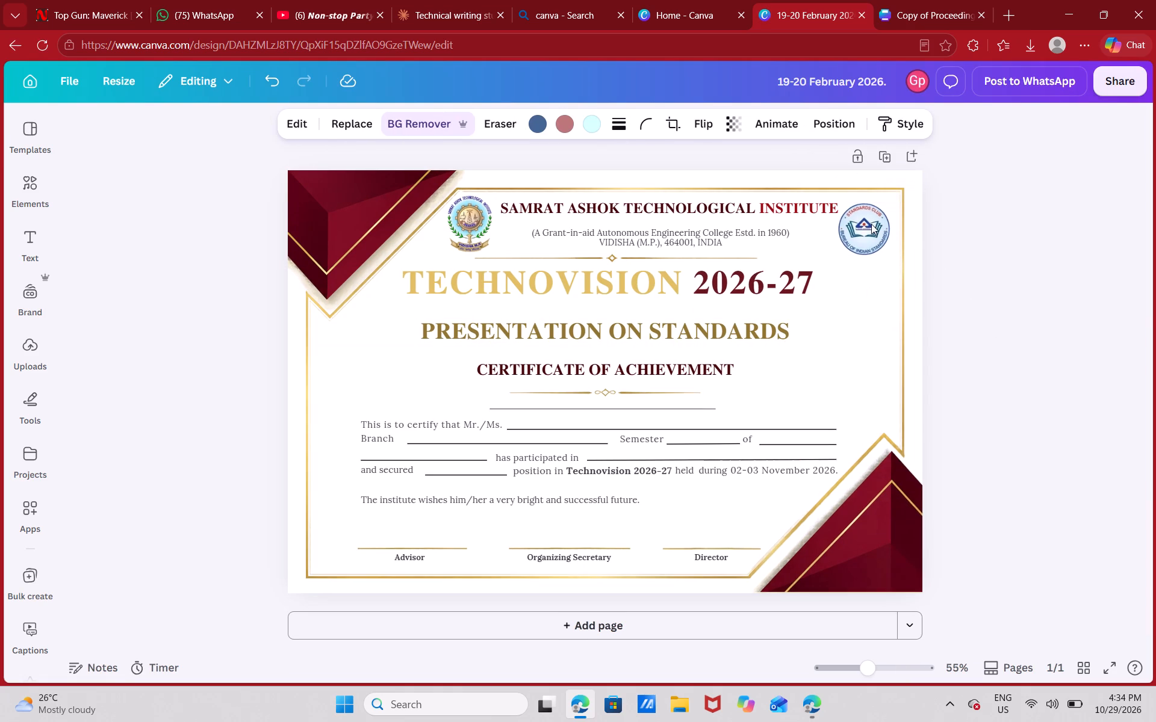
key(Down)
key(Down)
key(Down)
key(Right)
key(Right)
key(Right)
key(Down)
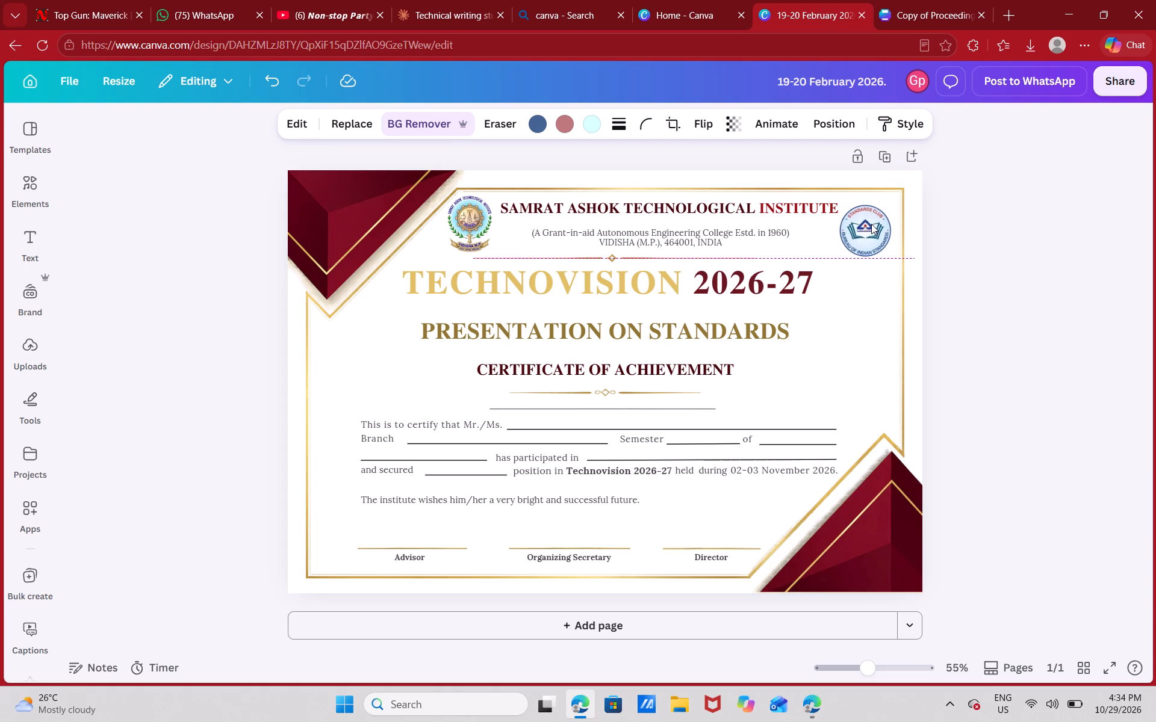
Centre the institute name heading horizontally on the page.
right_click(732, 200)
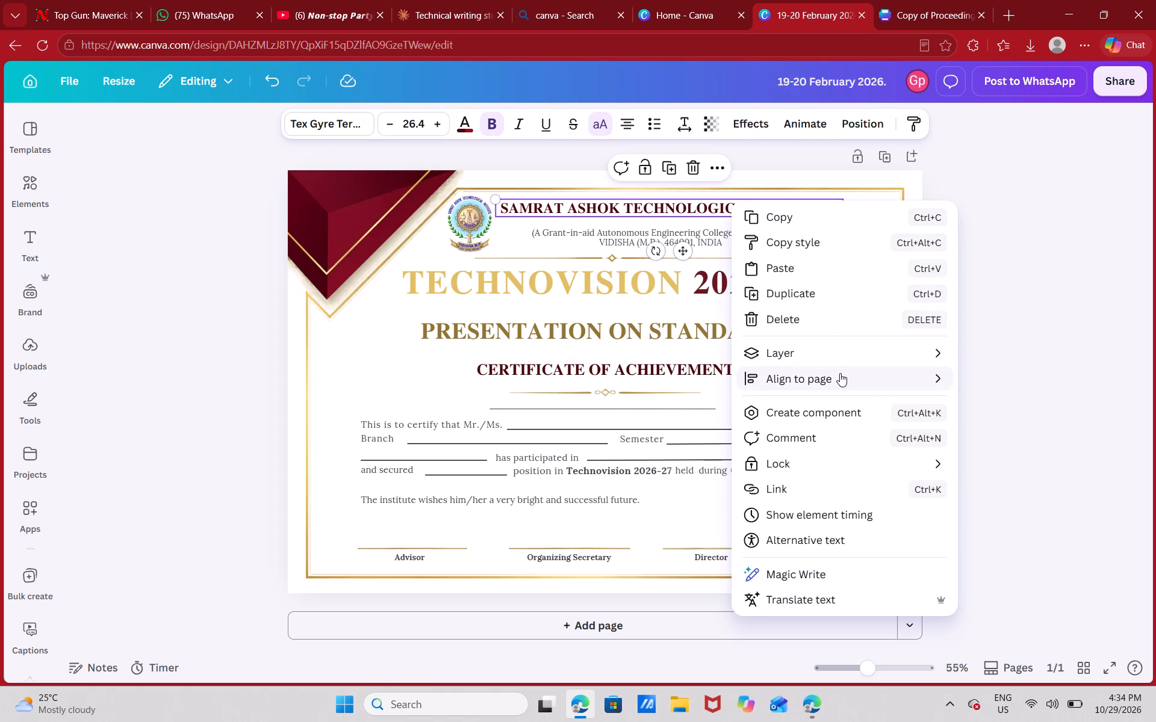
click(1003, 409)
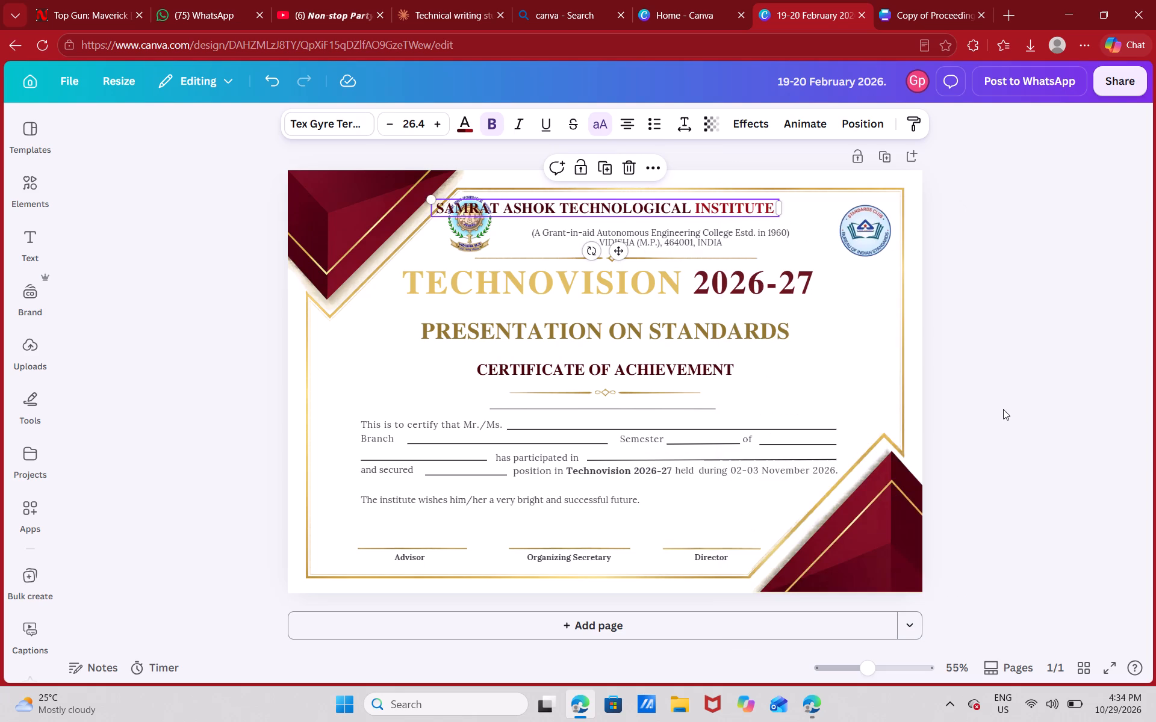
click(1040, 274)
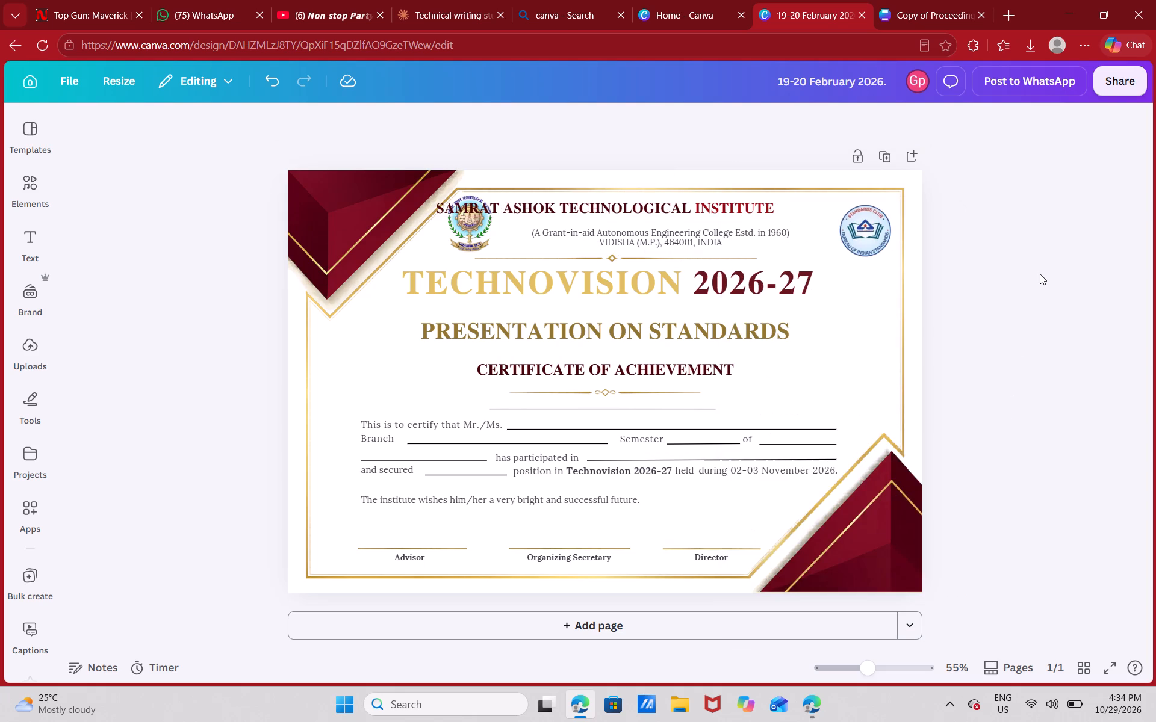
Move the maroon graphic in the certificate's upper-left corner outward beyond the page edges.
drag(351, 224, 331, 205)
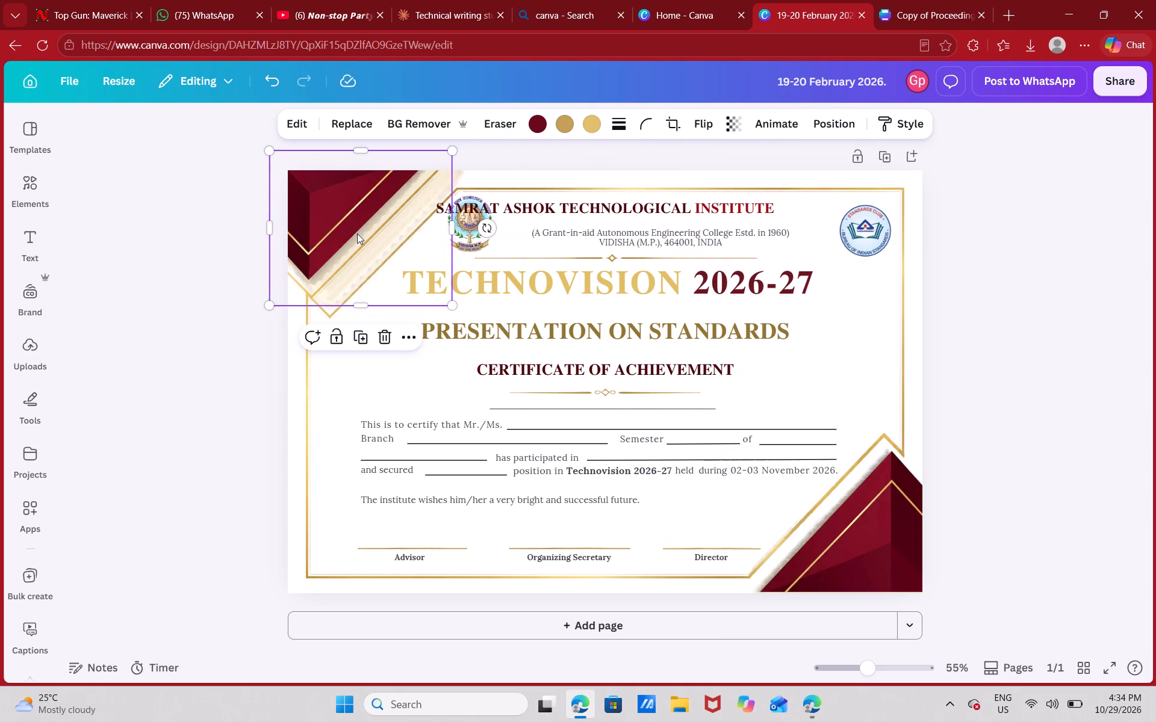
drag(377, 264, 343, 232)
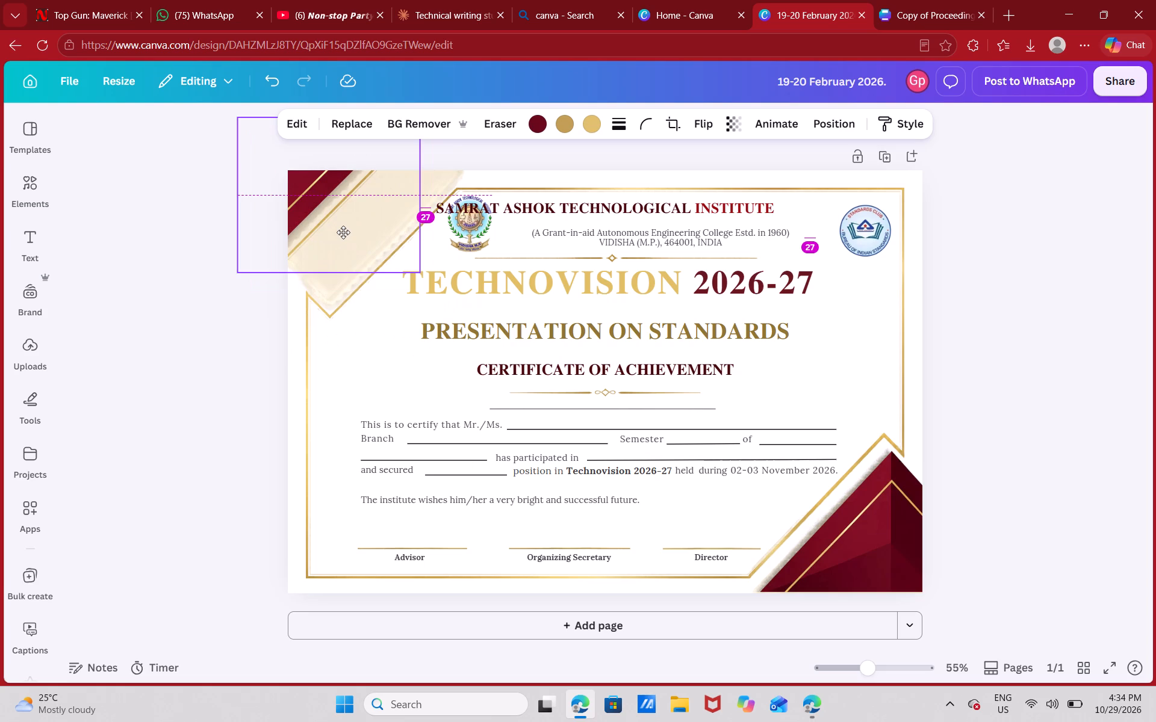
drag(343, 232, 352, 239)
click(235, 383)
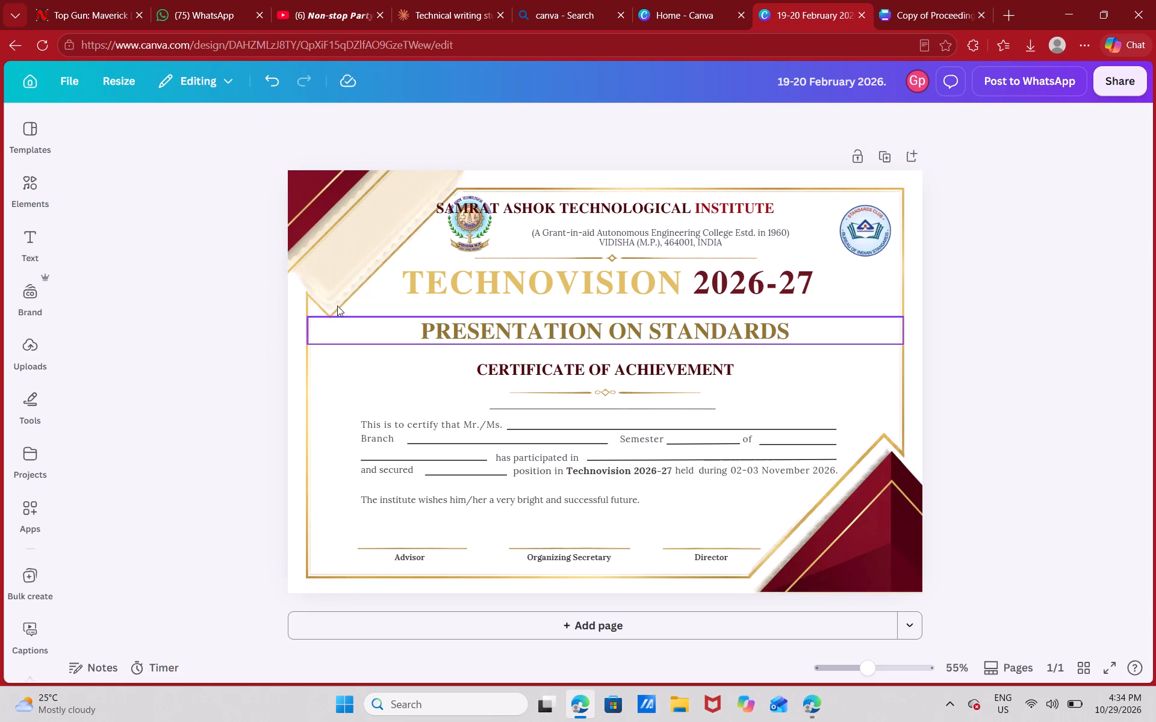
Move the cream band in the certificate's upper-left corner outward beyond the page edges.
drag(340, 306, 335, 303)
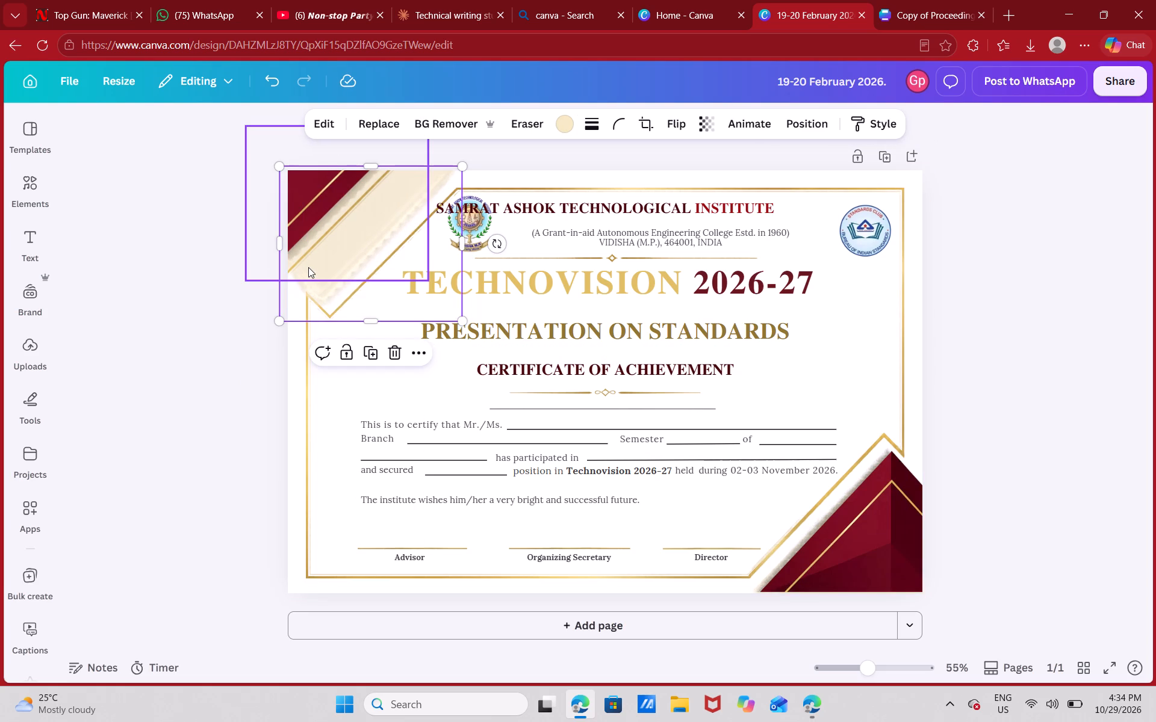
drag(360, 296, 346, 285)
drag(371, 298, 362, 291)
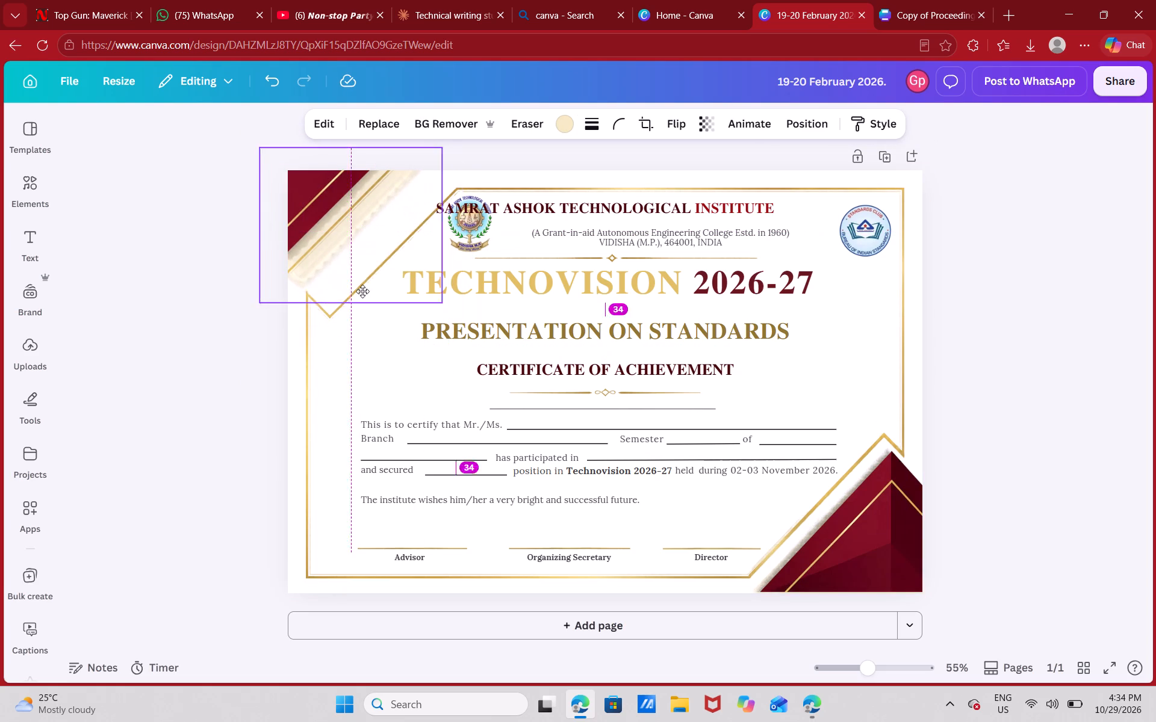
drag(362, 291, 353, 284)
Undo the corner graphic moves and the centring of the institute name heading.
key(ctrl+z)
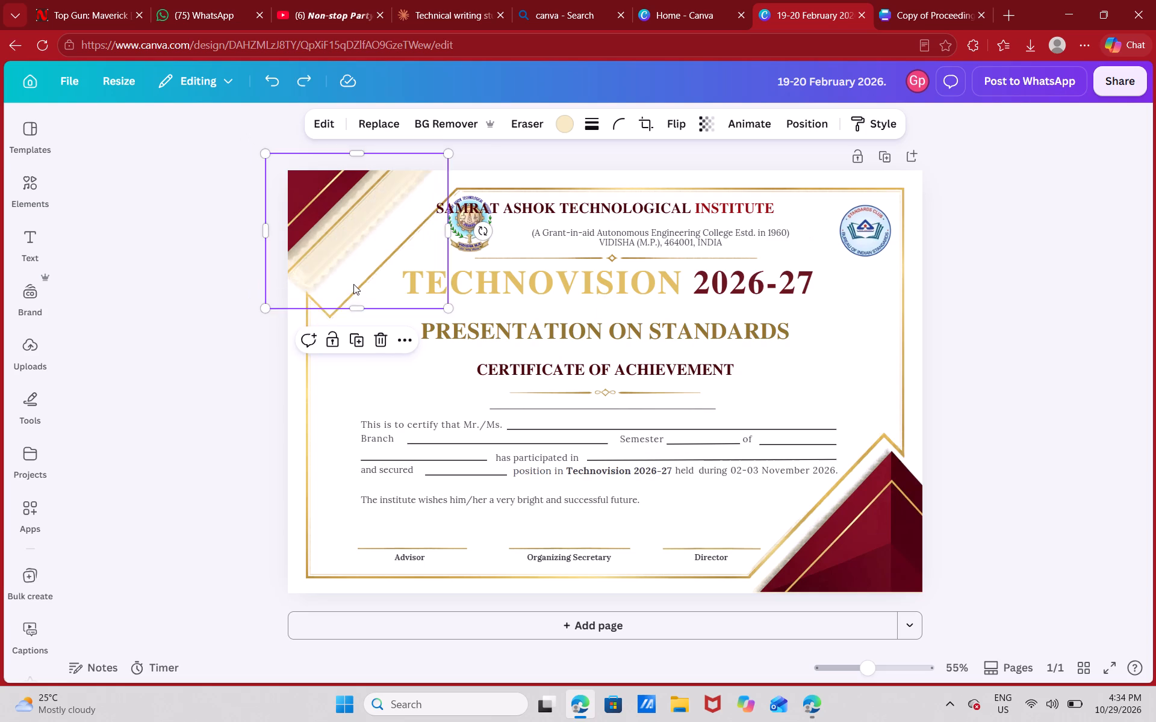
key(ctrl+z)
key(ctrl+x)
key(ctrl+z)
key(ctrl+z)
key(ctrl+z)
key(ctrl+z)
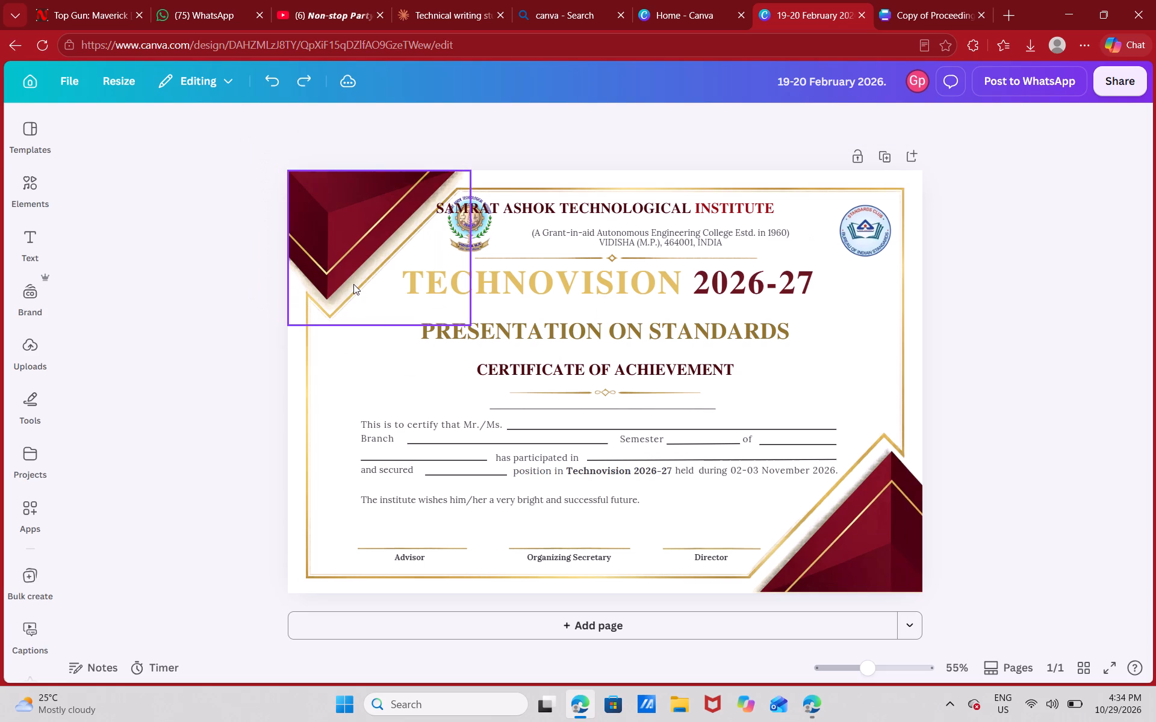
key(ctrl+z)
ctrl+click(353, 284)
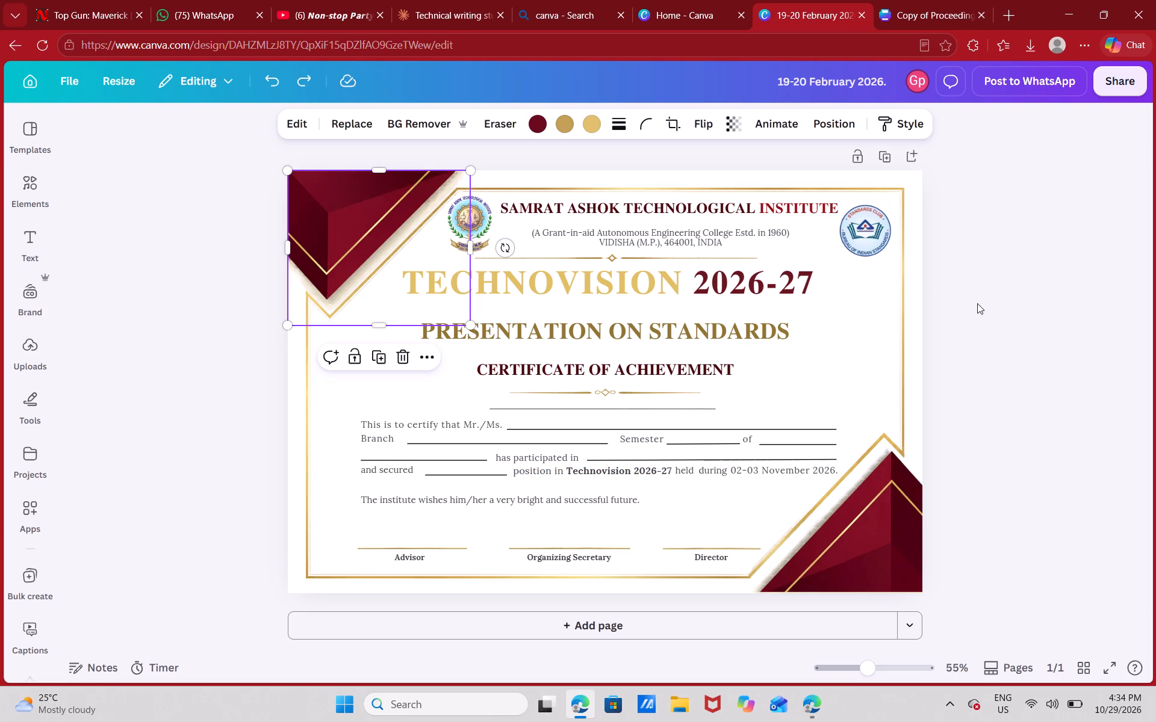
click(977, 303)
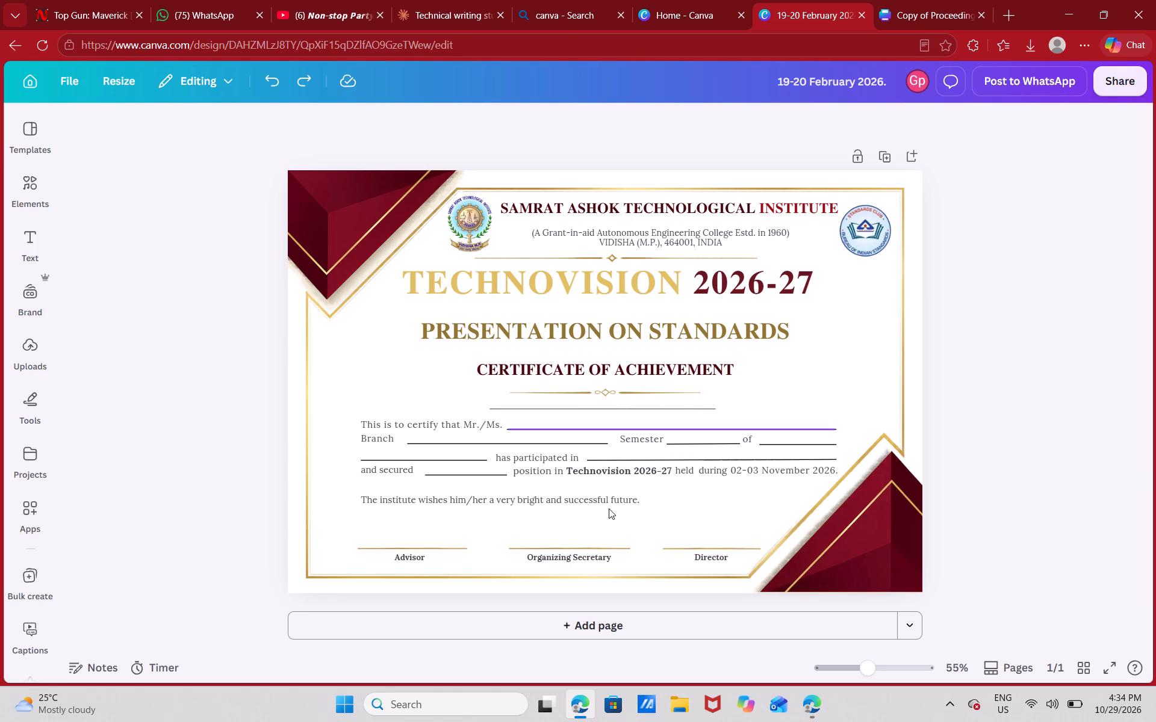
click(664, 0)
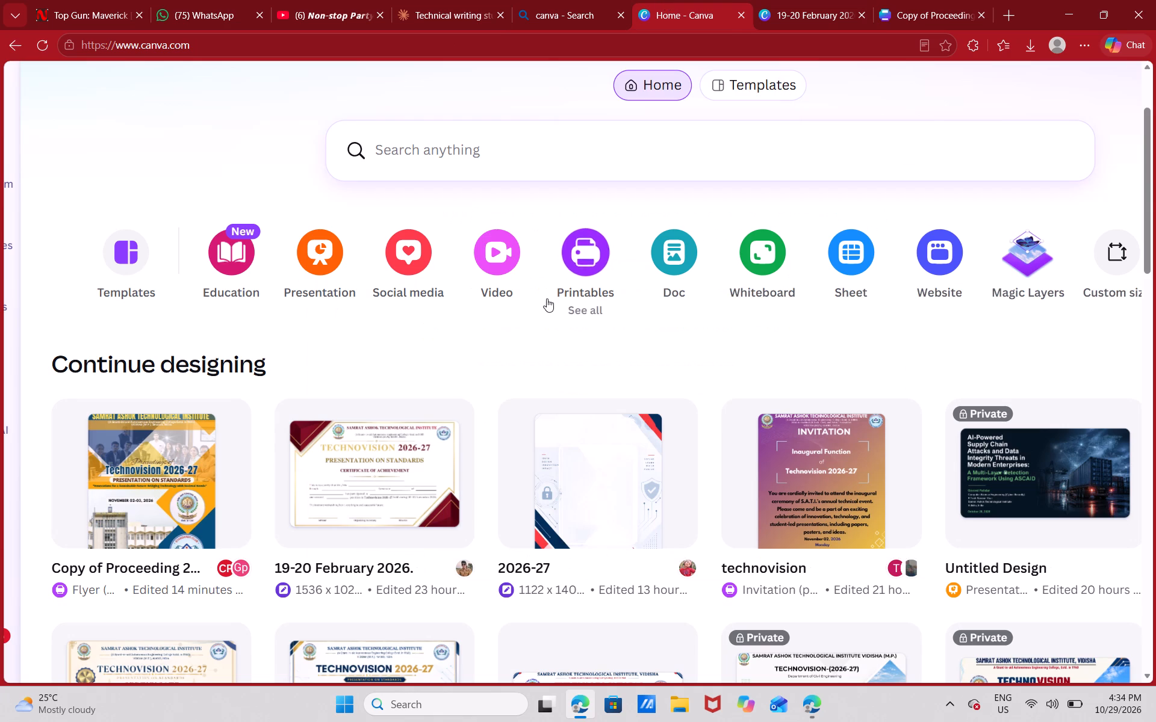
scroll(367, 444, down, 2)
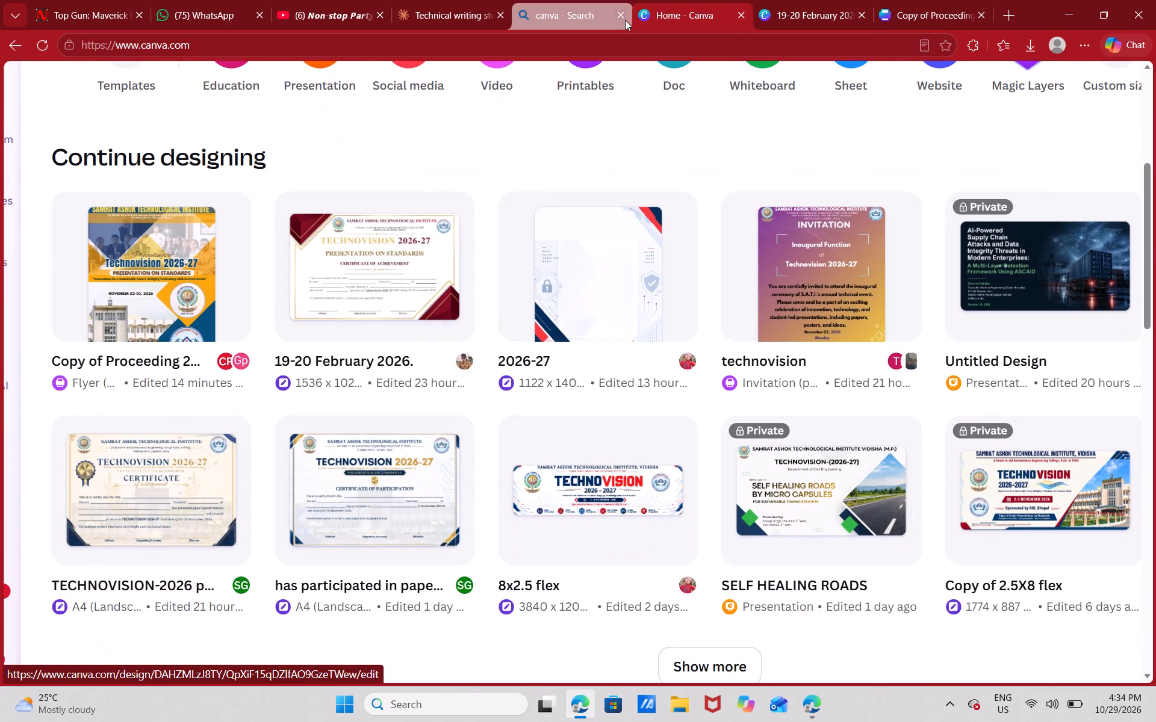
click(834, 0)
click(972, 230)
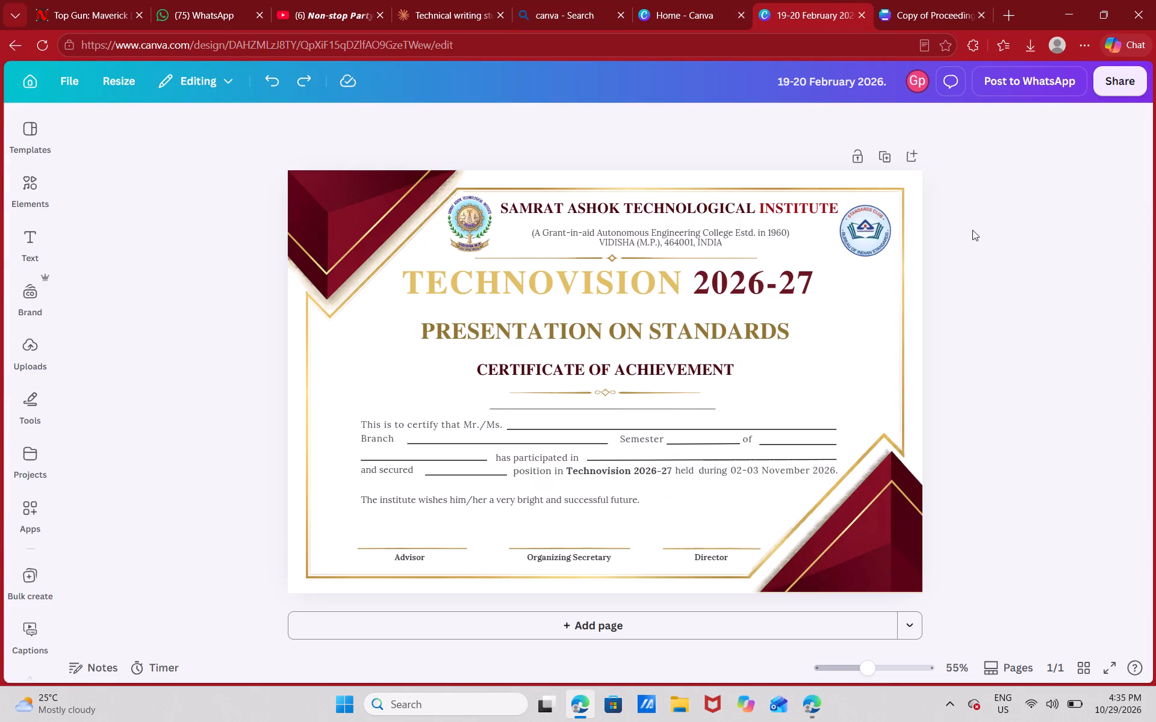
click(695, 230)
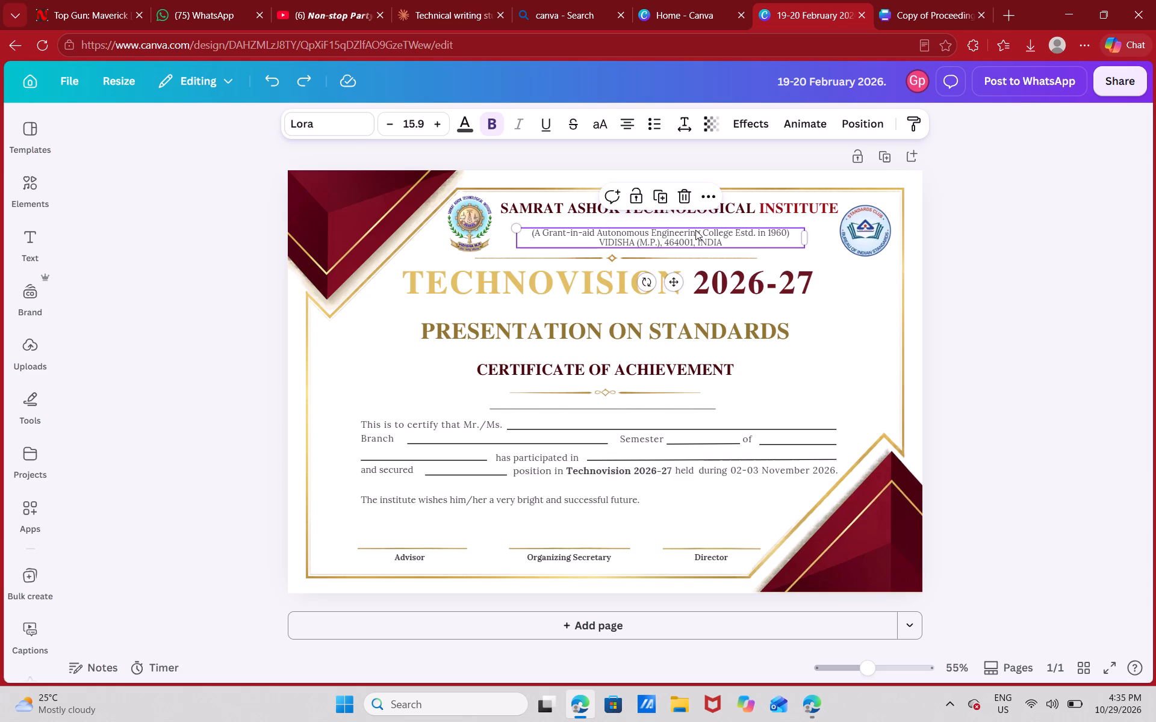
Shift the maroon graphic and cream band in the certificate's upper-left corner outward so they cover less of the page.
click(342, 264)
drag(342, 264, 337, 249)
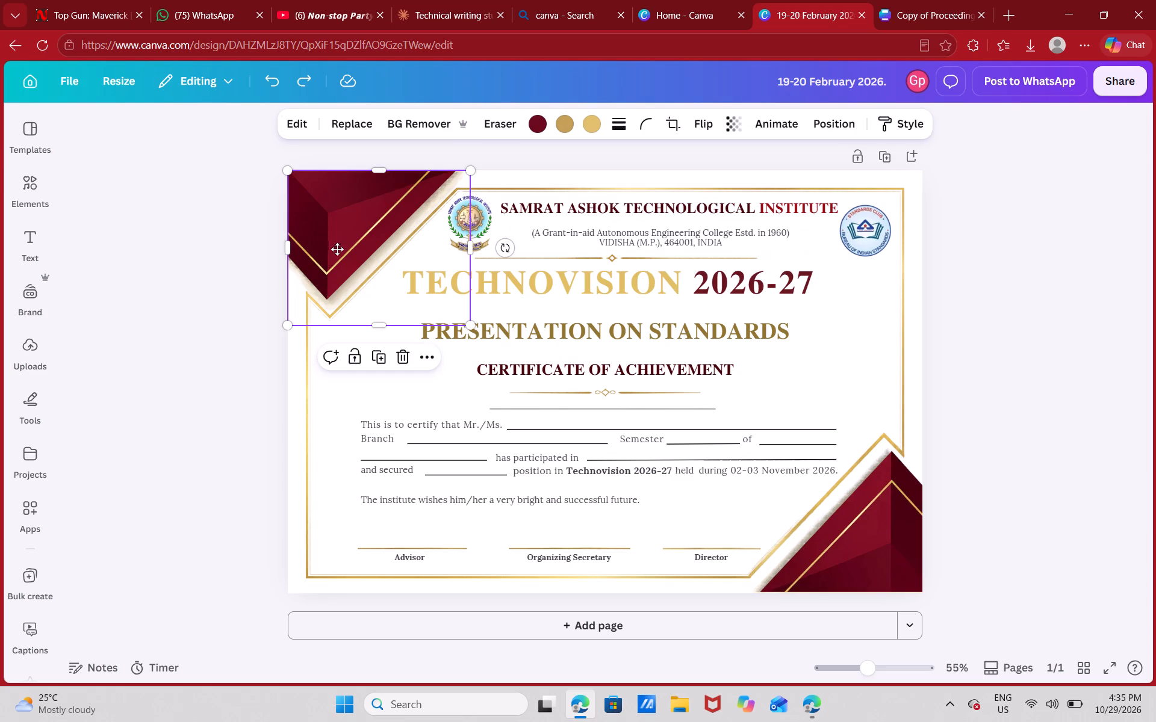
drag(337, 249, 321, 197)
drag(330, 313, 298, 265)
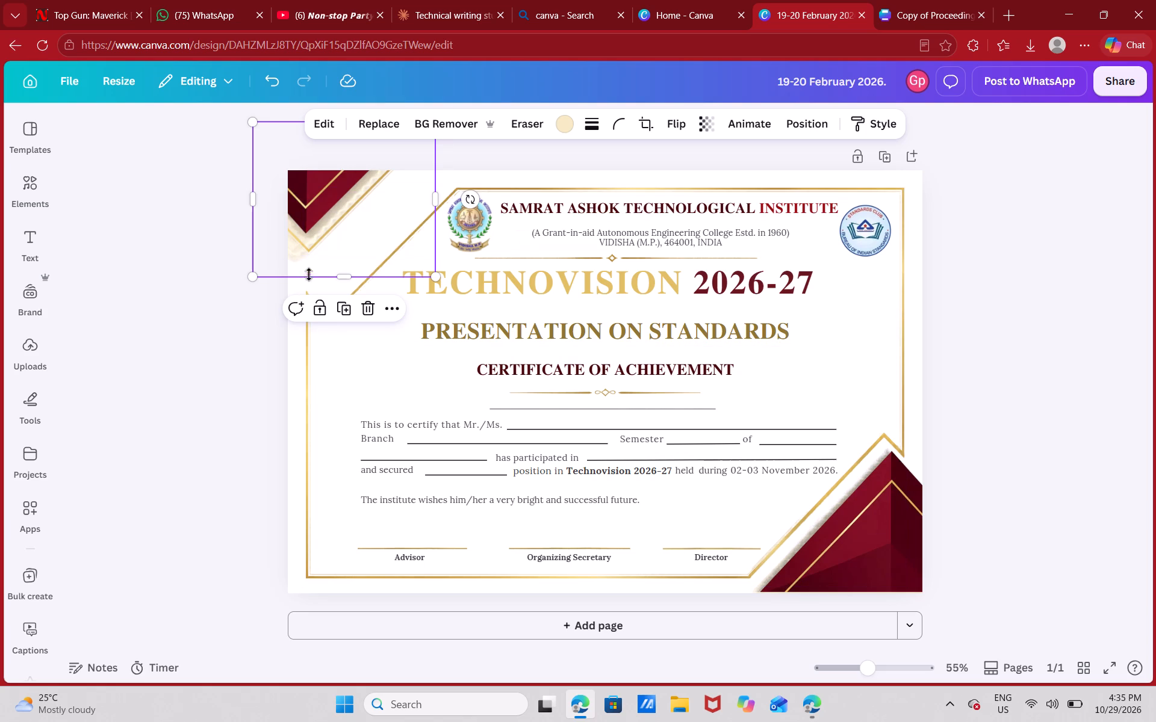
Delete the gold border frame around the certificate.
click(329, 357)
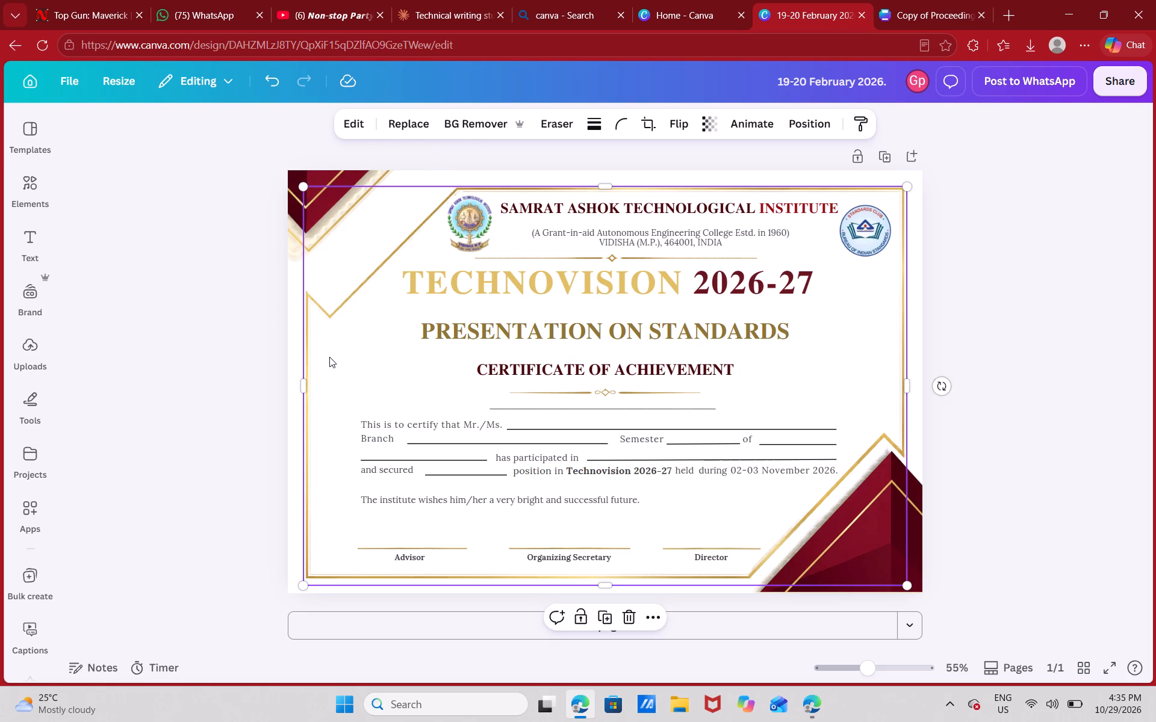
key(BackSpace)
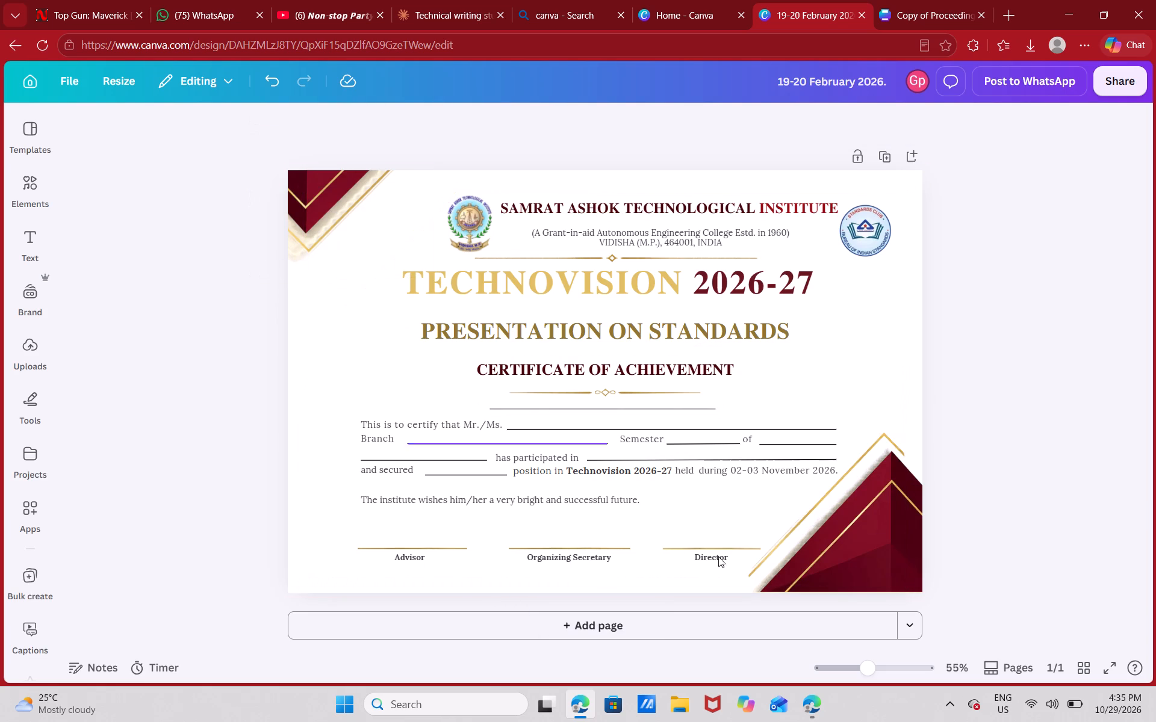
Shift the maroon graphic in the certificate's lower-right corner outward beyond the page edges.
drag(837, 567, 848, 590)
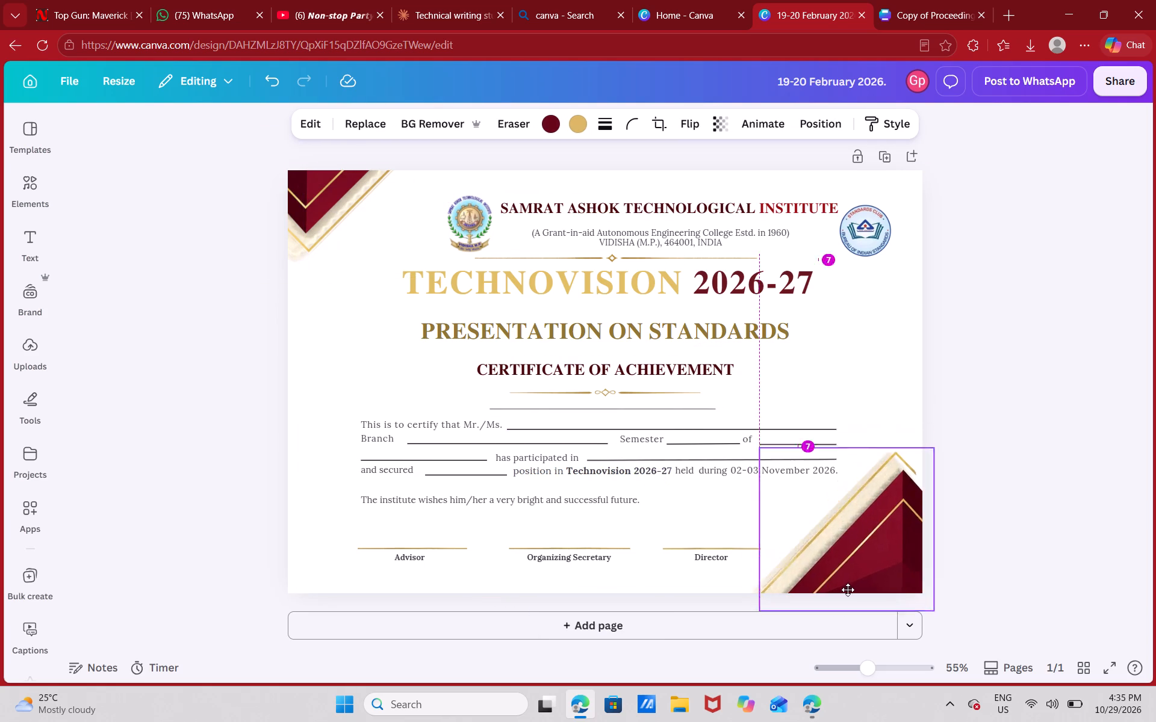
drag(848, 590, 856, 618)
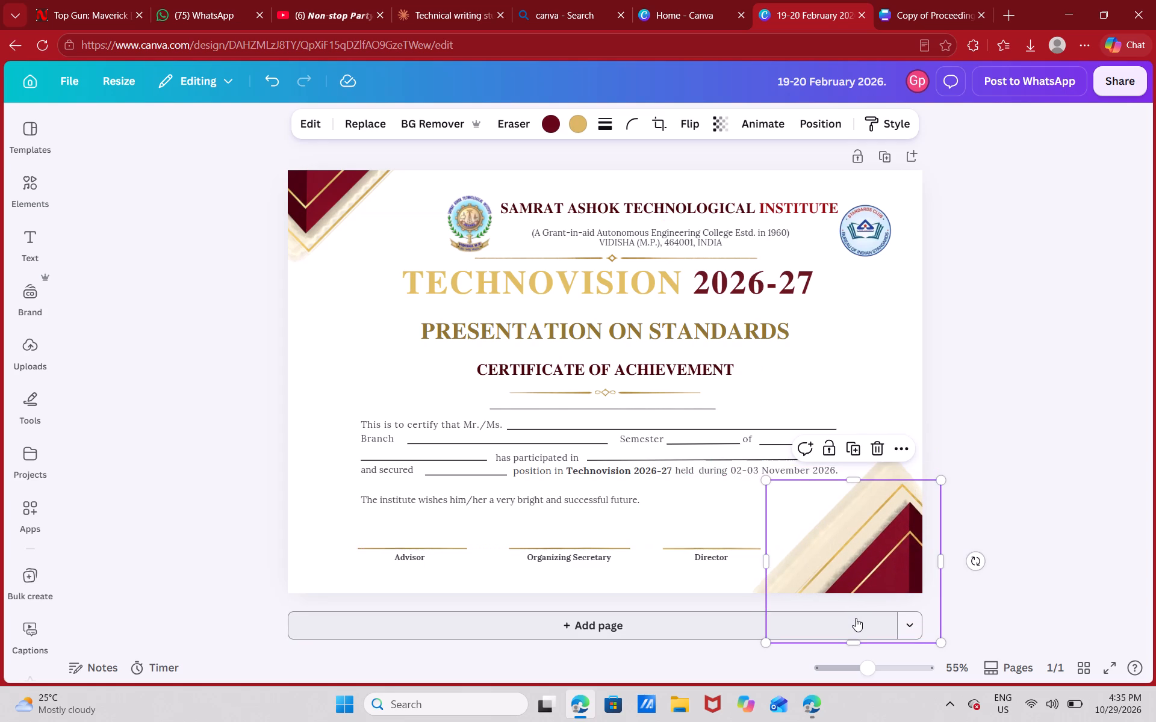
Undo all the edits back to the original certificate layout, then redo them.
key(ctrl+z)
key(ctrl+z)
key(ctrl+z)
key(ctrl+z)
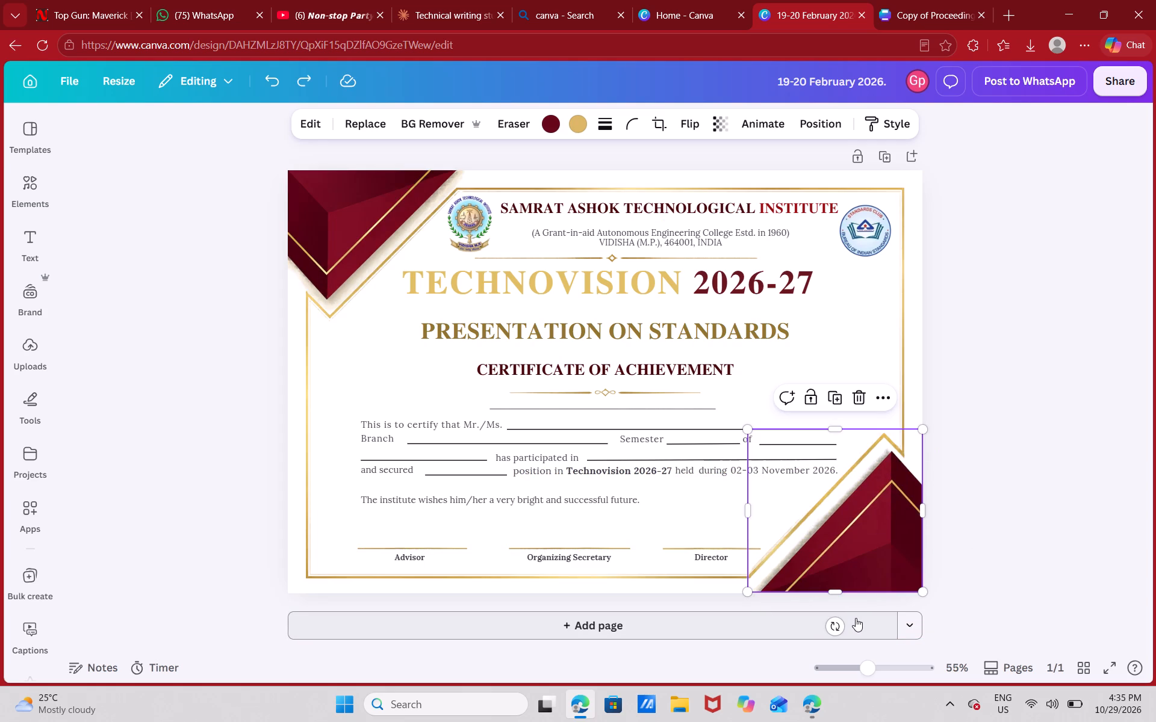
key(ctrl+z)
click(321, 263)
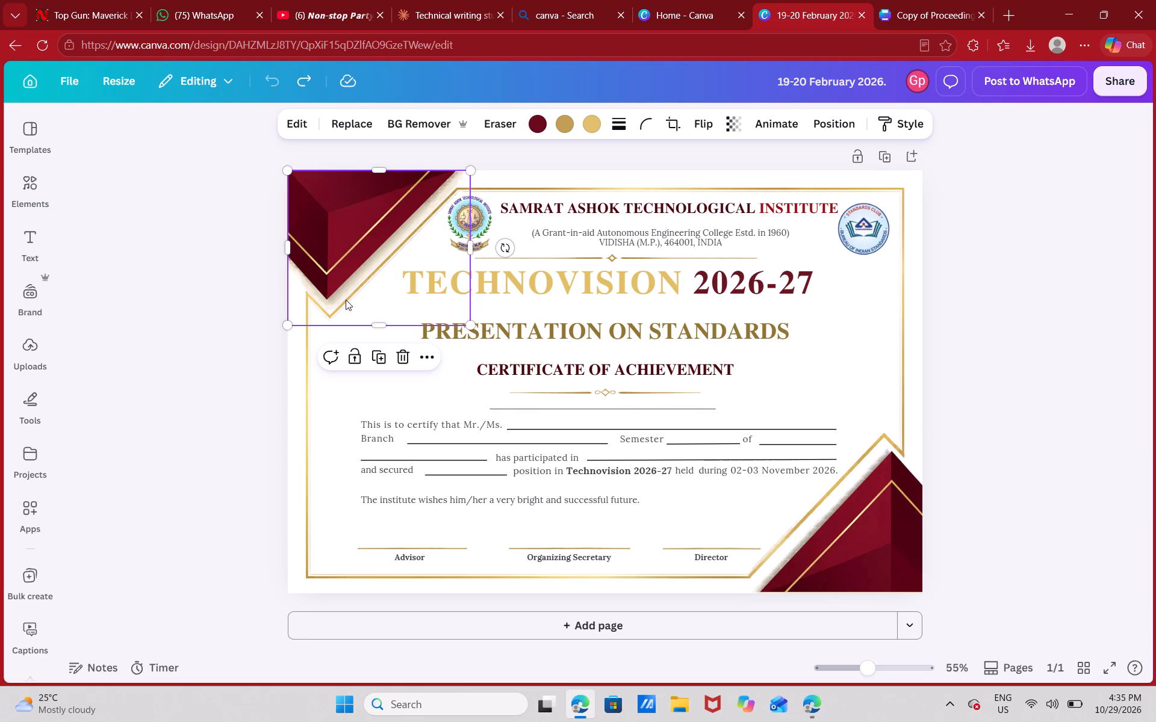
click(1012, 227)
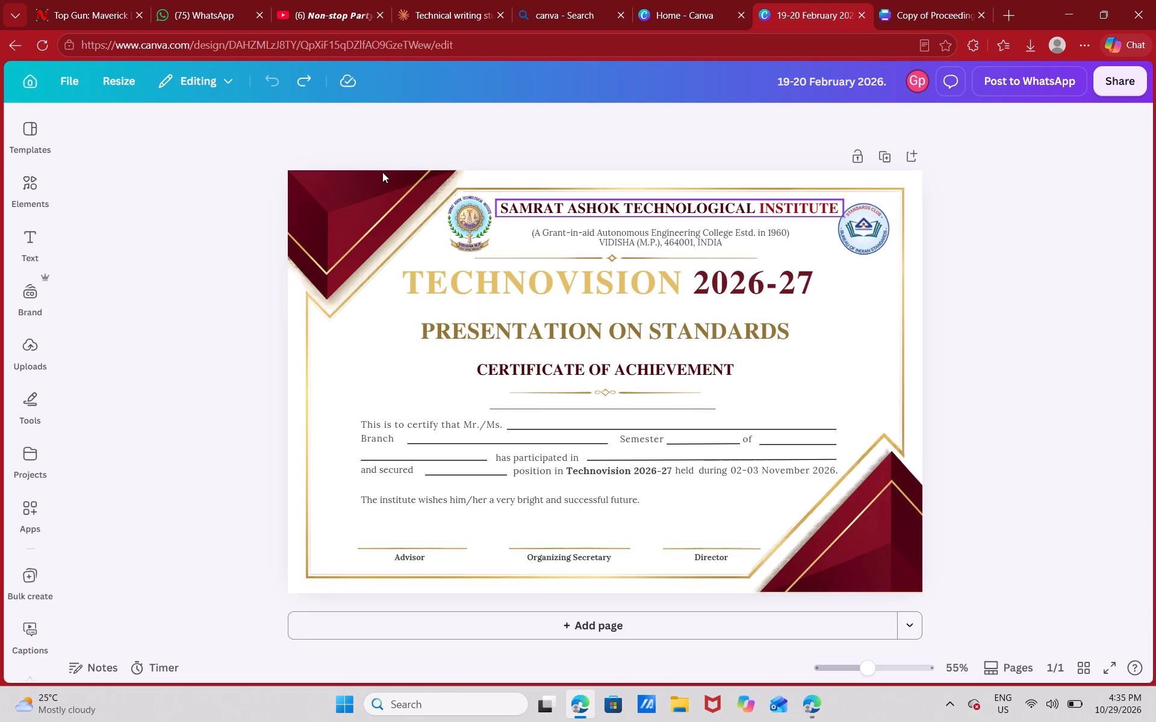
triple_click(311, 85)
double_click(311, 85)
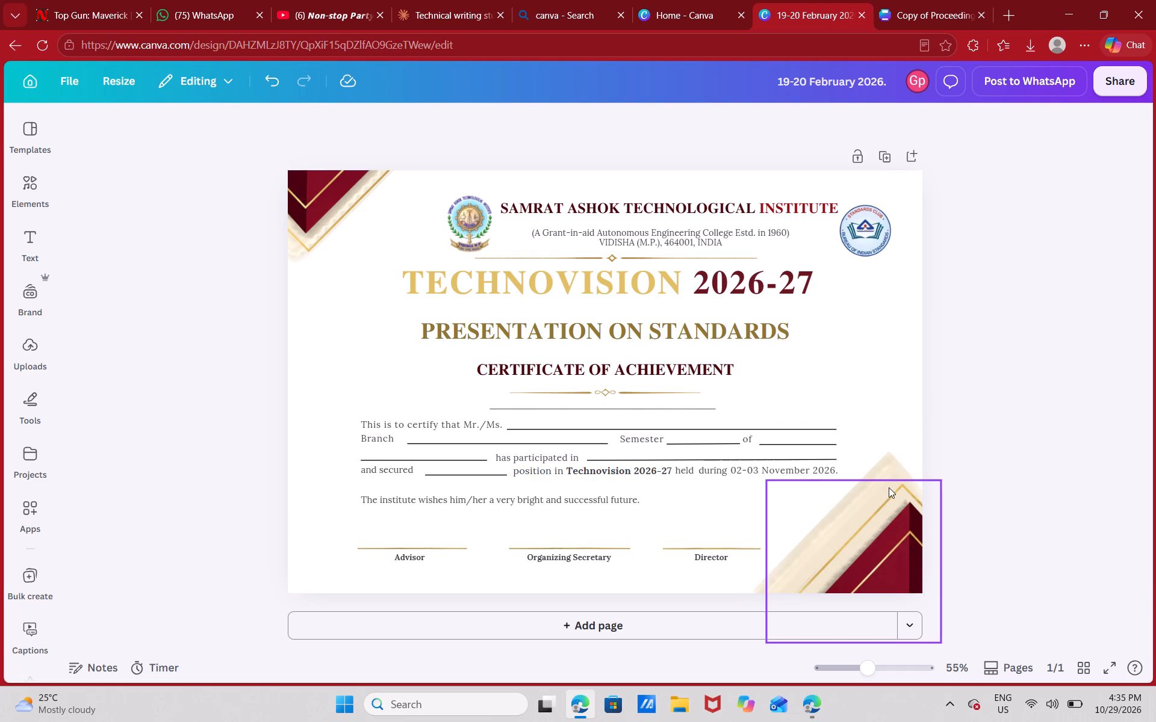
Shift the cream band in the certificate's lower-right corner further outward so it covers less of the page.
drag(887, 461, 901, 479)
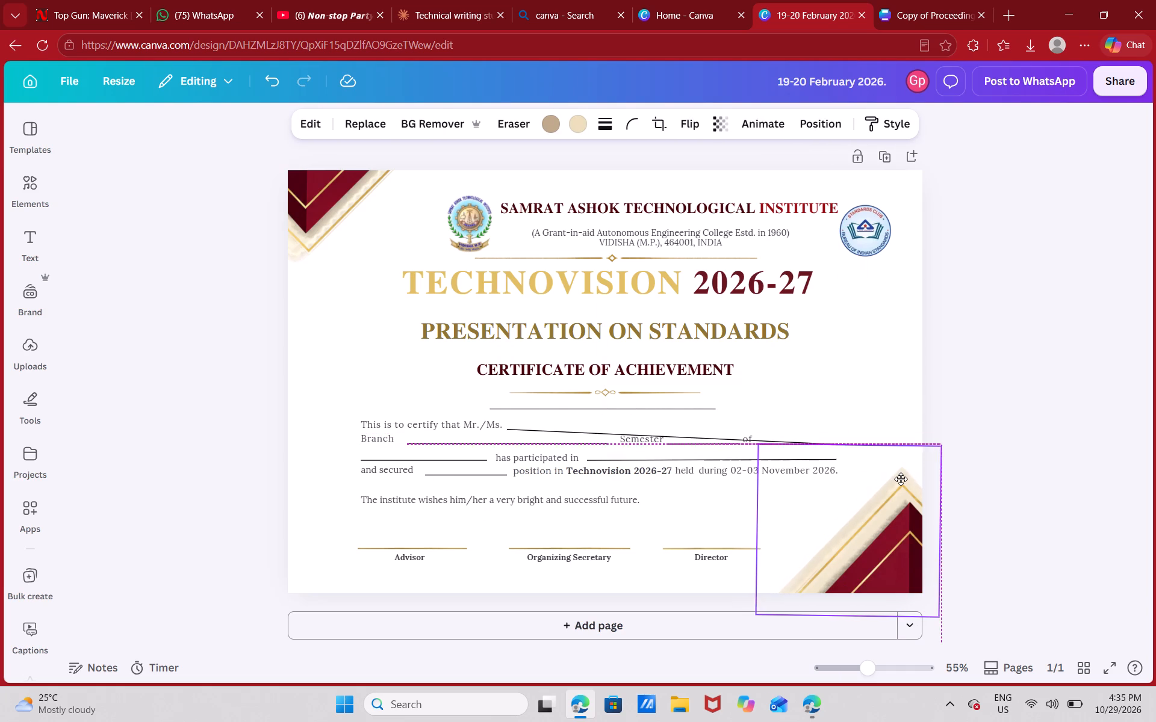
drag(901, 479, 906, 483)
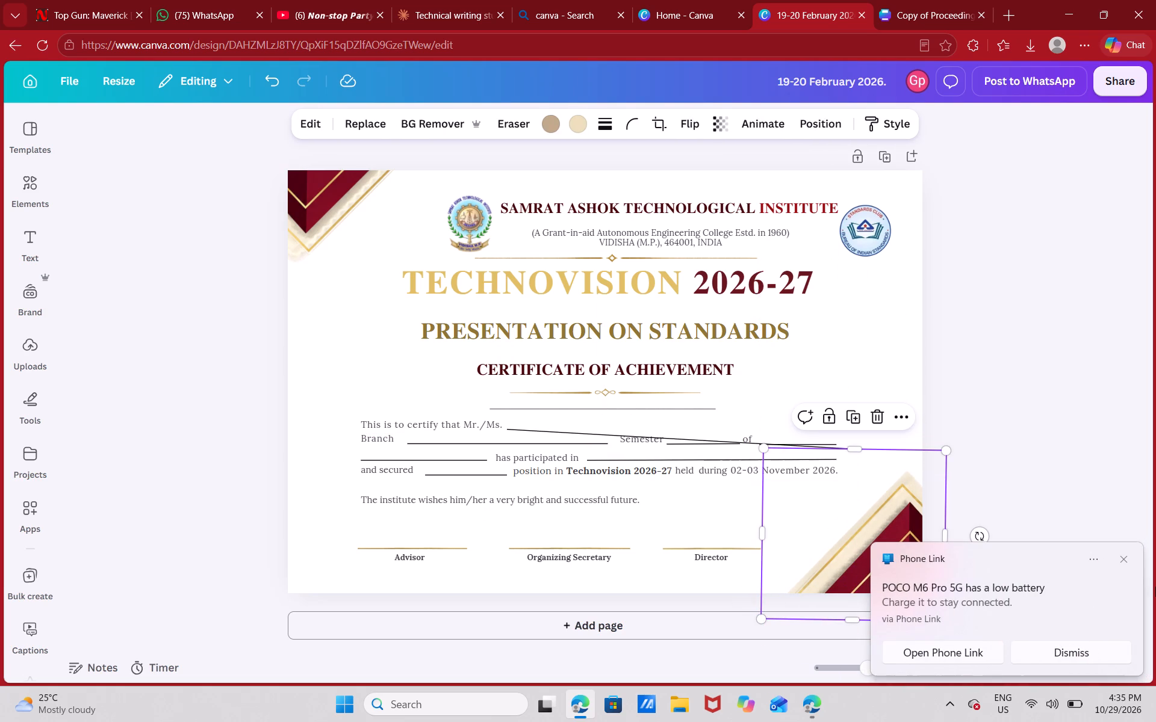
click(1124, 561)
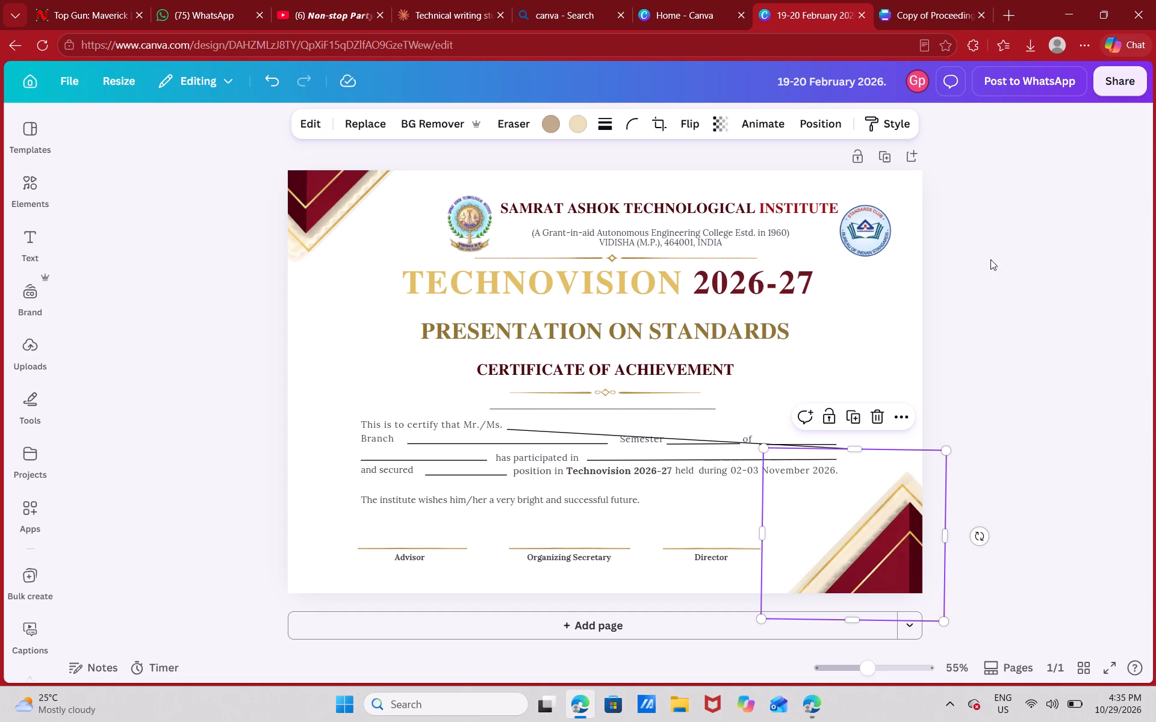
click(1030, 144)
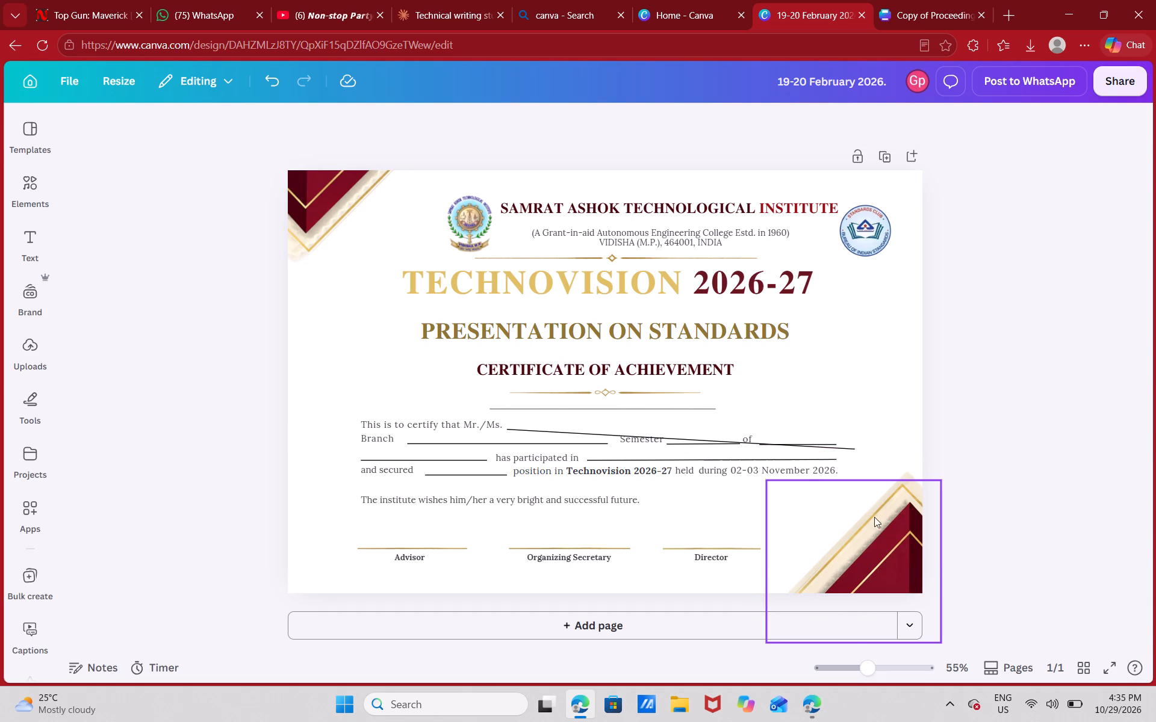
click(881, 515)
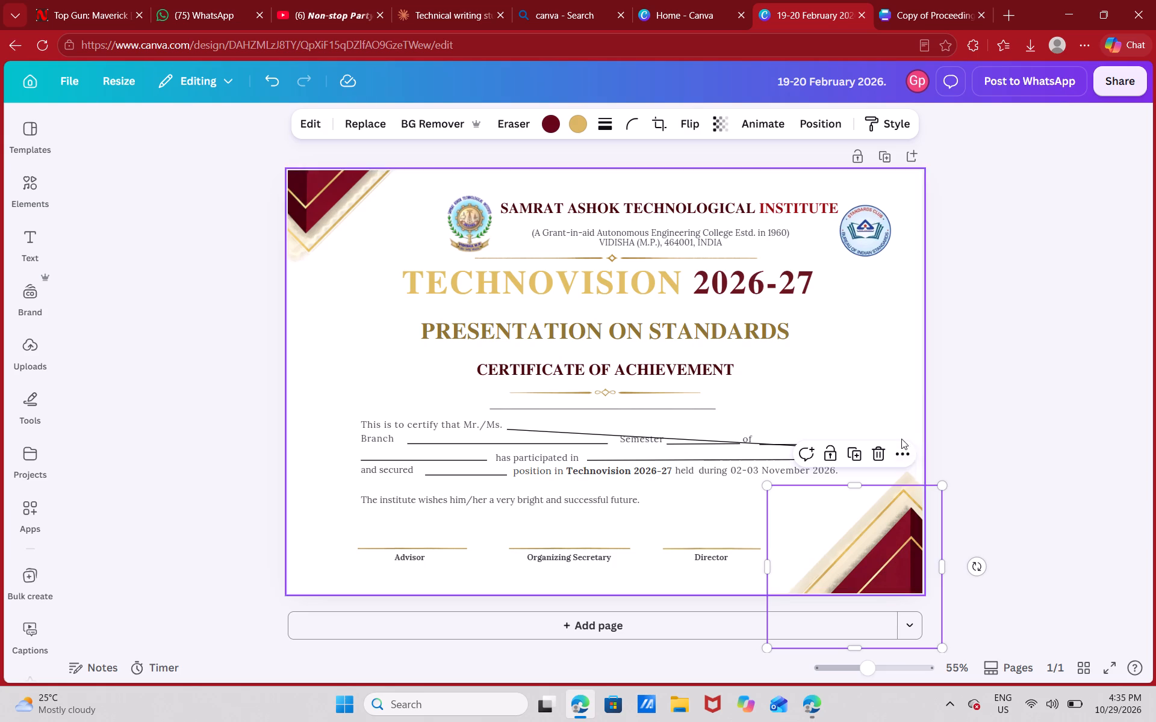
drag(906, 475, 911, 488)
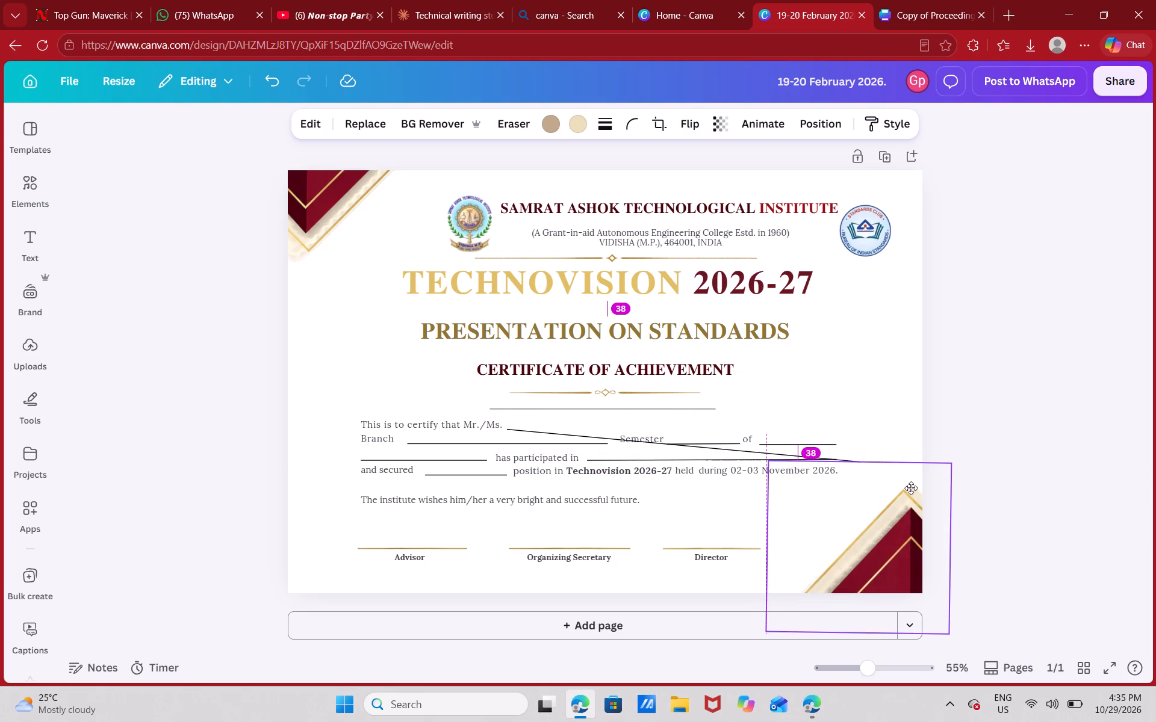
drag(911, 488, 910, 492)
drag(906, 538, 903, 533)
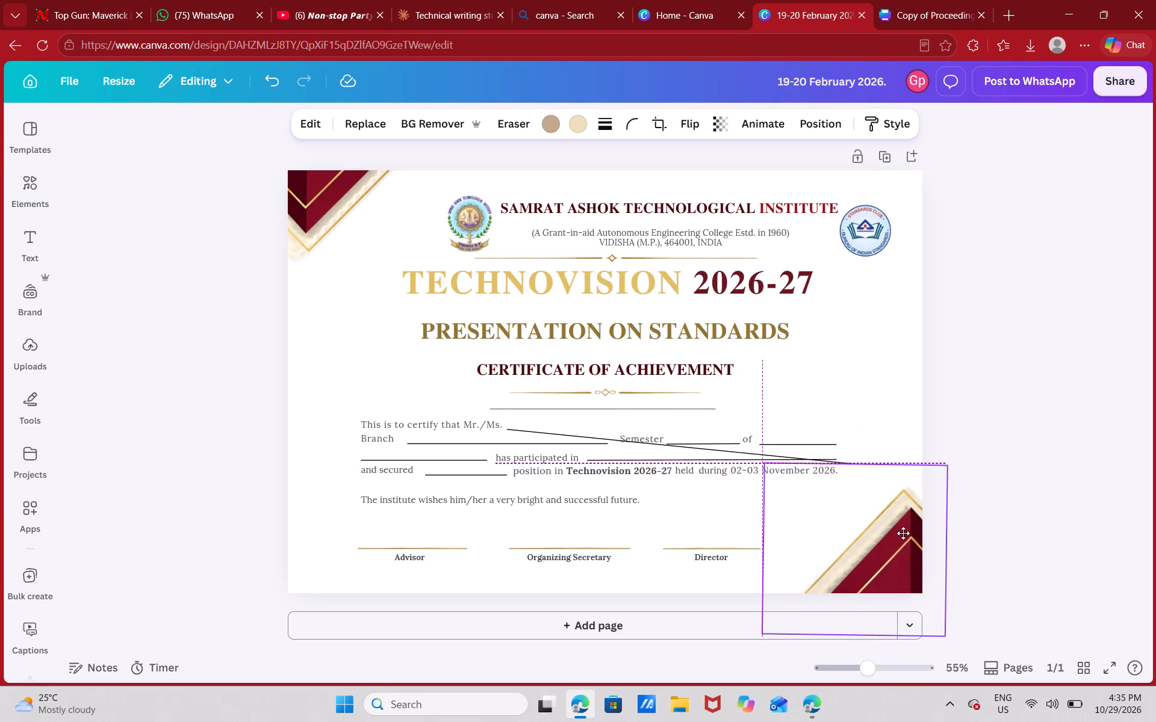
drag(903, 533, 903, 532)
click(998, 508)
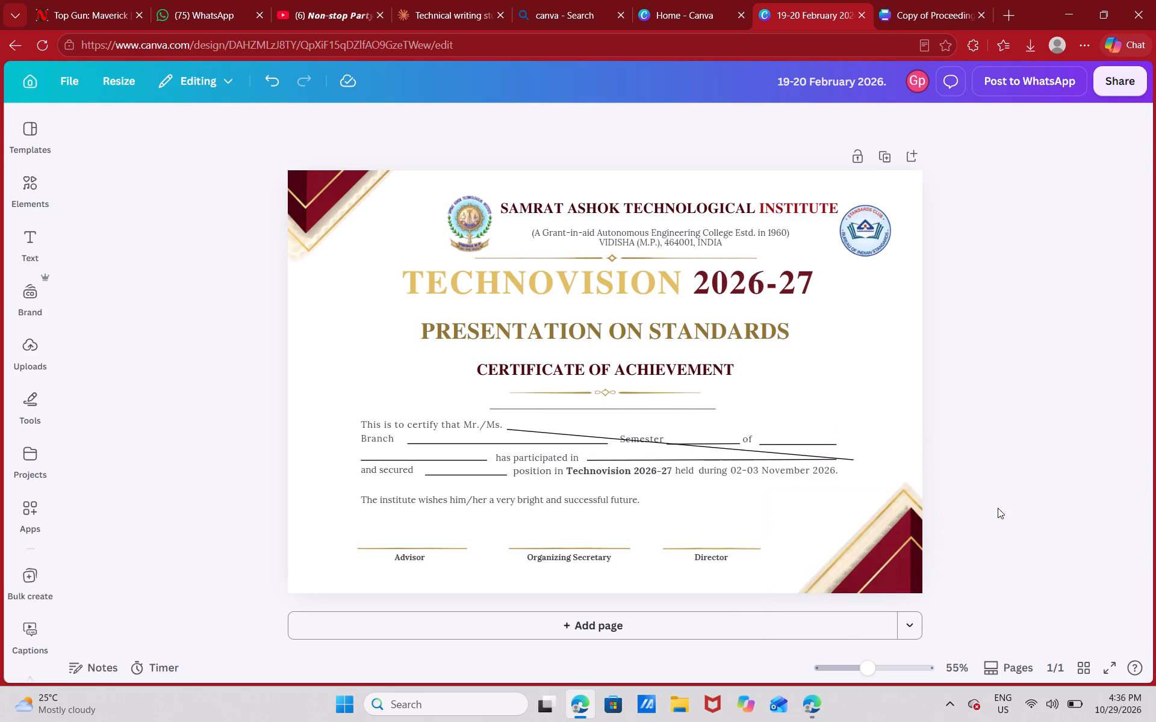
Nudge the maroon graphic in the certificate's lower-right corner slightly inward and up to line up with the cream band.
drag(903, 581, 900, 575)
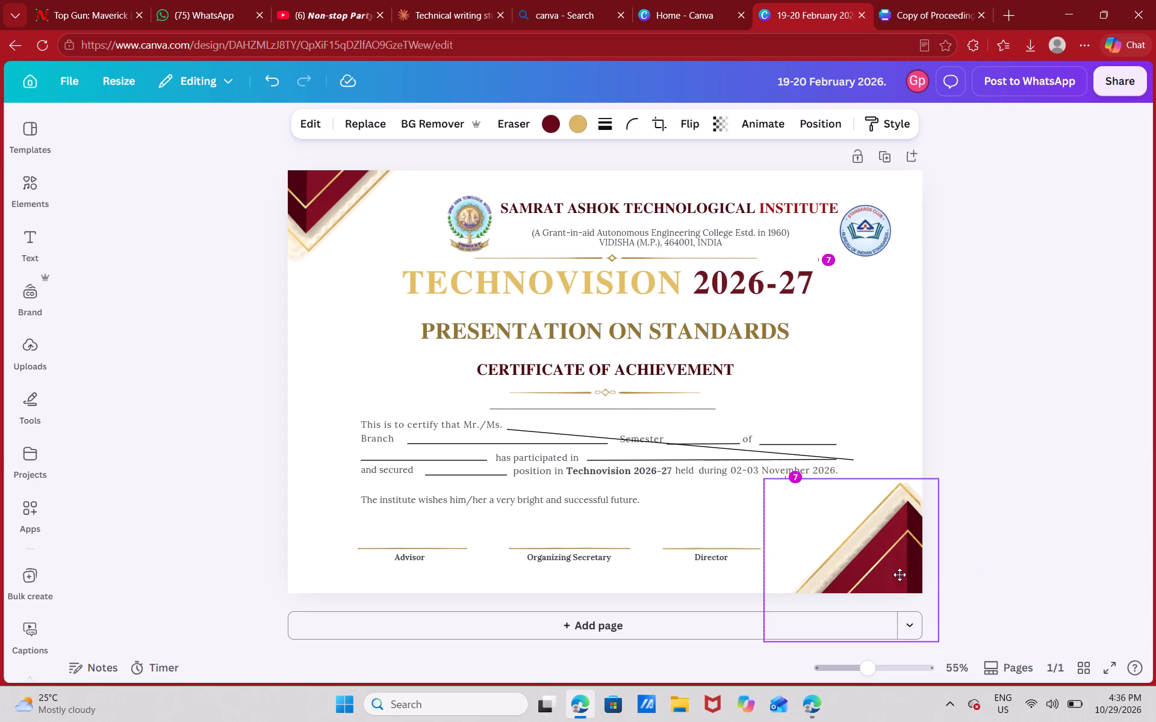
drag(900, 575, 897, 571)
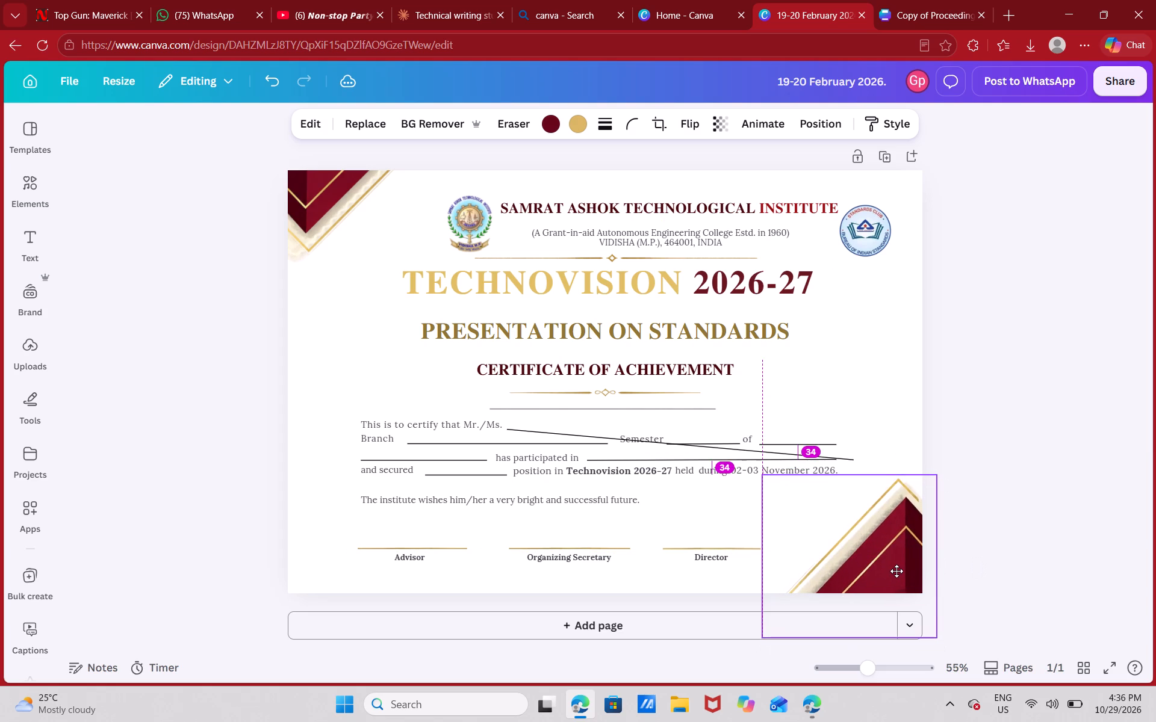
drag(897, 571, 900, 575)
click(1092, 326)
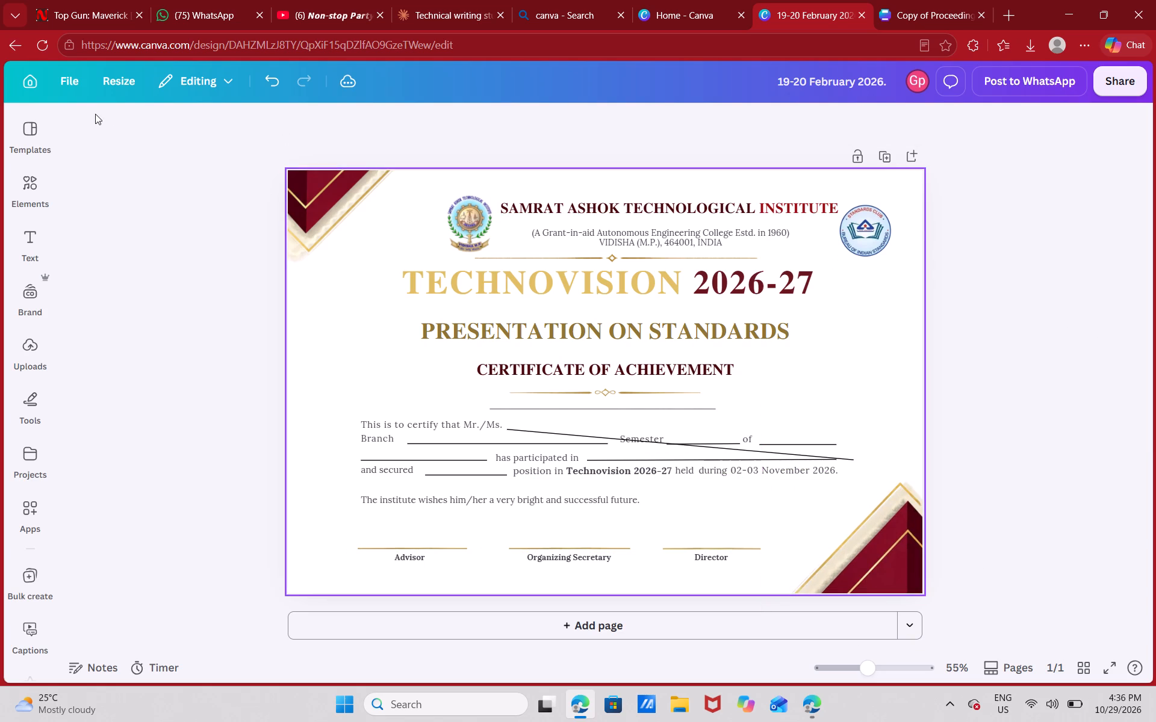
Search the templates for "goldenbountry", then for "boundry".
click(31, 142)
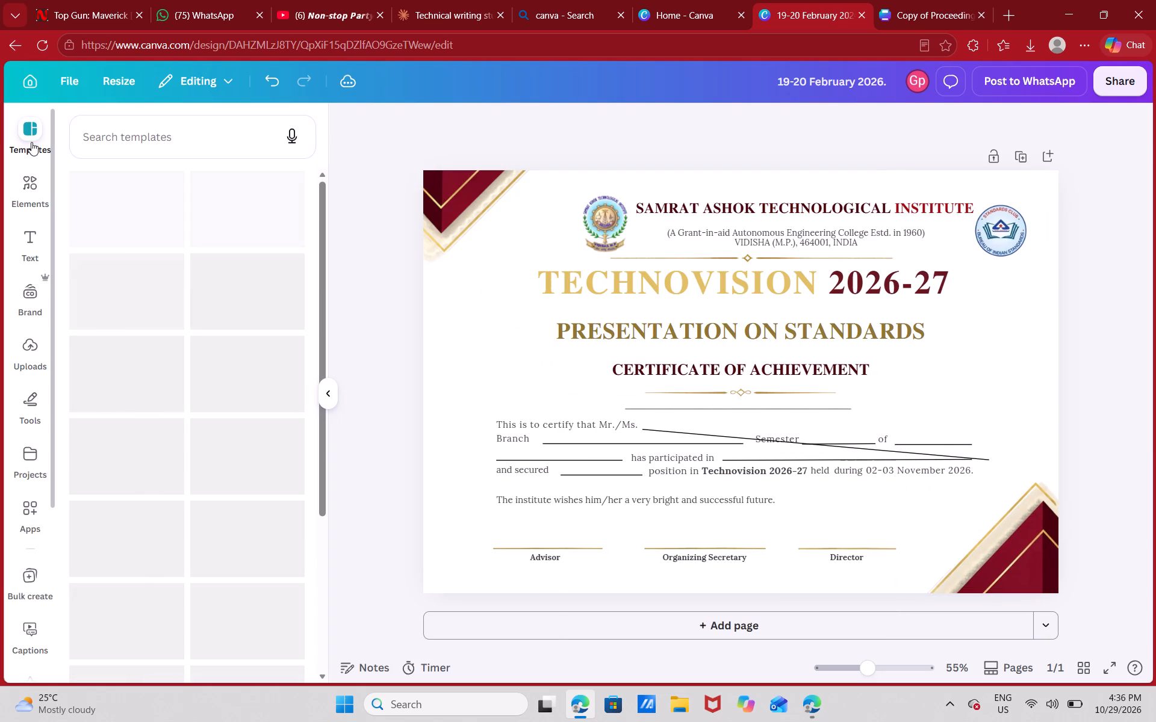
click(163, 137)
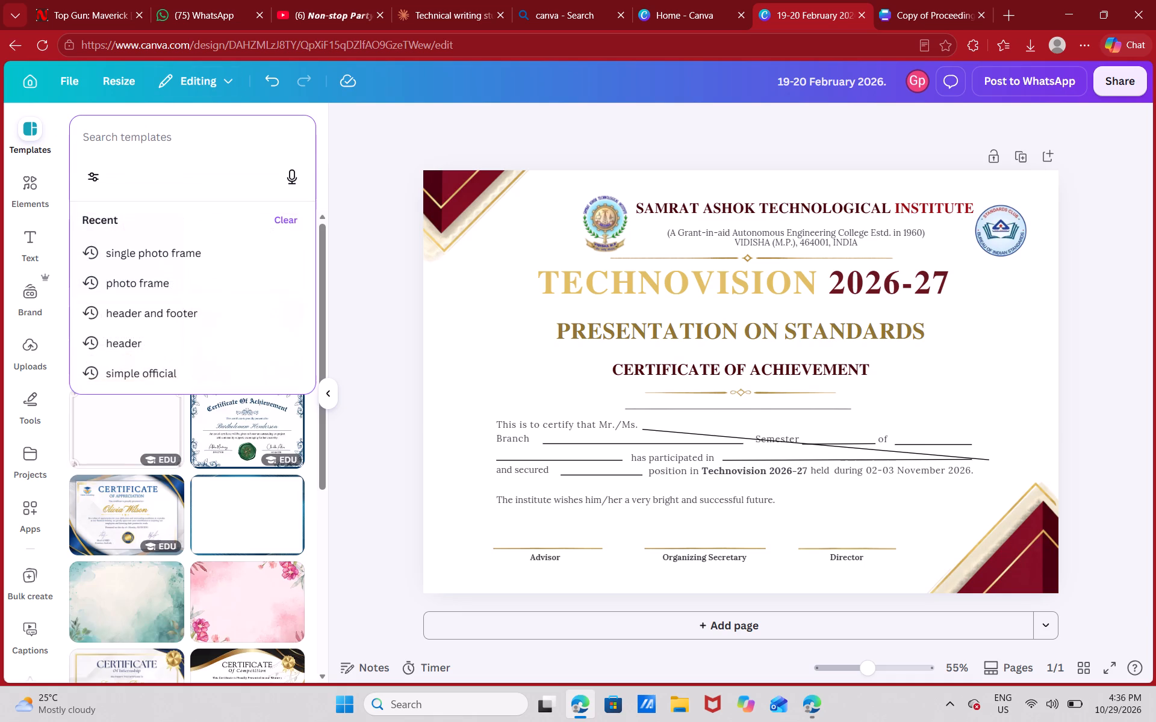
text(golden)
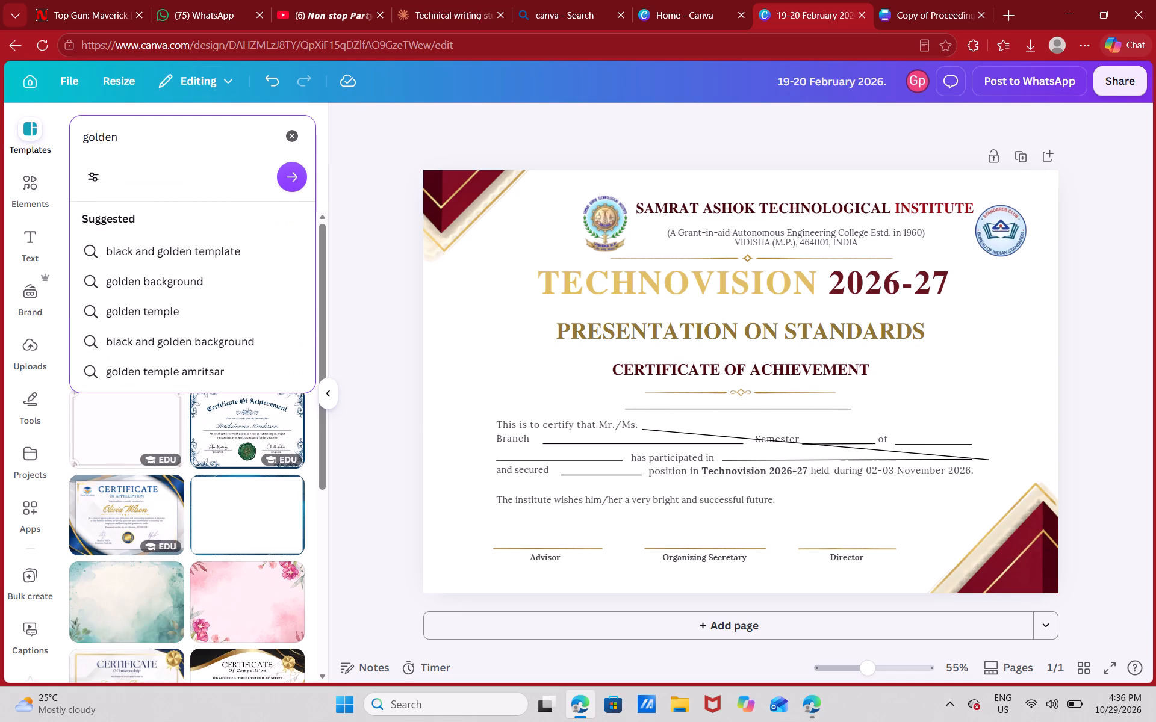
text(bount)
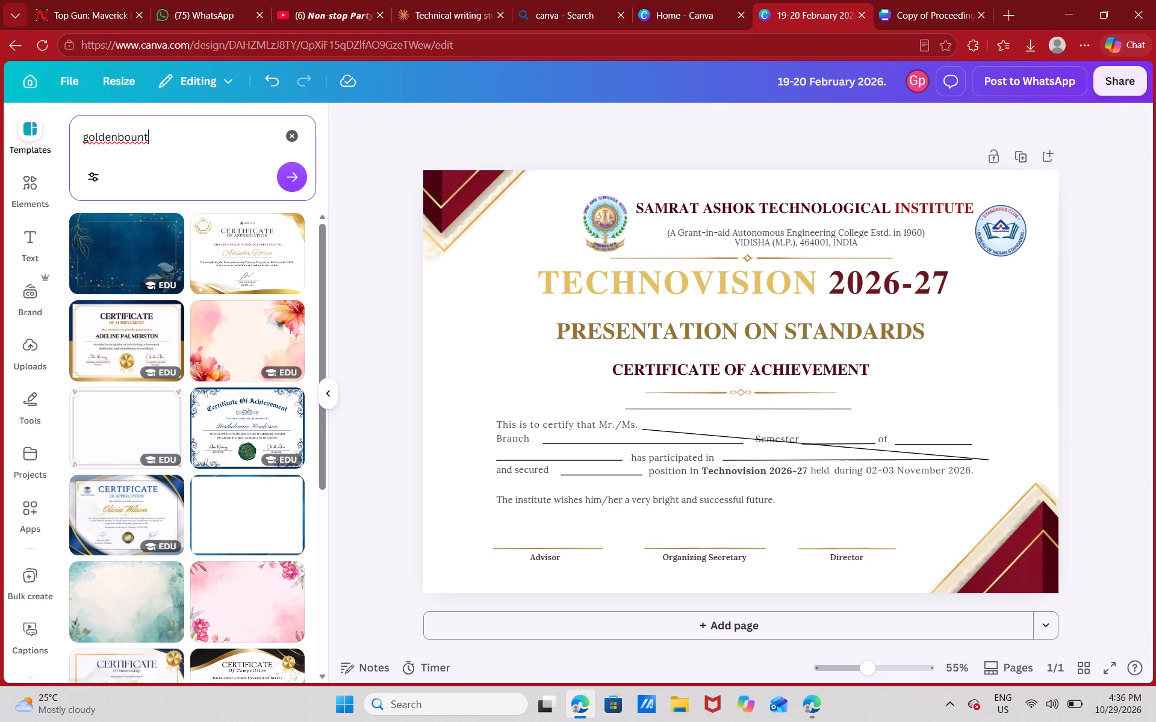
text(ry)
key(Return)
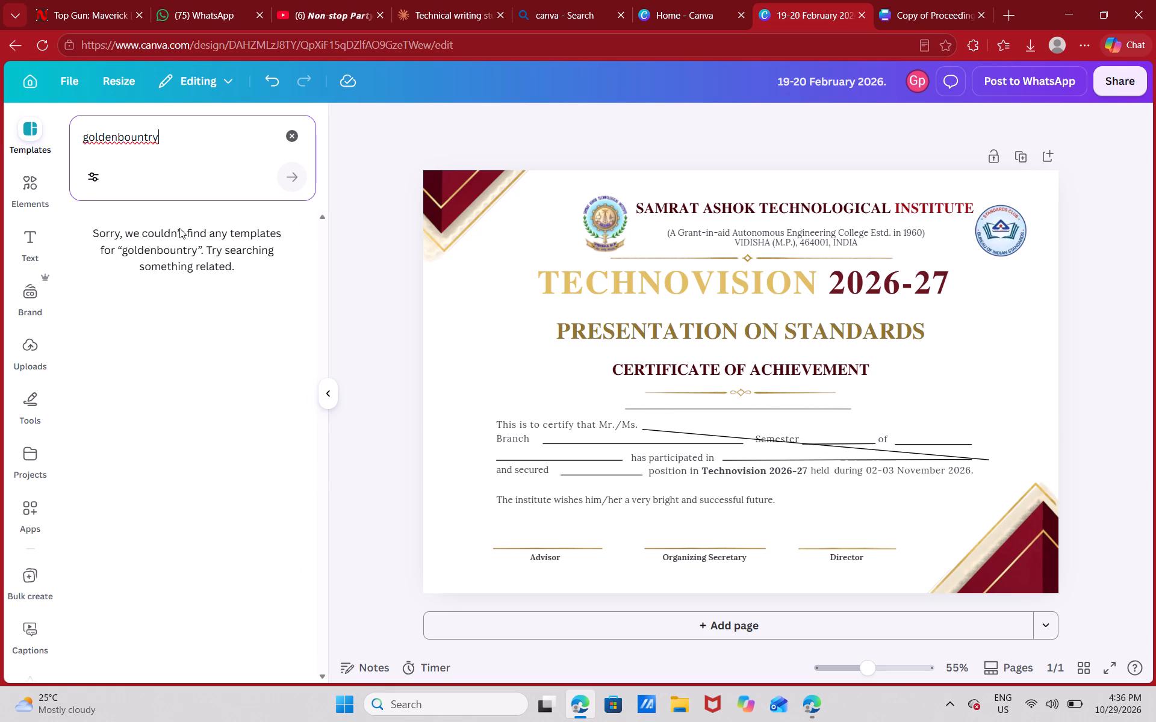
click(291, 135)
click(229, 137)
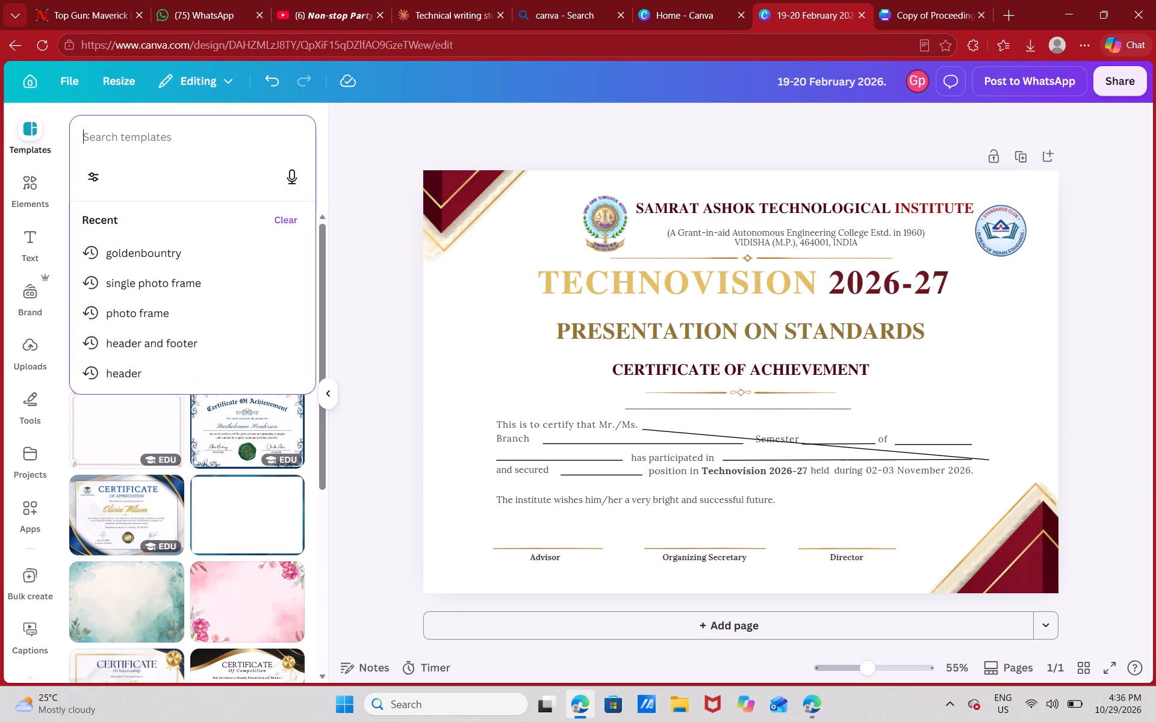
text(boundry)
key(Return)
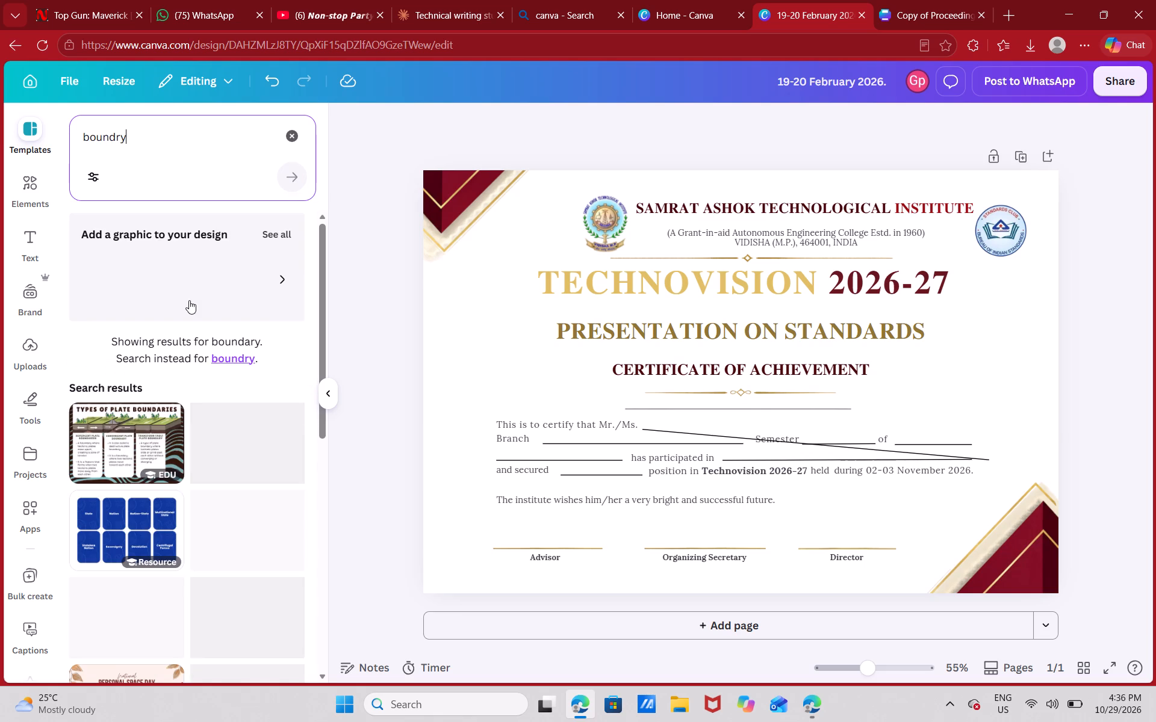
Search for "golden outline" and show all the matching elements.
click(197, 128)
key(space)
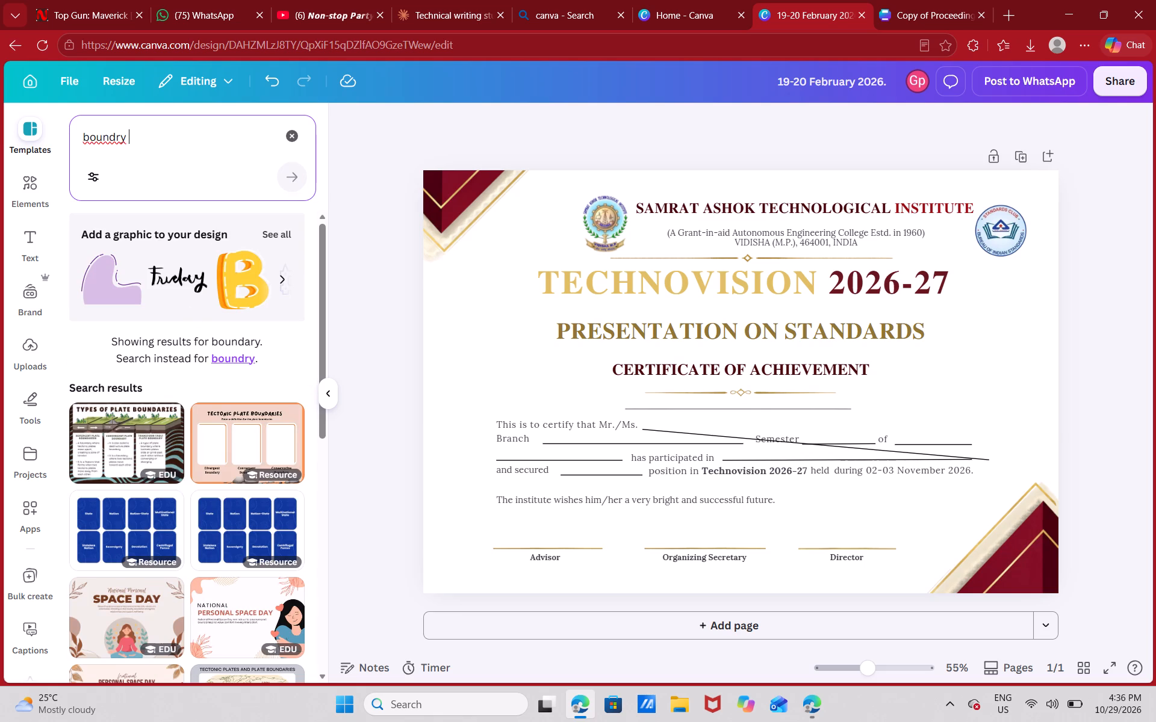
key(BackSpace)
key(BackSpace)
key(BackSpace)
key(BackSpace)
key(BackSpace)
key(BackSpace)
key(BackSpace)
key(BackSpace)
key(BackSpace)
key(BackSpace)
key(BackSpace)
key(BackSpace)
key(BackSpace)
key(BackSpace)
key(BackSpace)
text(golden)
key(space)
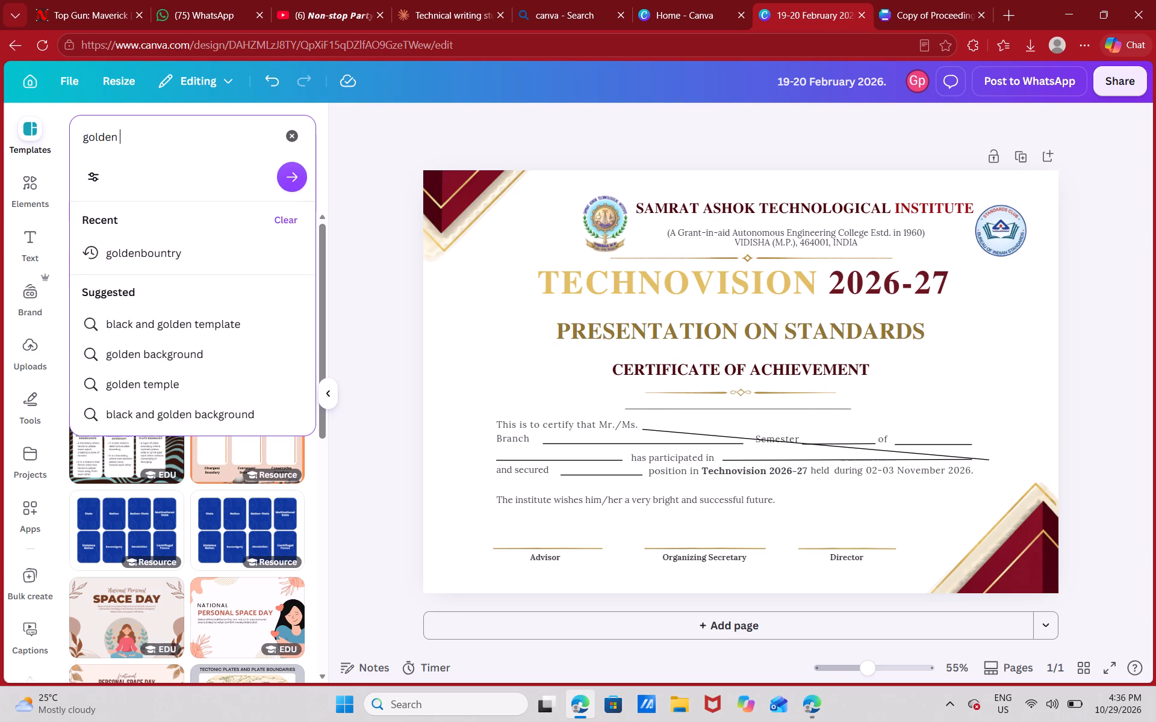
text(outline)
key(Return)
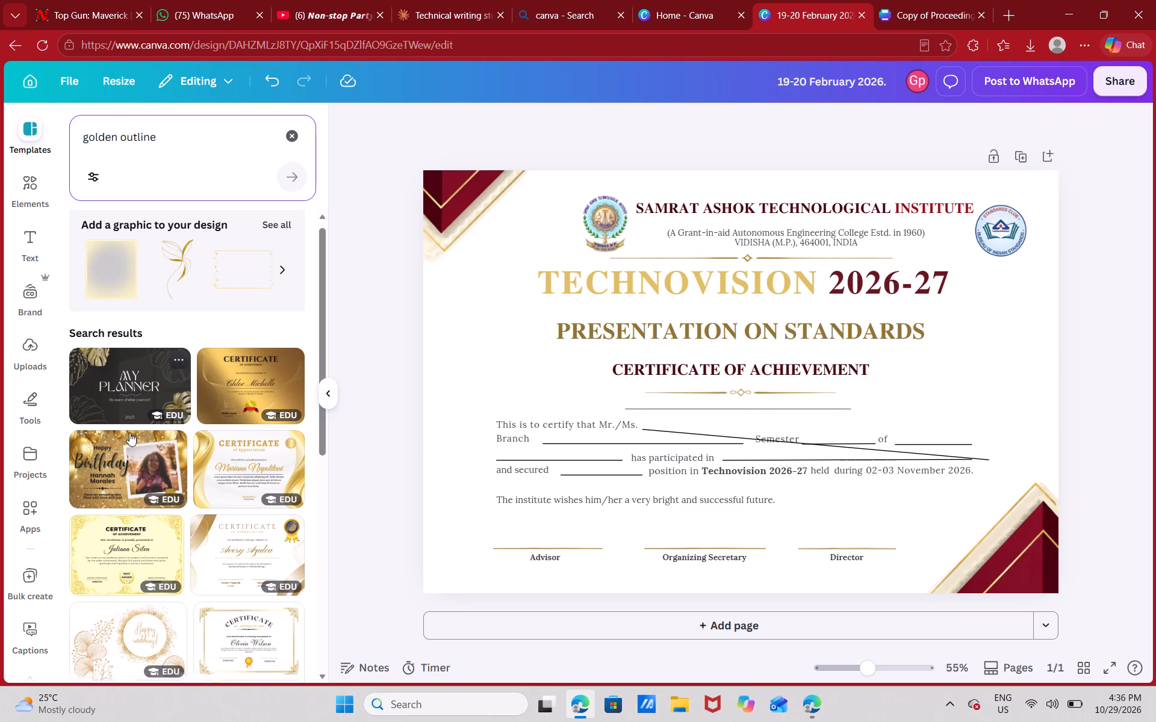
click(271, 233)
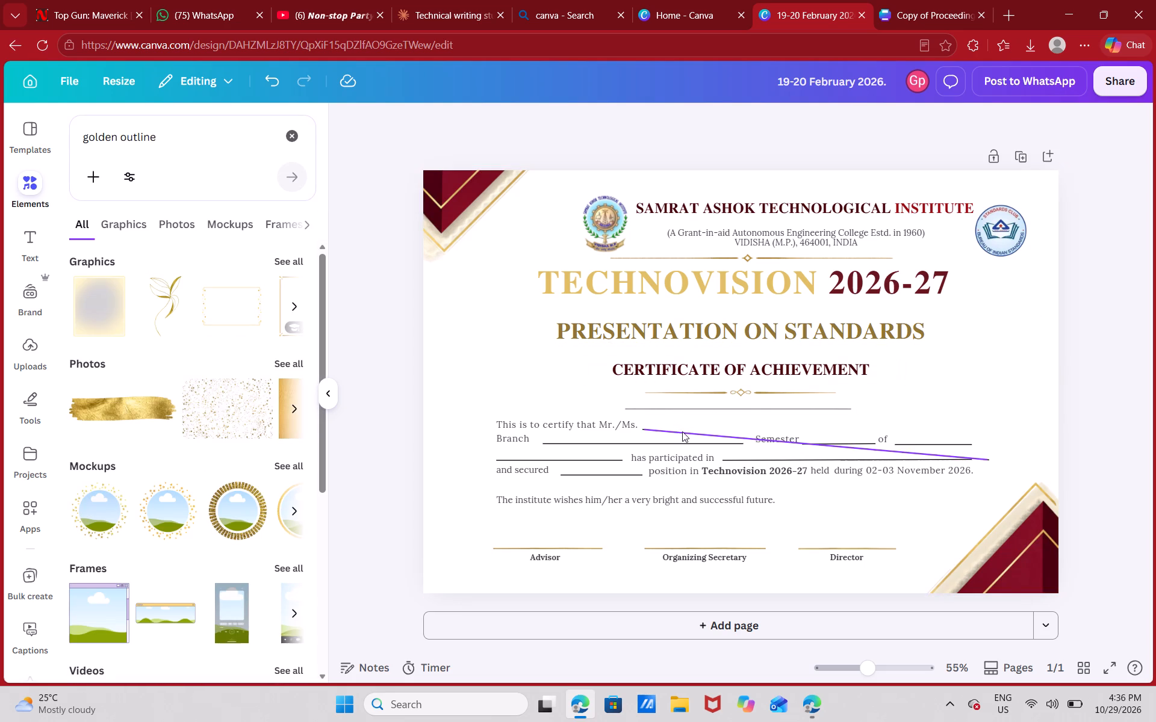
Straighten the slanted name line after "This is to certify that Mr./Ms." so it runs nearly horizontally.
drag(683, 432, 686, 425)
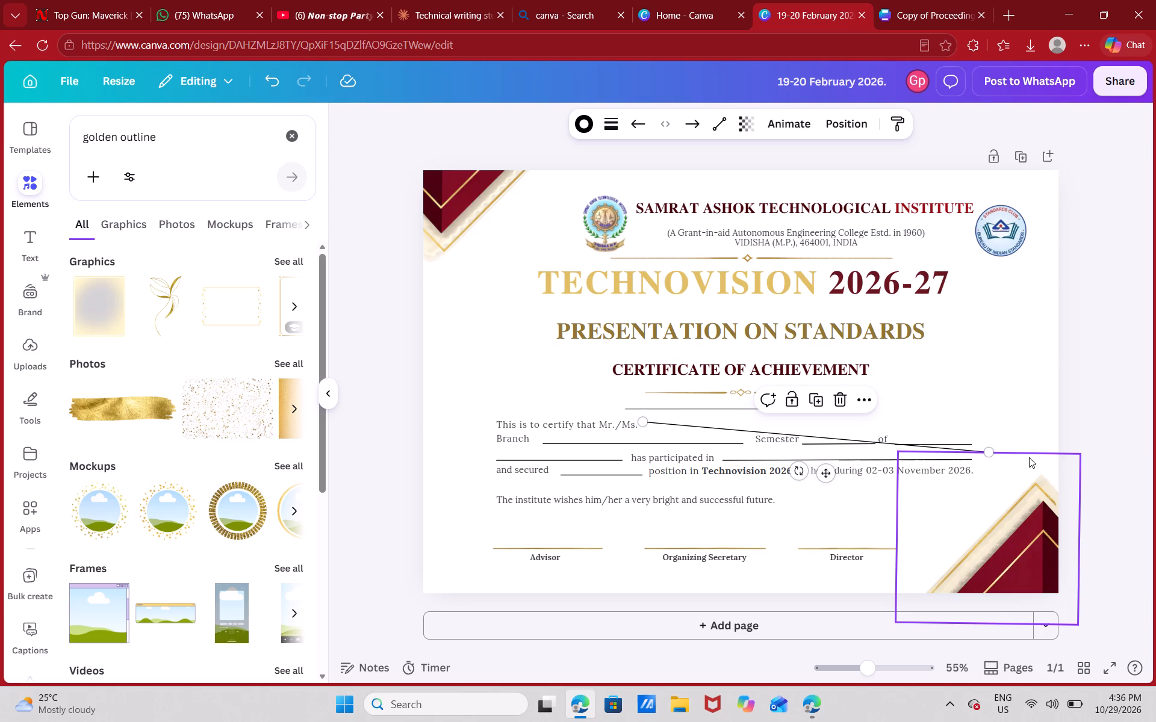
drag(989, 454, 985, 442)
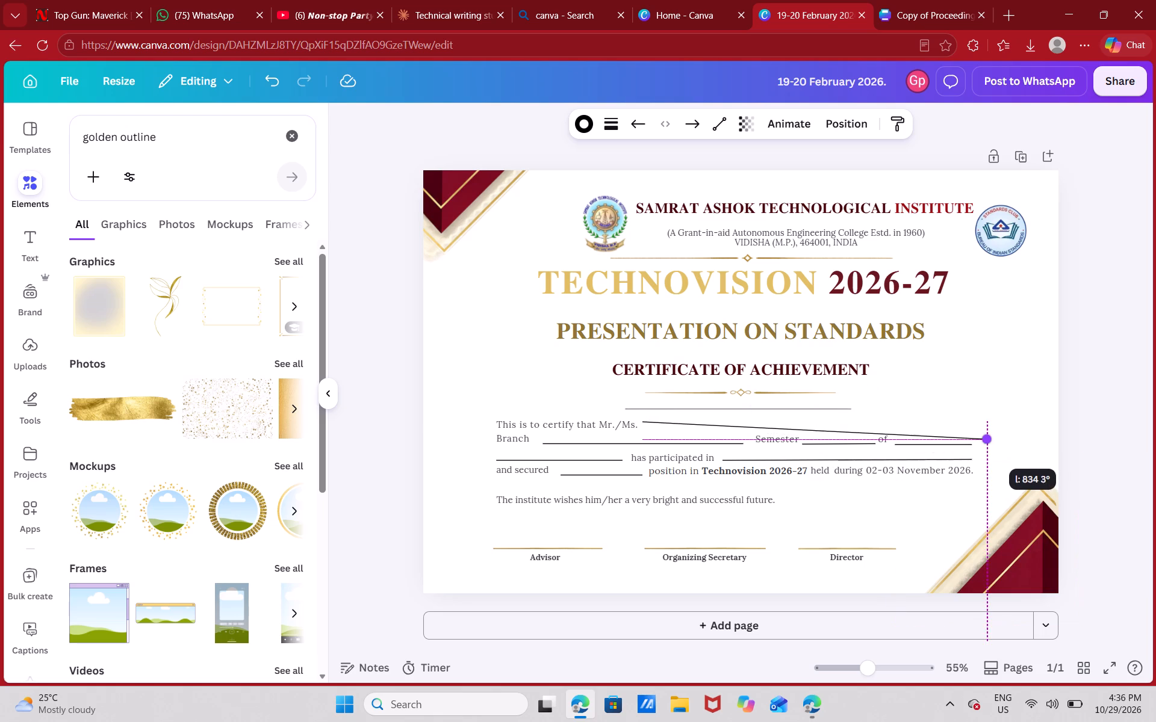
drag(985, 442, 983, 425)
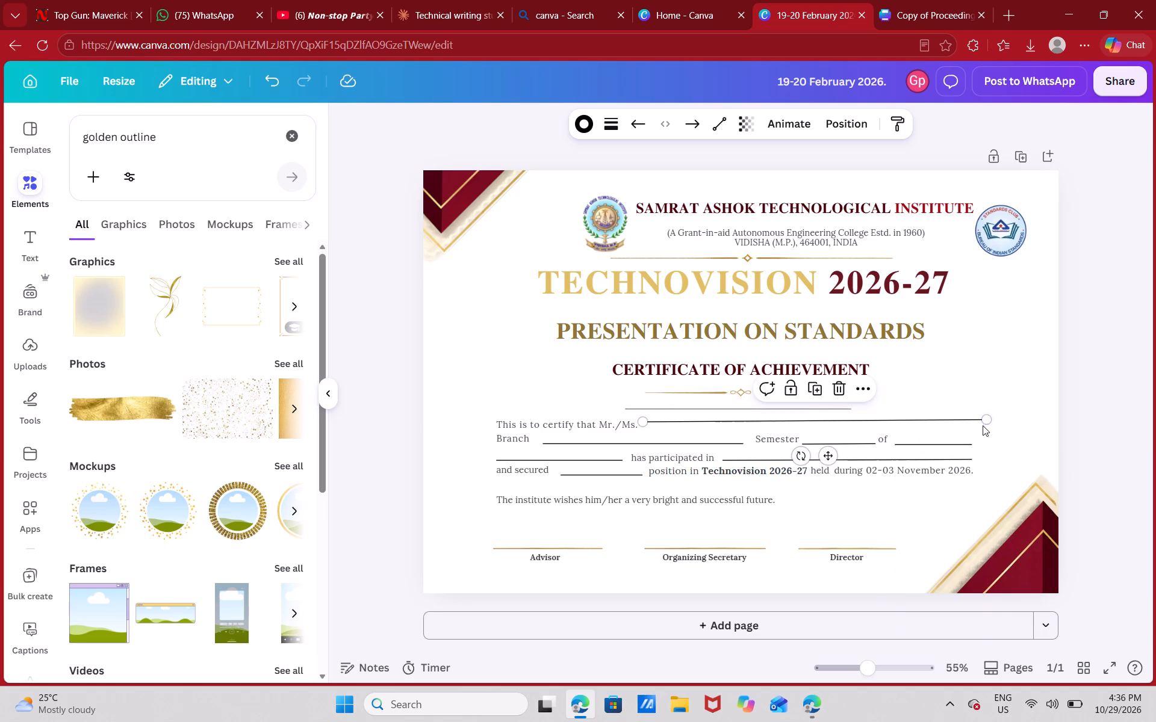
Browse all the "golden outline" graphics and add the square gold frame to the certificate.
click(290, 259)
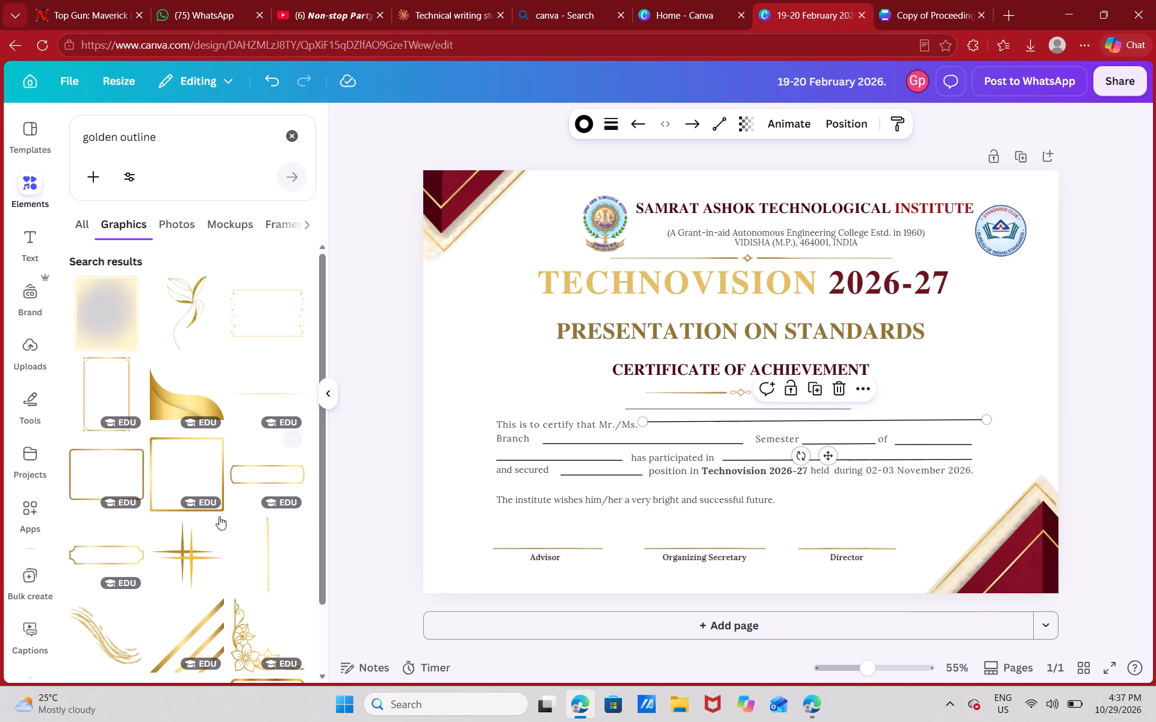
scroll(220, 523, down, 4)
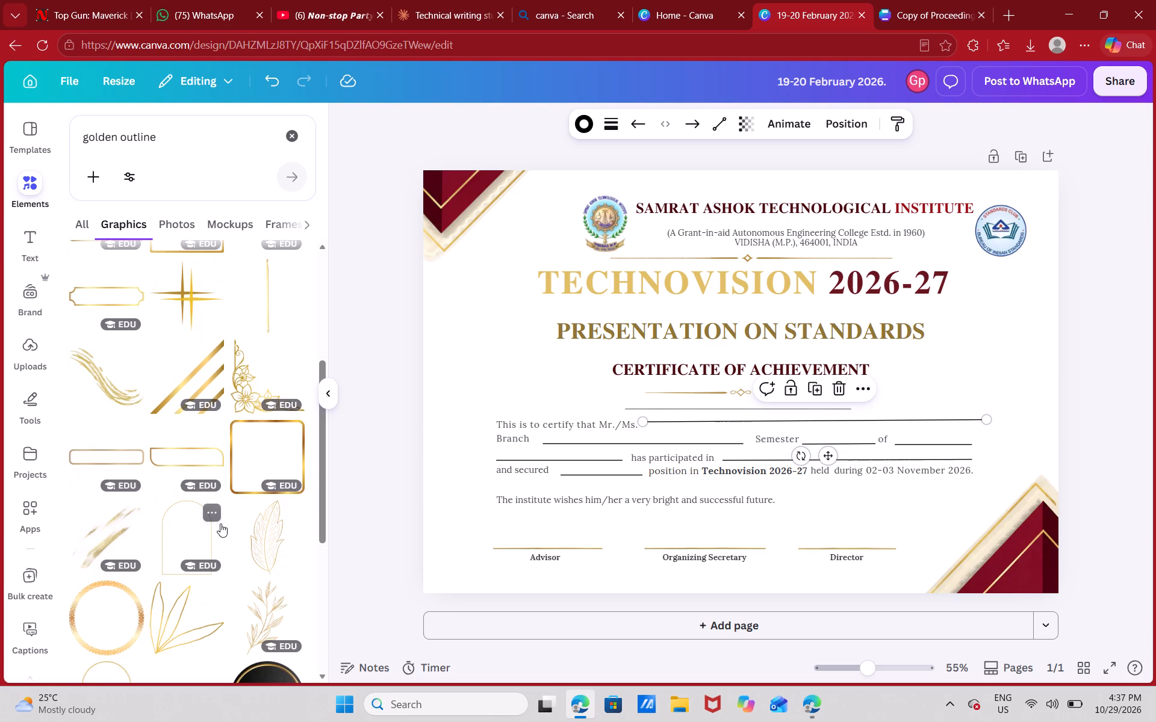
scroll(220, 523, down, 2)
scroll(220, 523, up, 2)
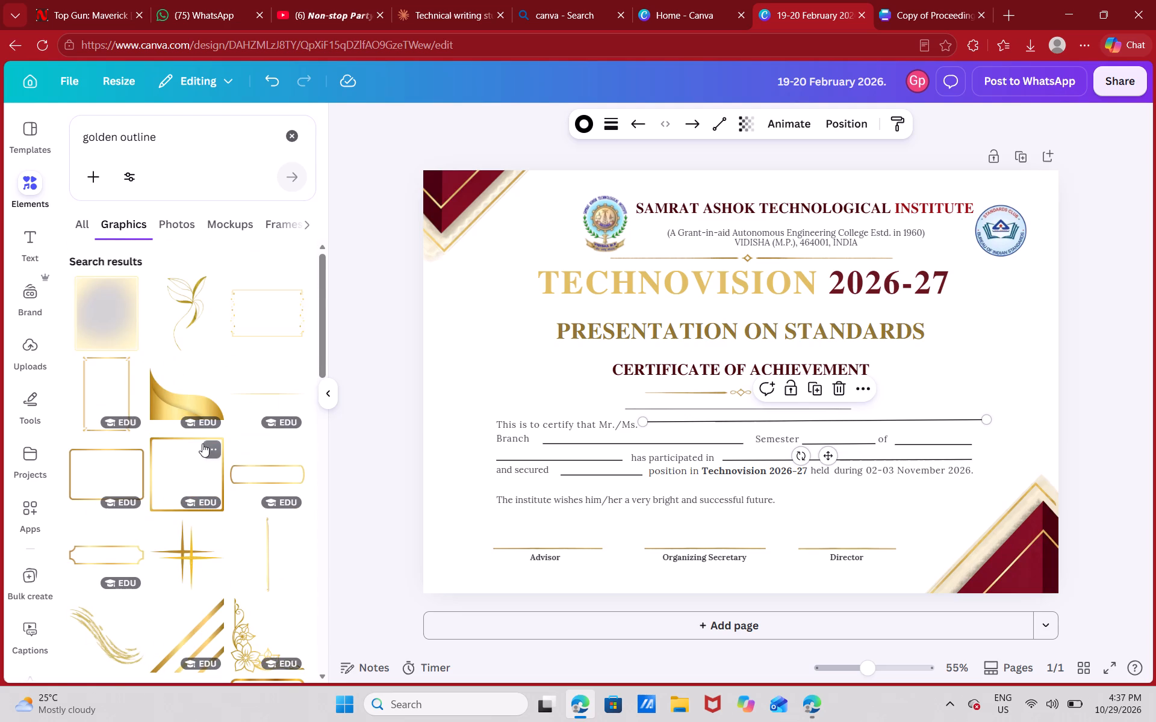
click(167, 462)
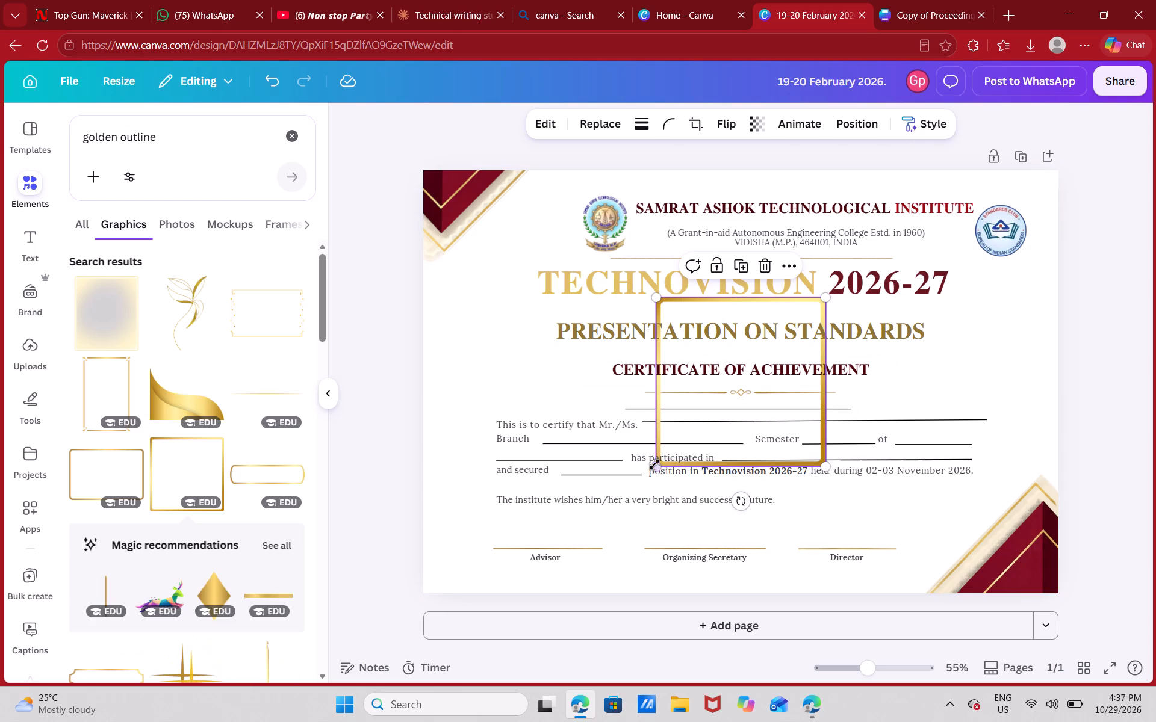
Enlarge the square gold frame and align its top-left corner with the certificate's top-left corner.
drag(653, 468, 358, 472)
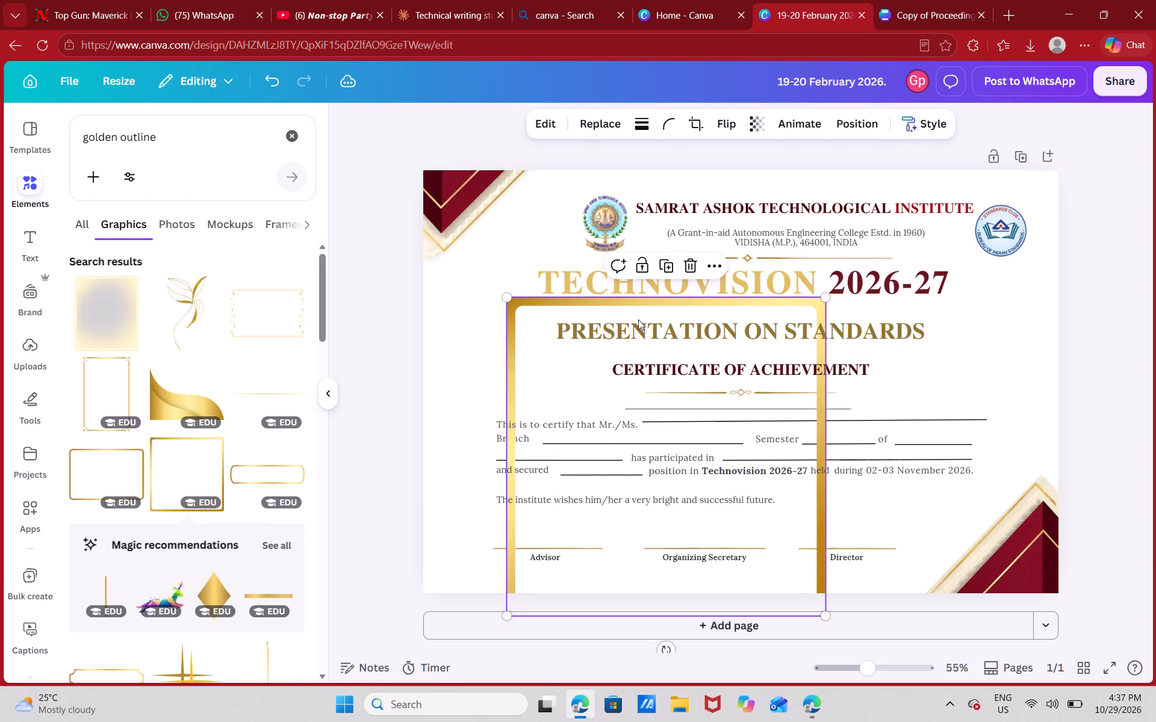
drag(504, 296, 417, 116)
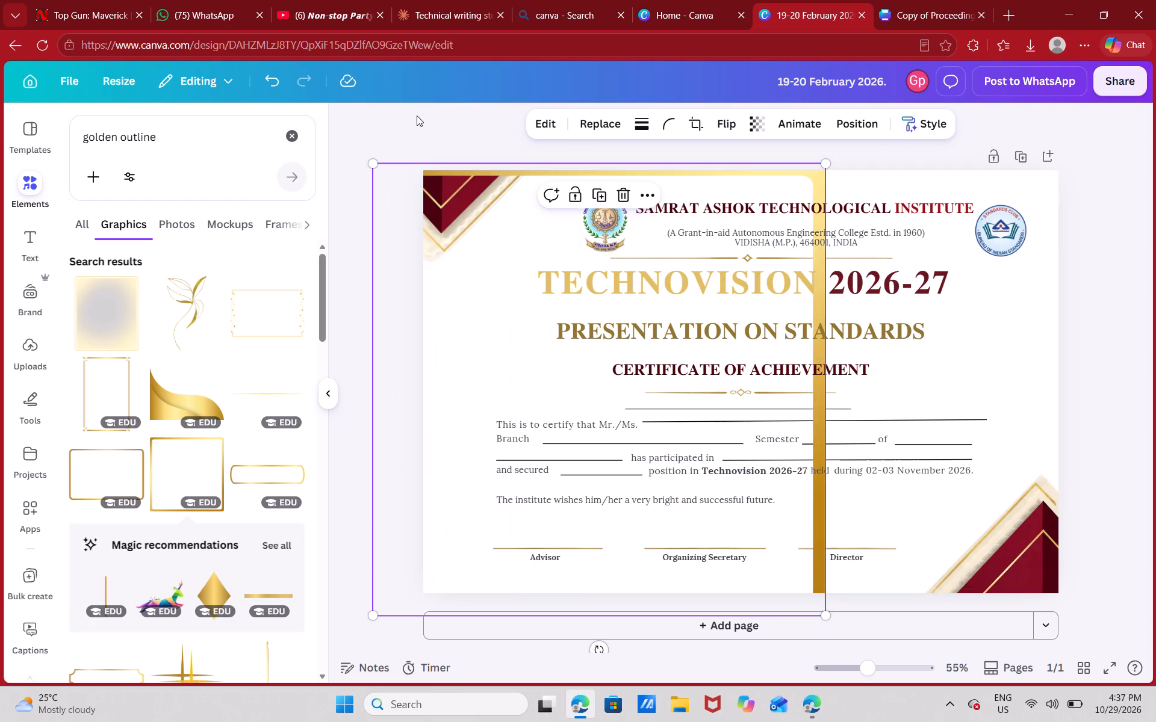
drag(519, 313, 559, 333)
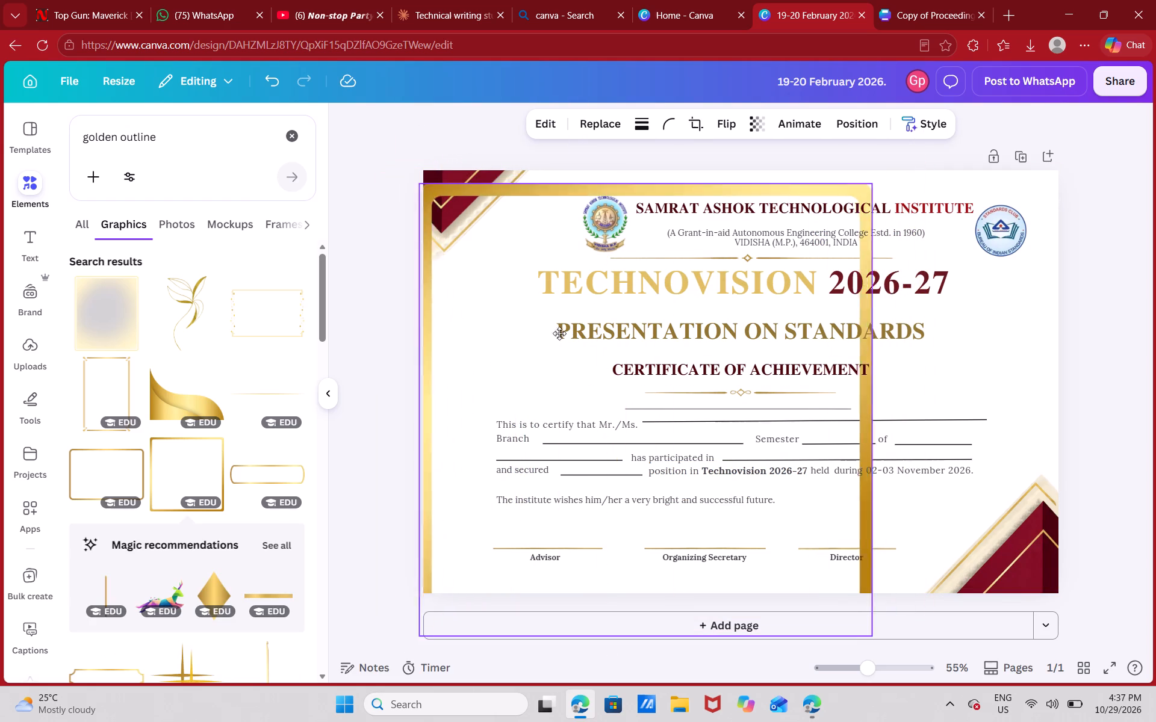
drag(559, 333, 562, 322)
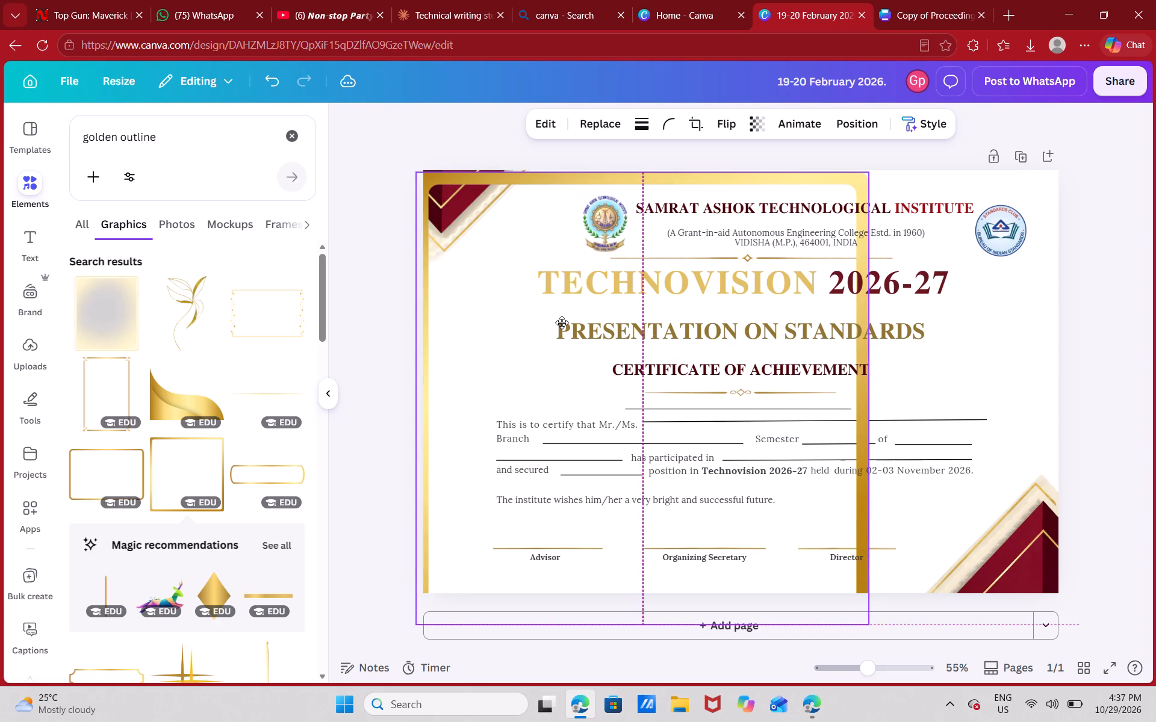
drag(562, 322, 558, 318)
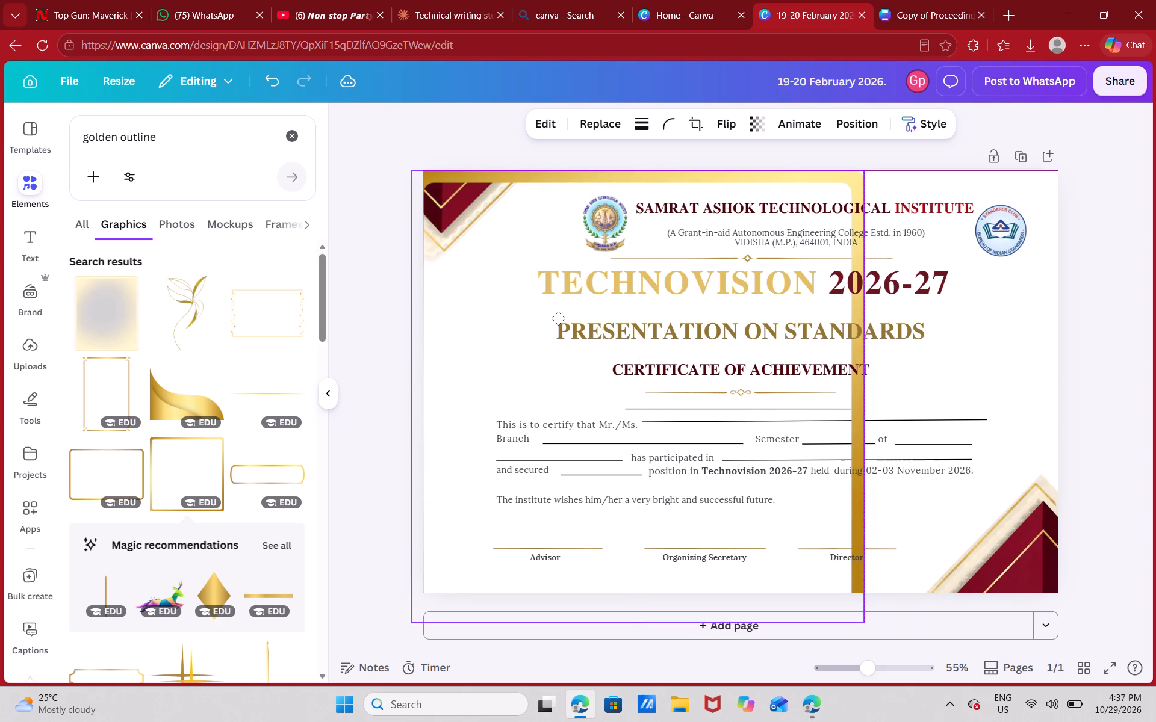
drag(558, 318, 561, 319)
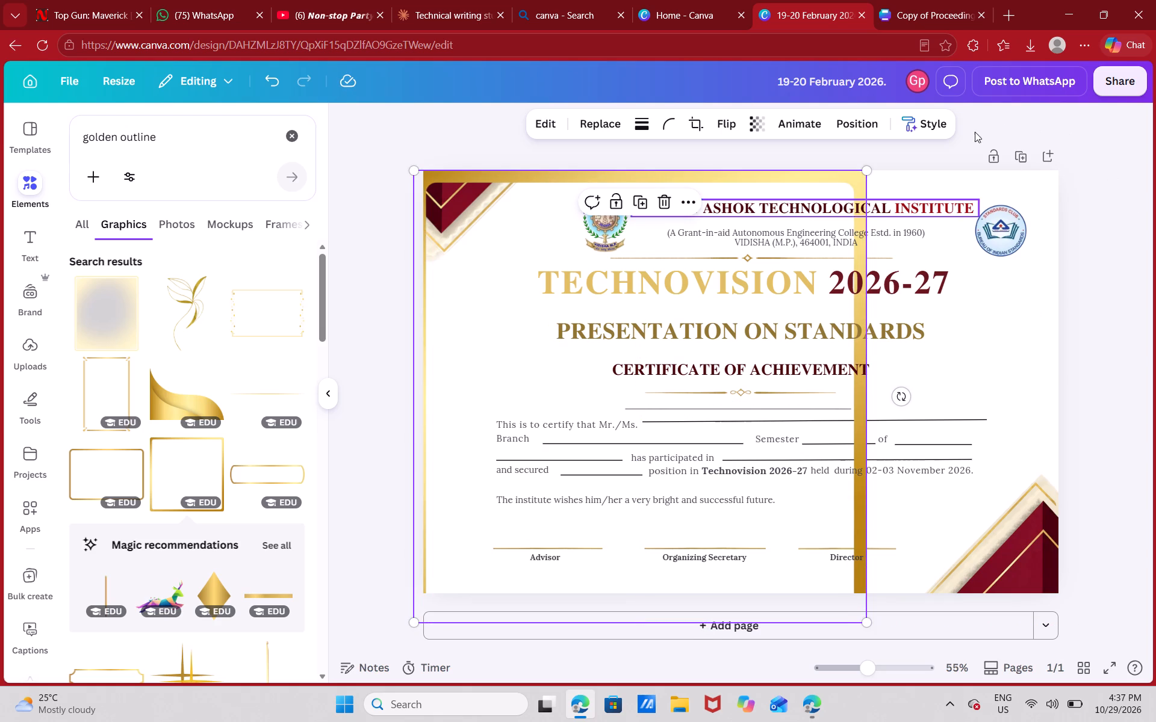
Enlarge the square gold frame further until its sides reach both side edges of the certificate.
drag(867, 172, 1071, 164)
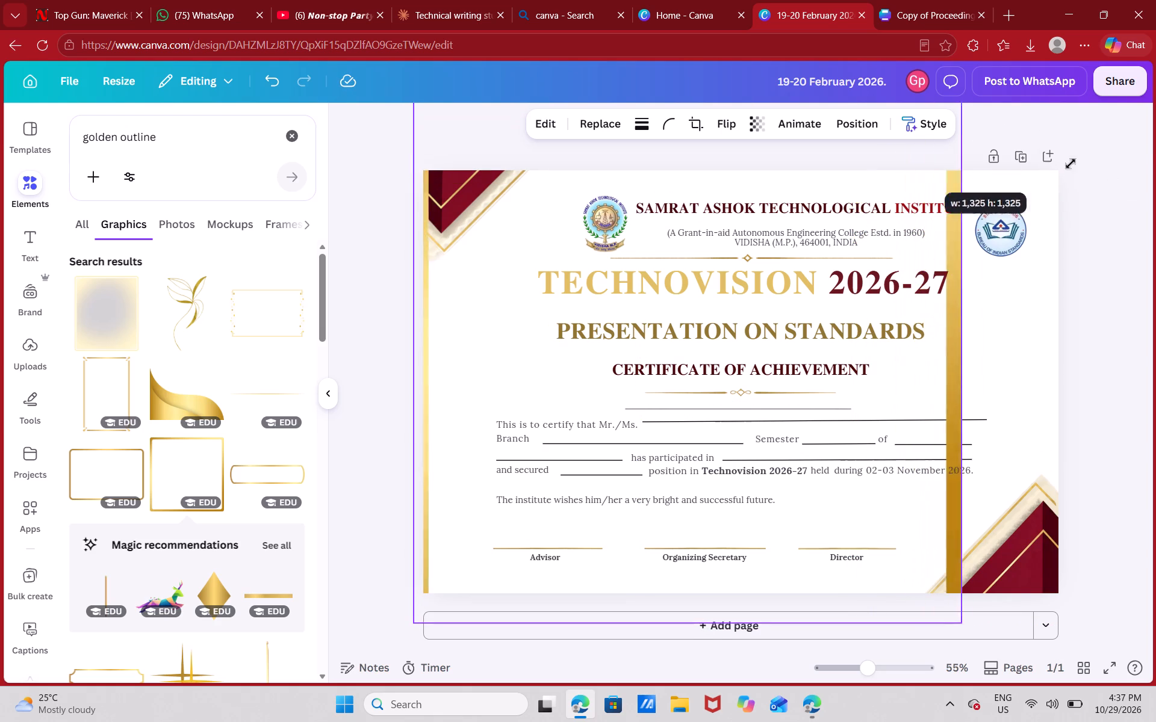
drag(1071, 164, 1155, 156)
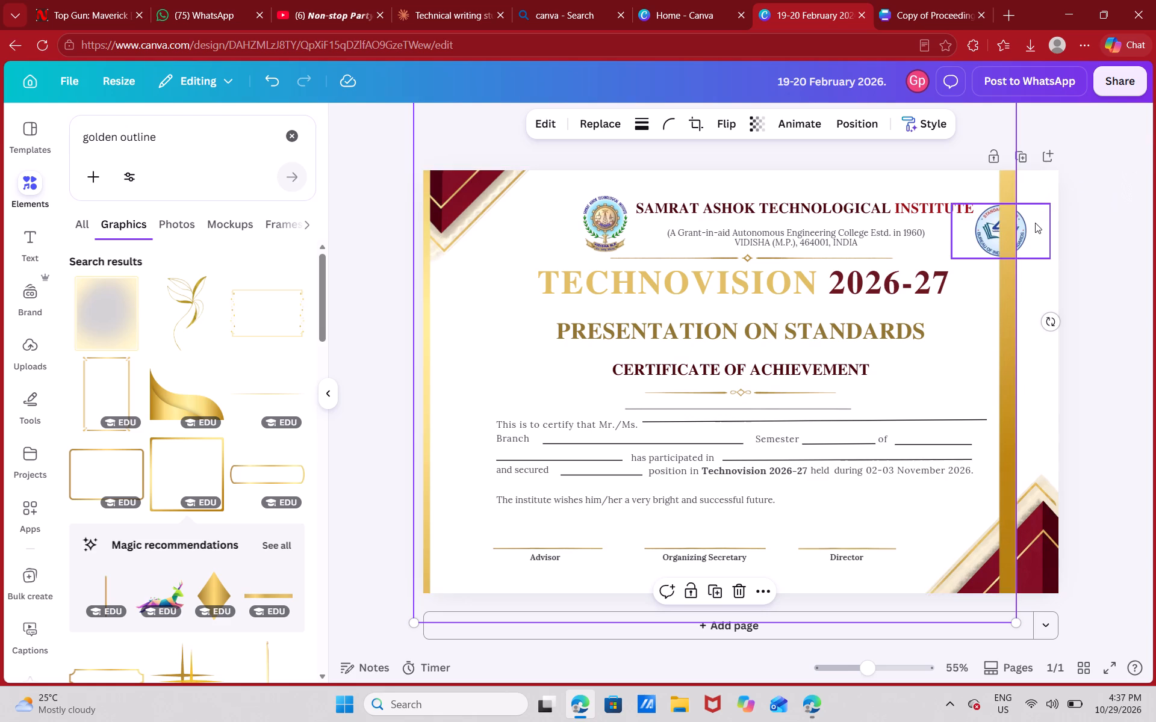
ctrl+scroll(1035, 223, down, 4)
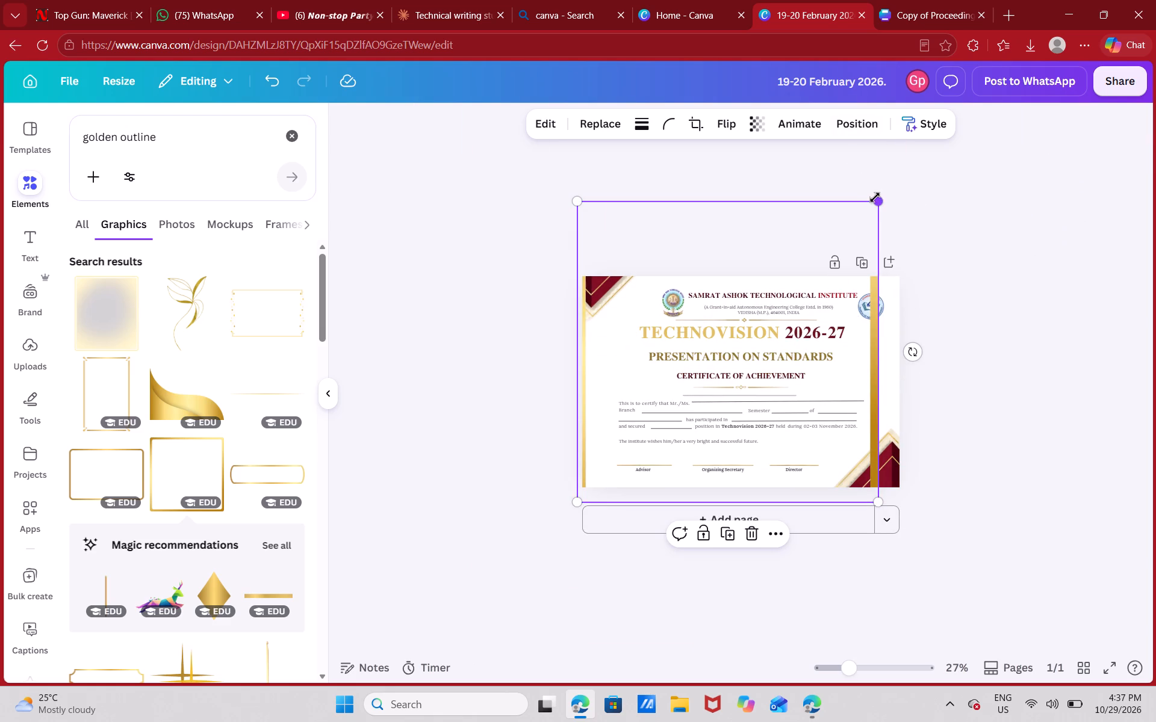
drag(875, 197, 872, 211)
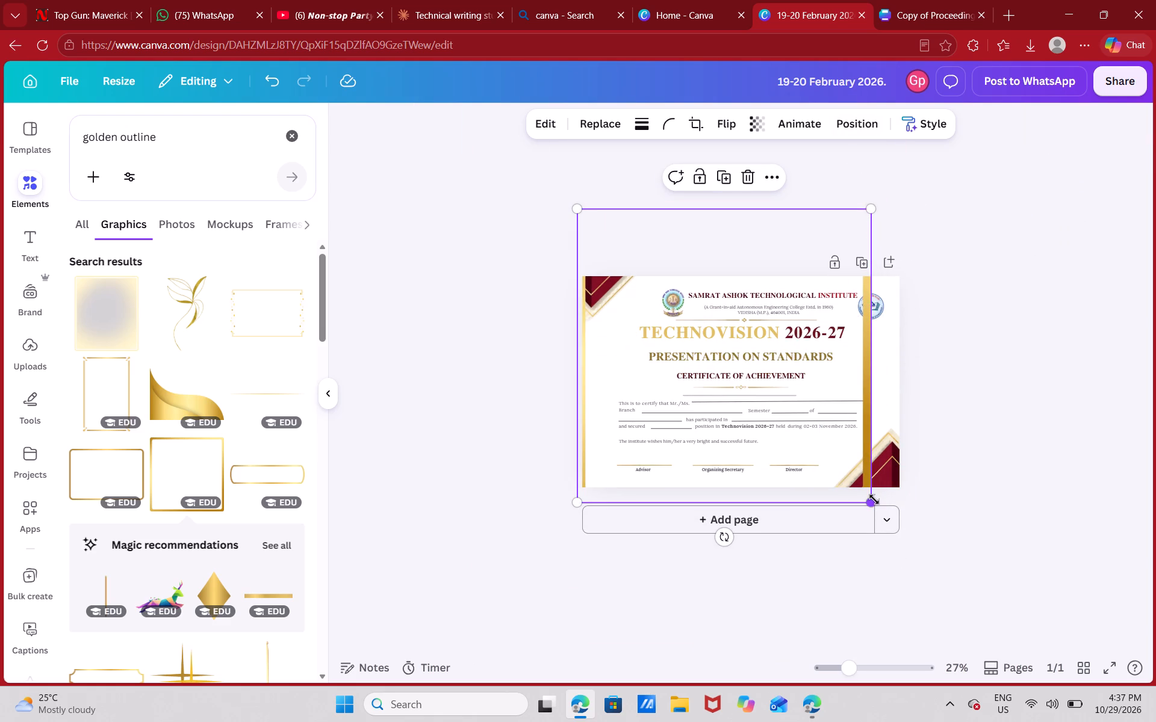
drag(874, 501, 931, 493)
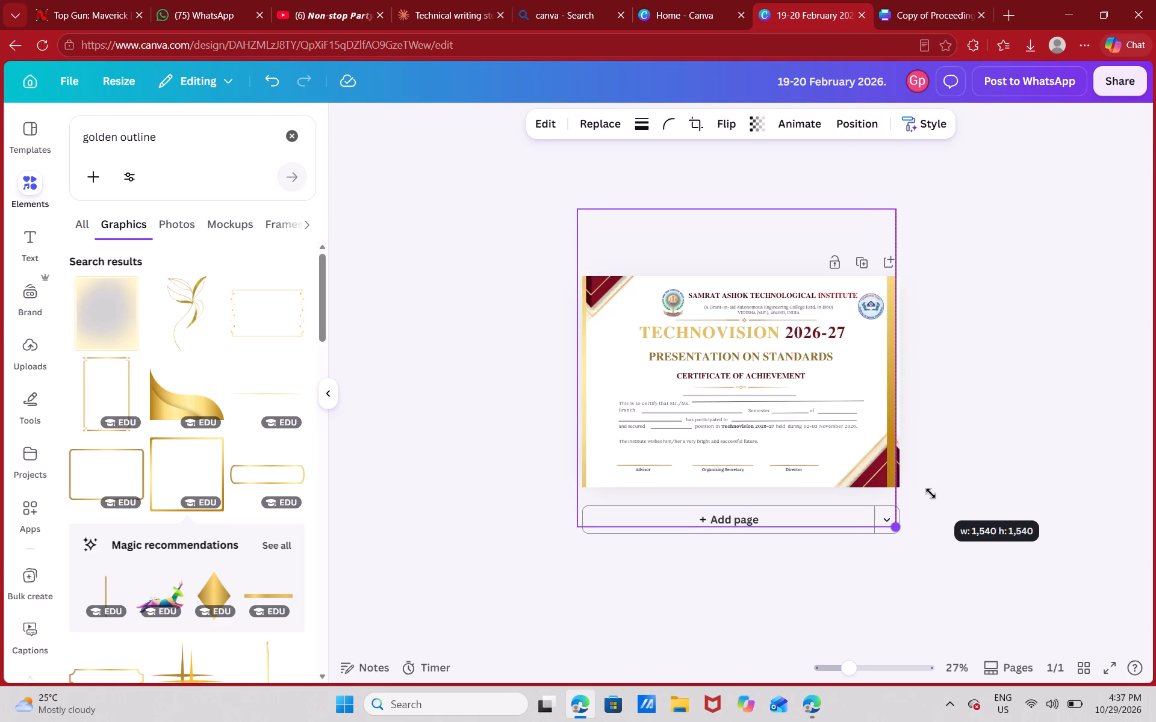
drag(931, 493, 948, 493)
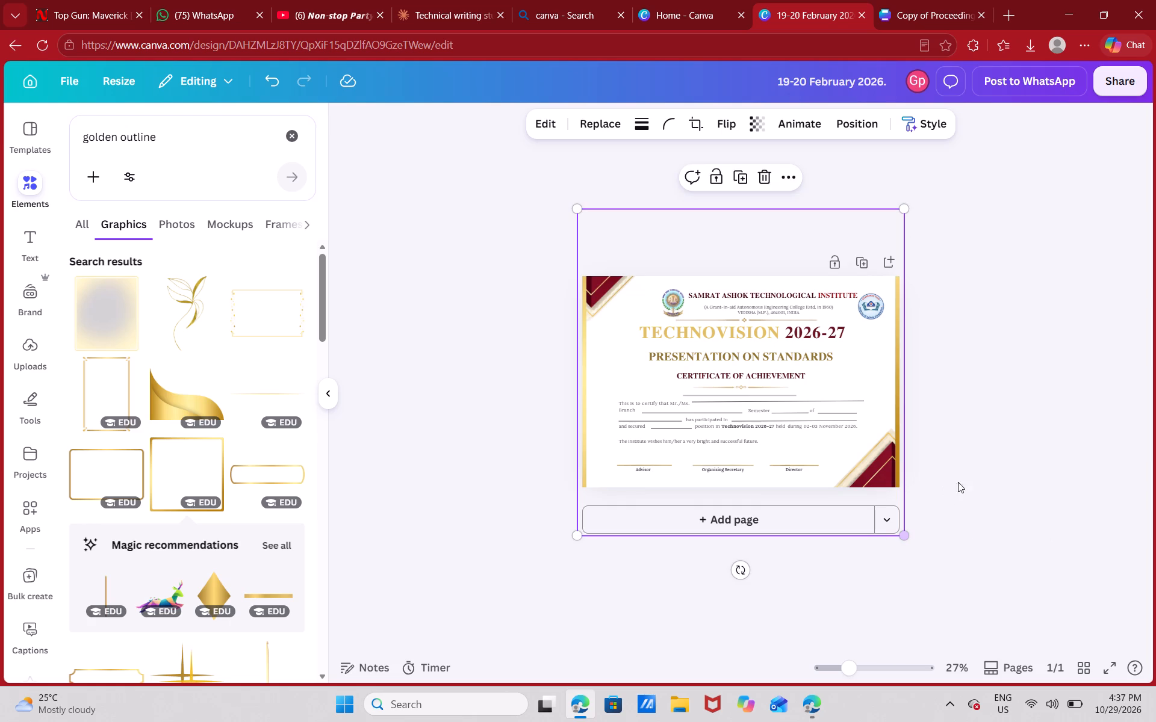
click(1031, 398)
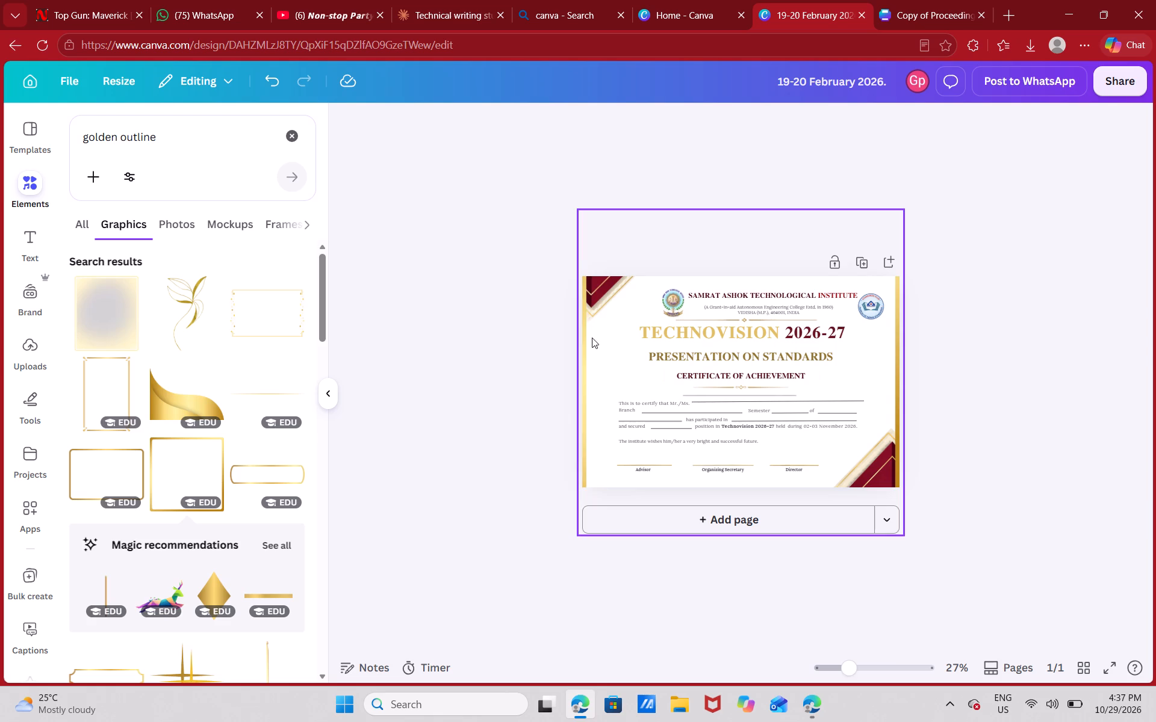
Undo the resizing, the moves and the insertion of the square gold frame.
key(BackSpace)
key(BackSpace)
key(ctrl+z)
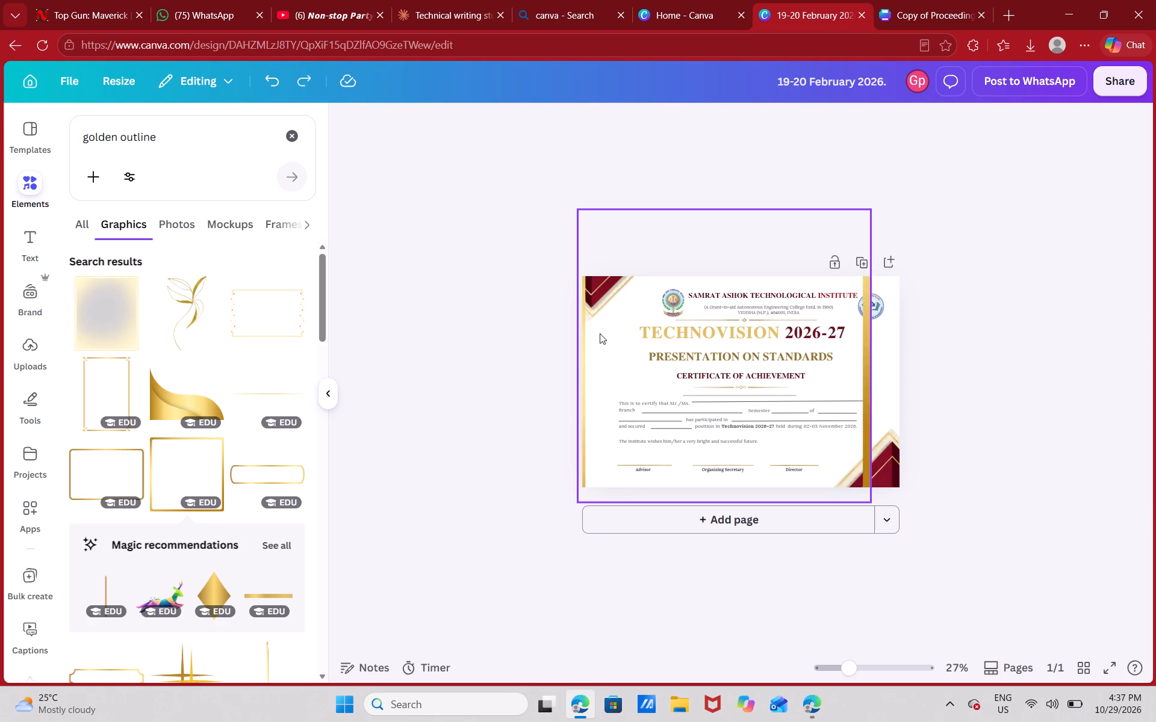
key(ctrl+z)
key(ctrl+z)
key(ctrl+z)
key(ctrl+z)
key(ctrl+z)
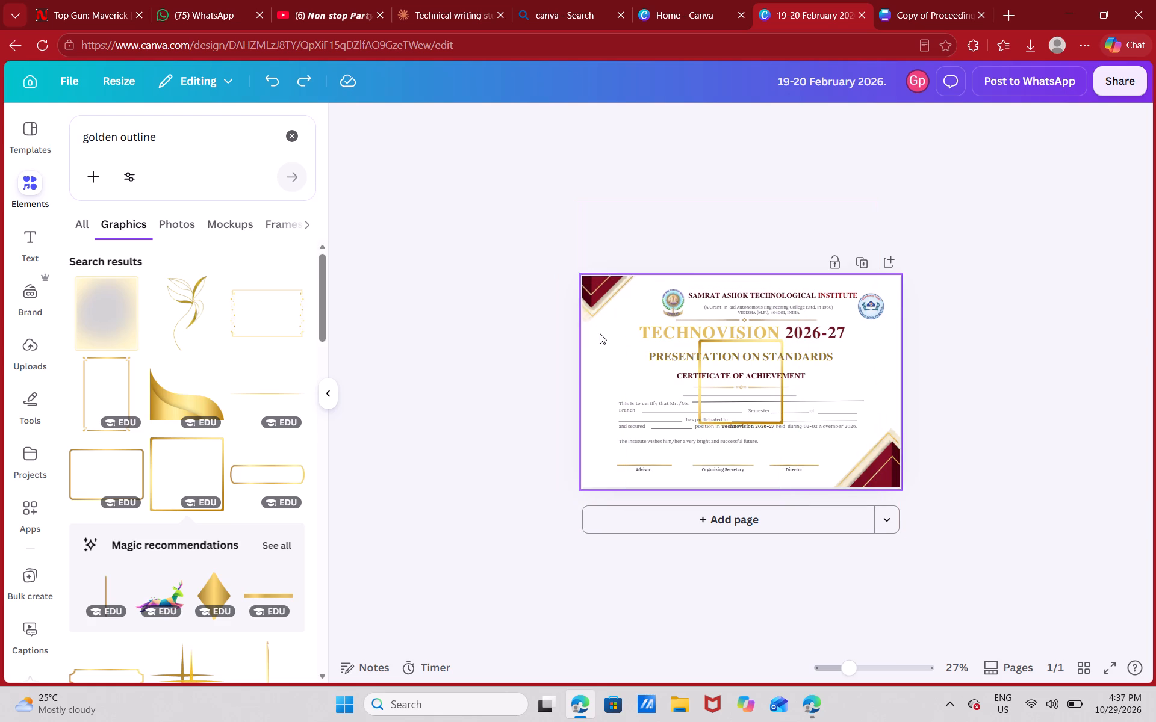
key(ctrl+z)
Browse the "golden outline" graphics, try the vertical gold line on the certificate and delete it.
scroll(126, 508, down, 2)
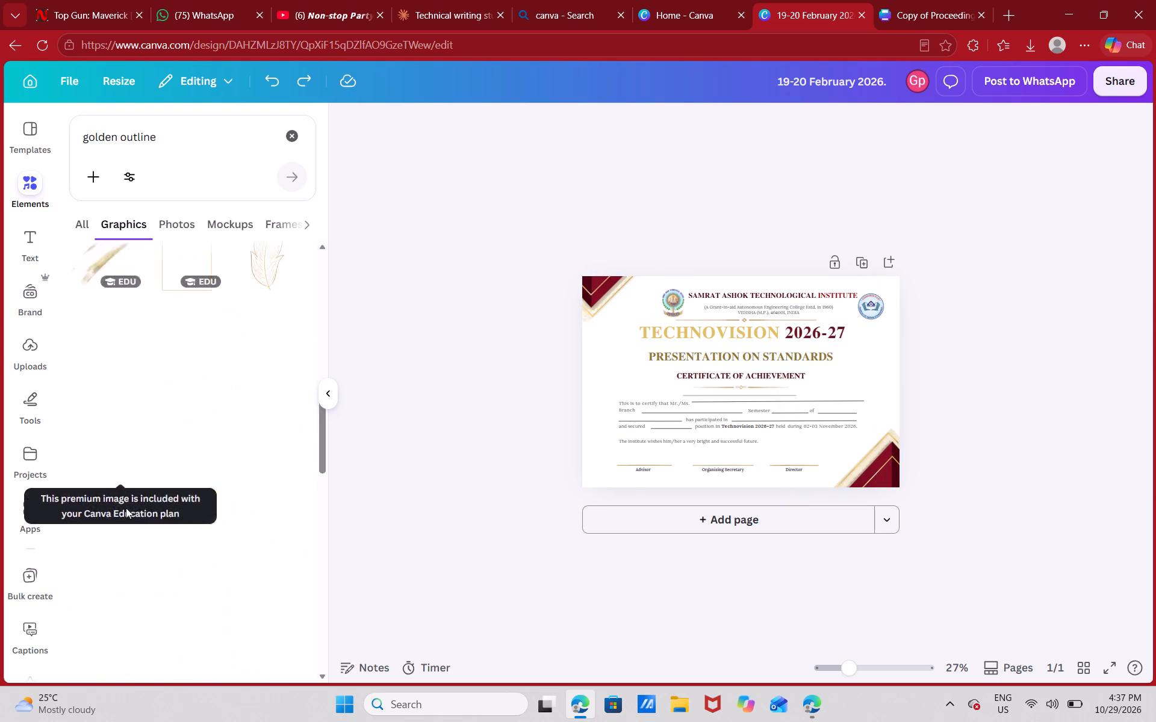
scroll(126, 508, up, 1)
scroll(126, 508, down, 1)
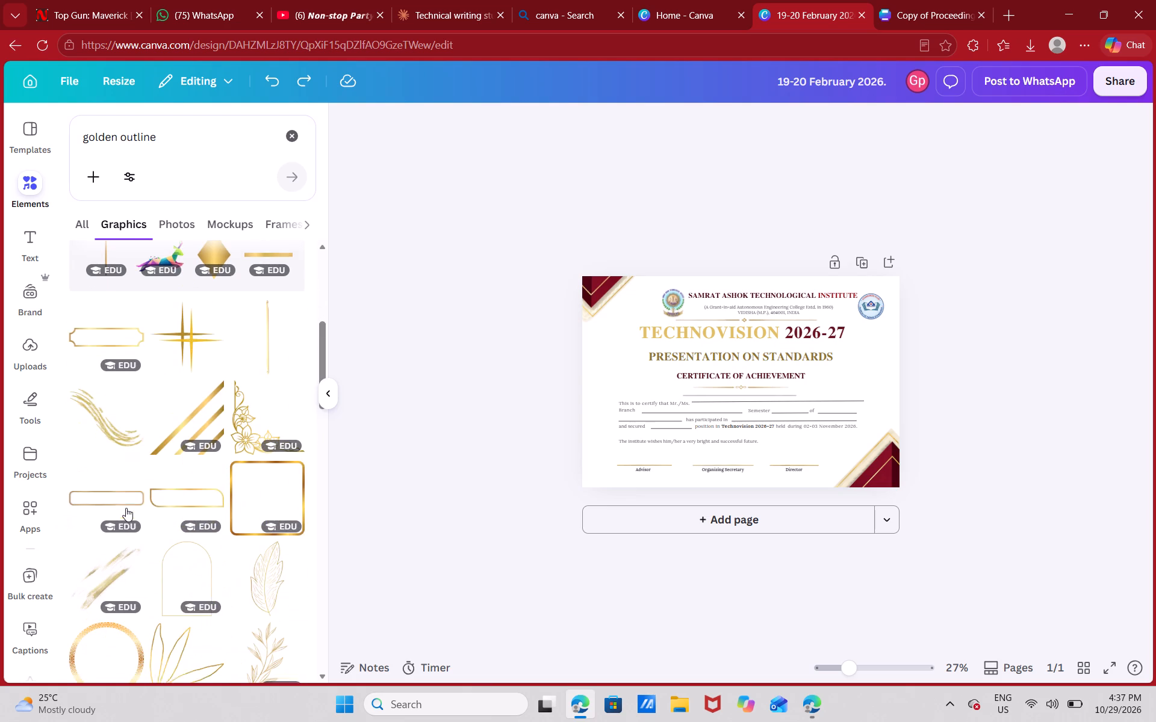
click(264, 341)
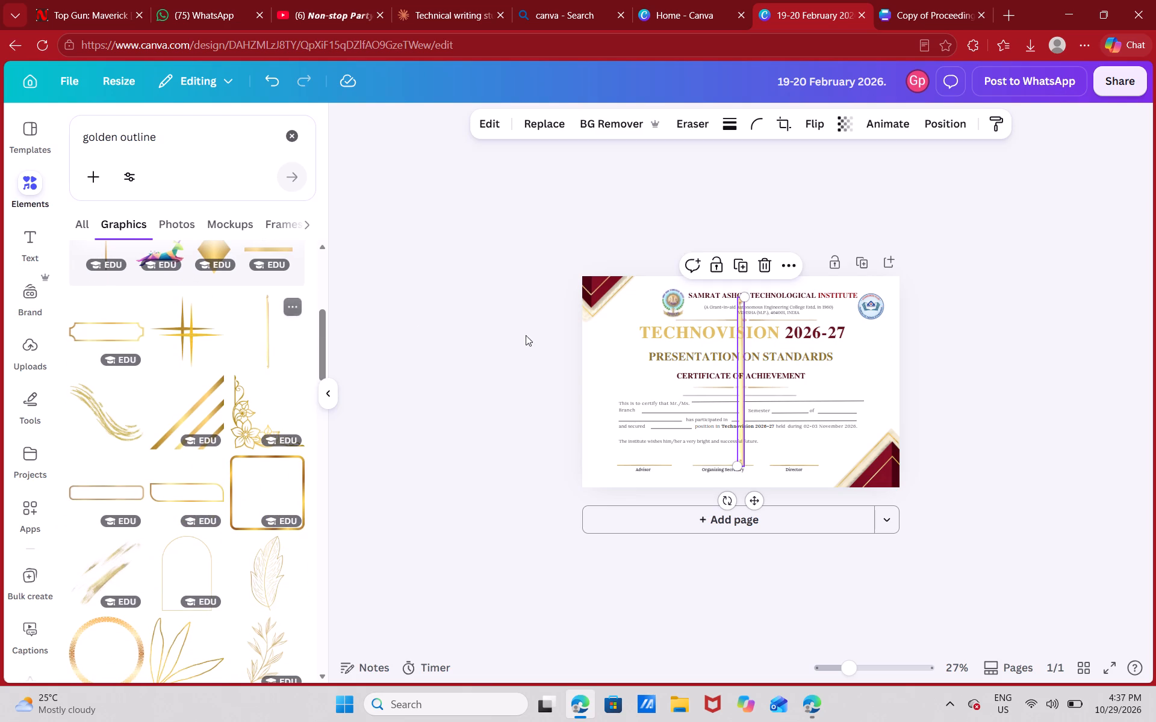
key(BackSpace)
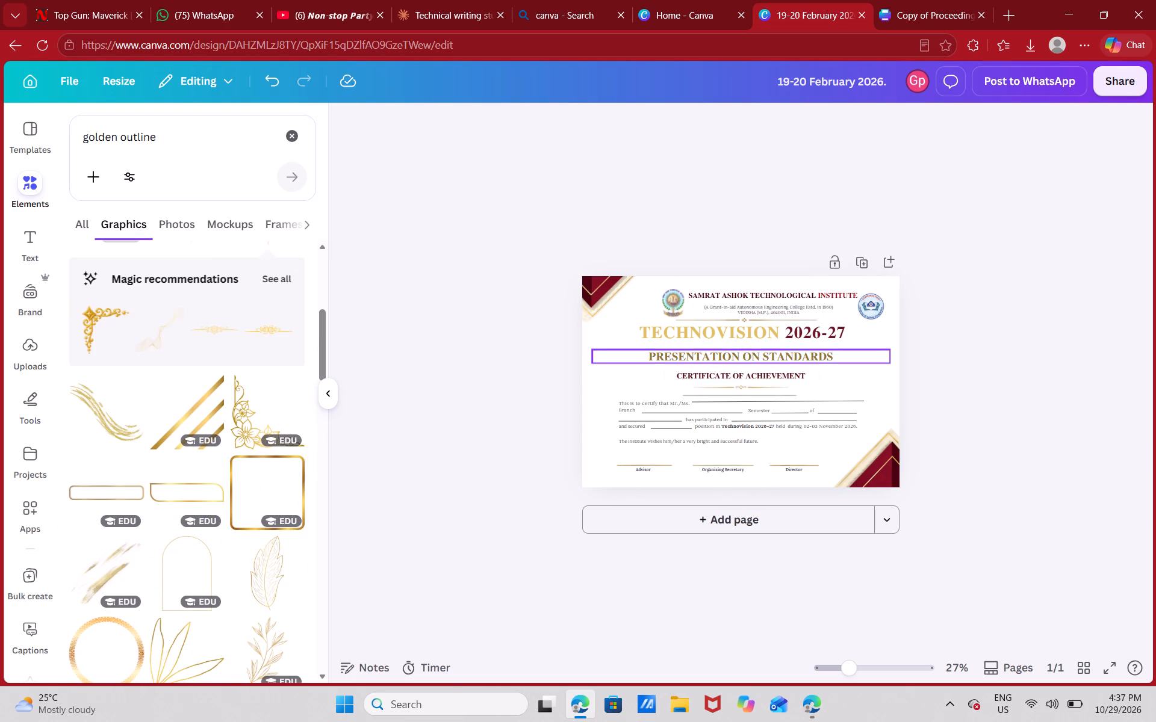
Search the graphics for "golden olines".
drag(187, 159, 190, 148)
click(190, 148)
click(191, 145)
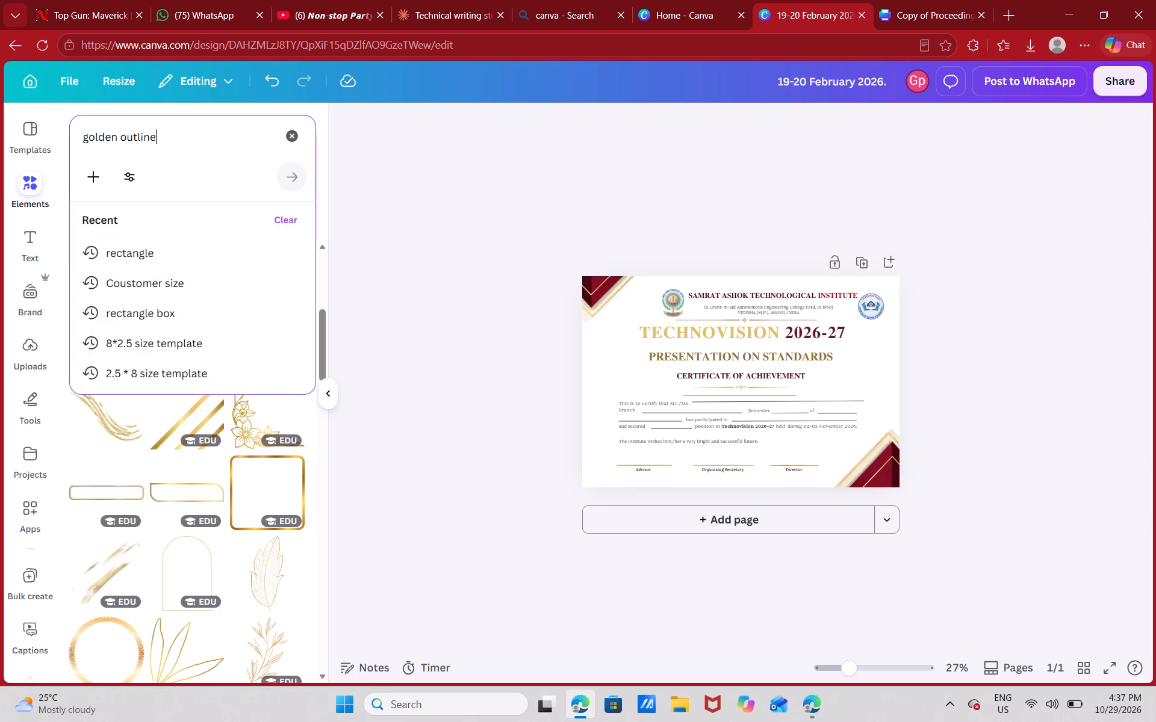
key(BackSpace)
key(BackSpace)
key(BackSpace)
key(BackSpace)
key(BackSpace)
key(BackSpace)
key(BackSpace)
key(BackSpace)
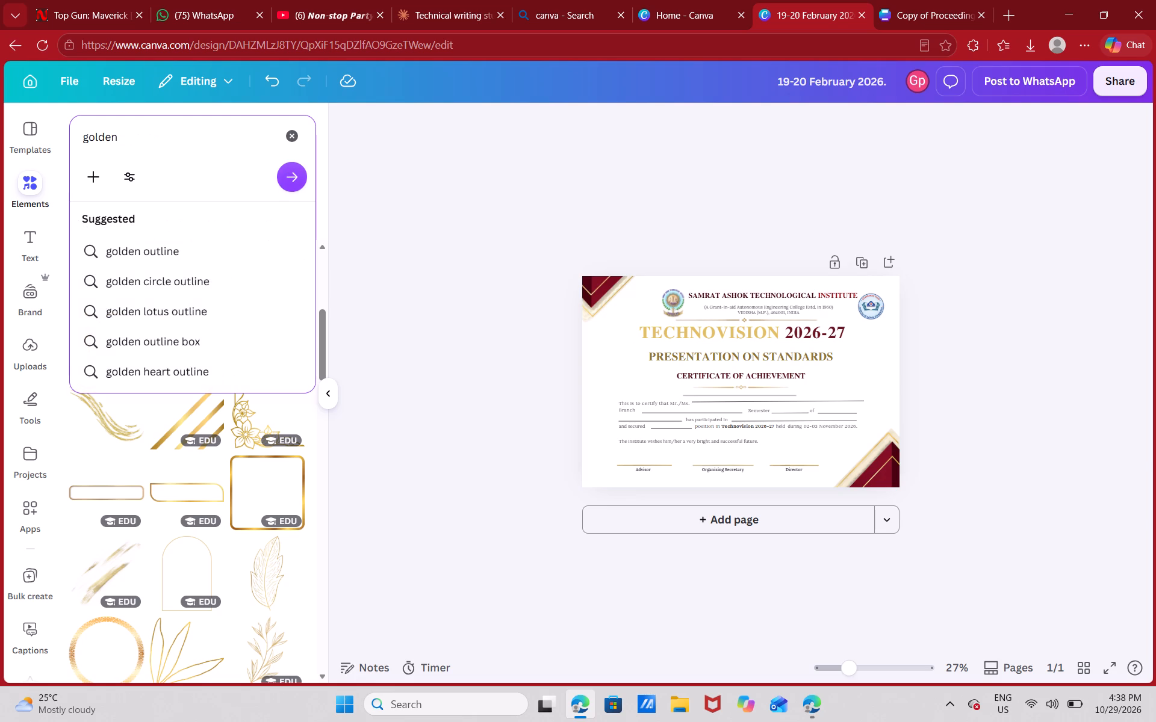
key(space)
text(olinr)
key(BackSpace)
text(es)
key(space)
key(Return)
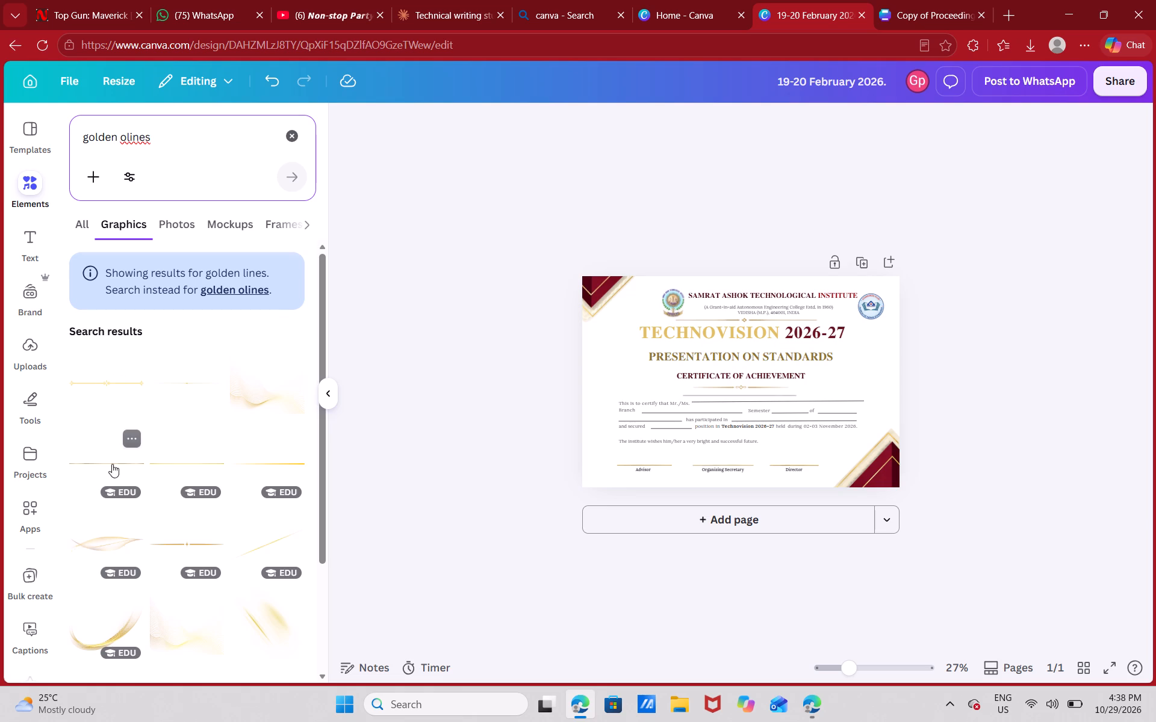
Add a plain thin gold line to the certificate and rotate it to vertical.
click(167, 466)
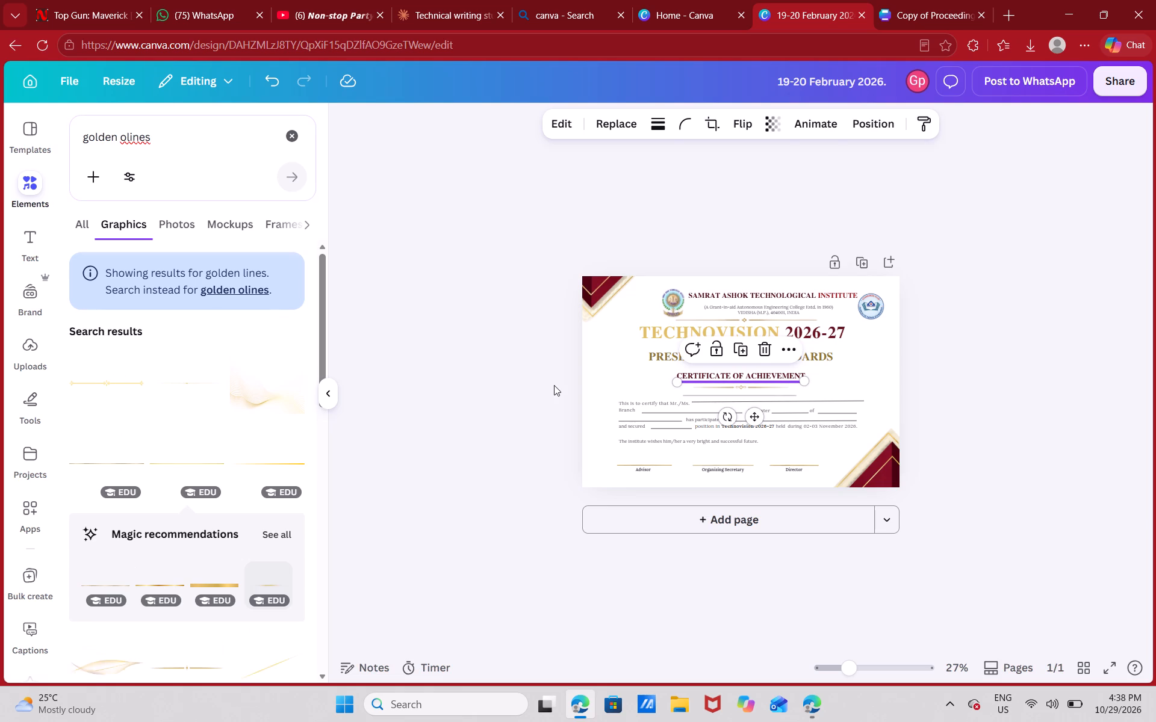
ctrl+scroll(746, 404, up, 8)
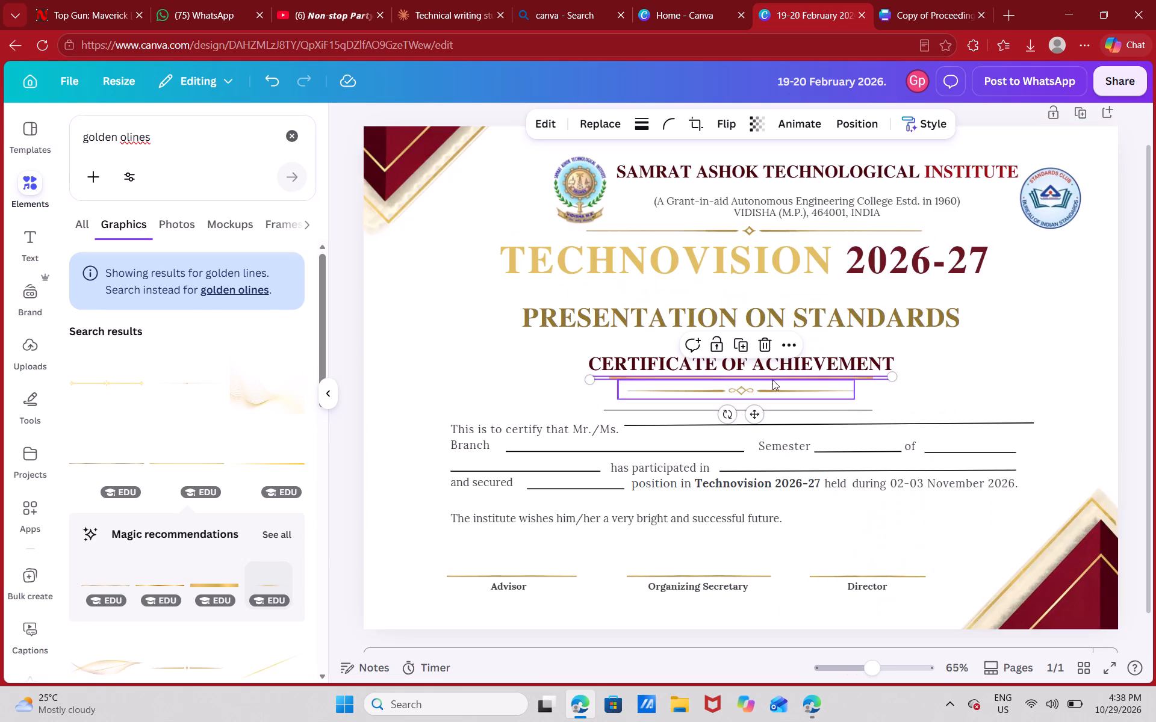
ctrl+scroll(834, 345, down, 2)
drag(727, 419, 683, 369)
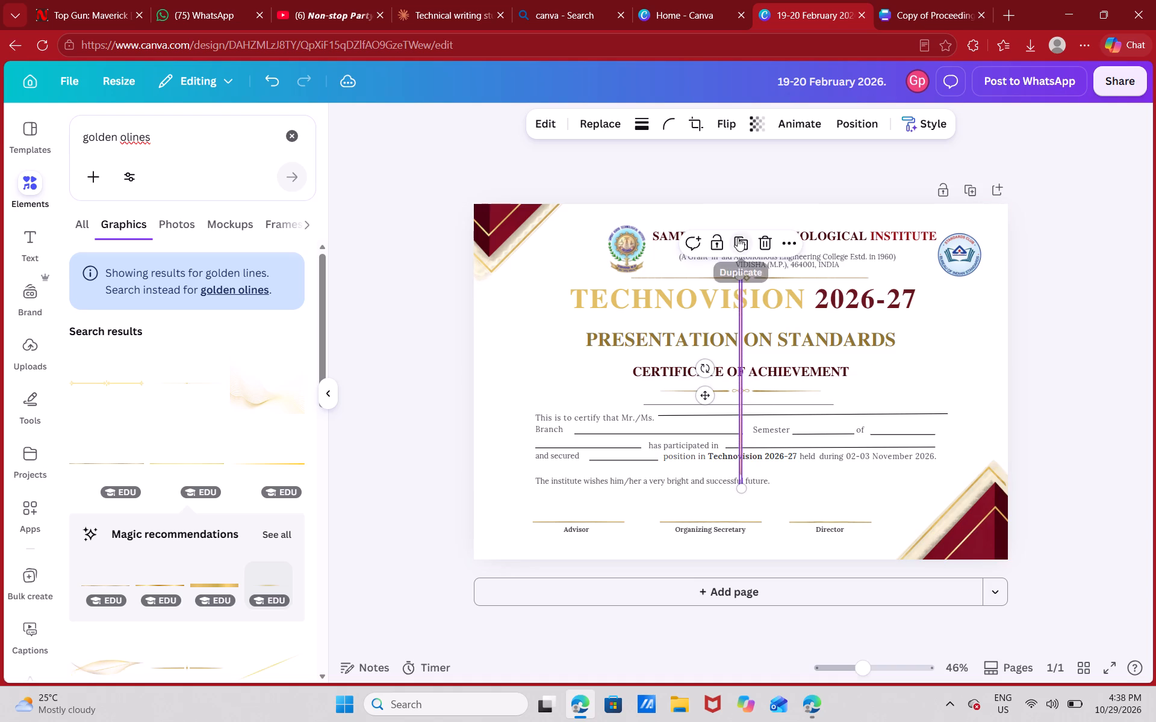
Lengthen the vertical gold line at both ends so it spans the full height of the certificate.
drag(745, 490, 744, 541)
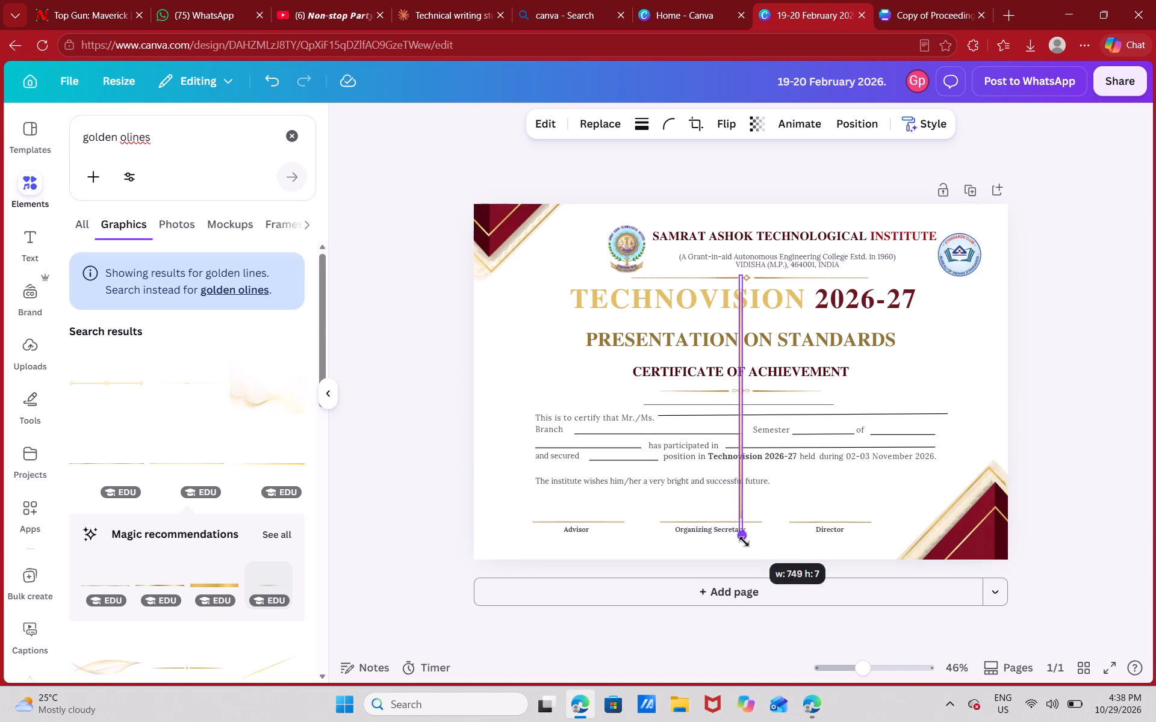
drag(744, 541, 727, 655)
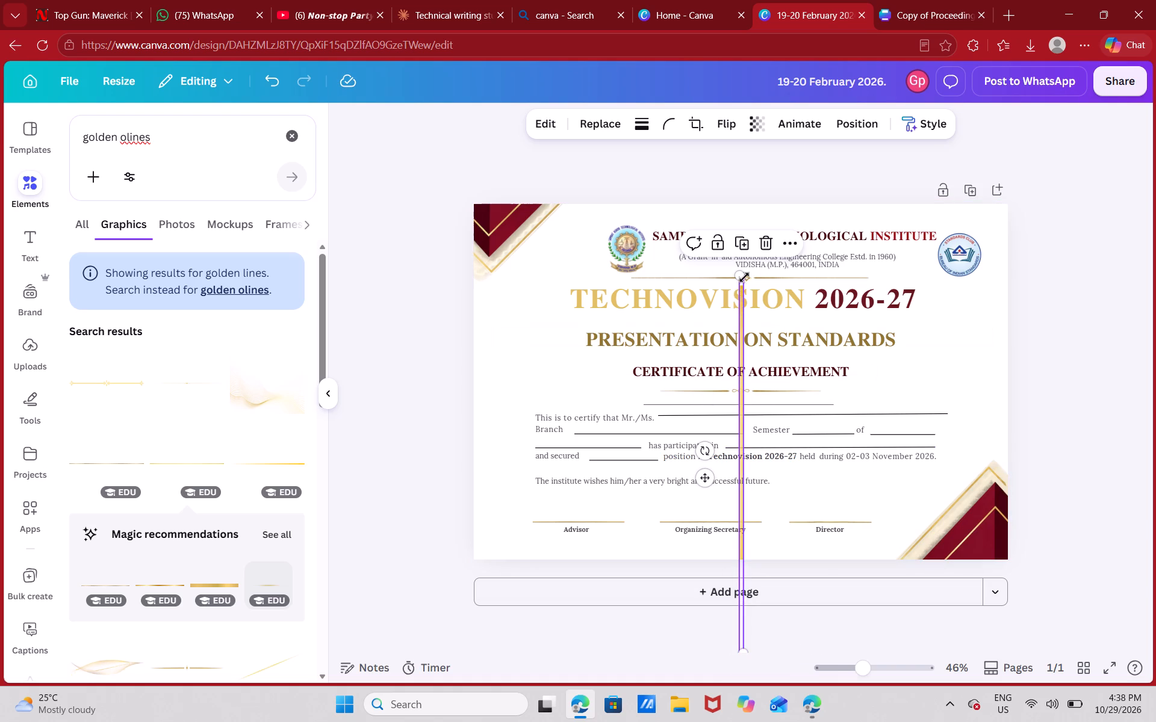
drag(742, 271, 748, 203)
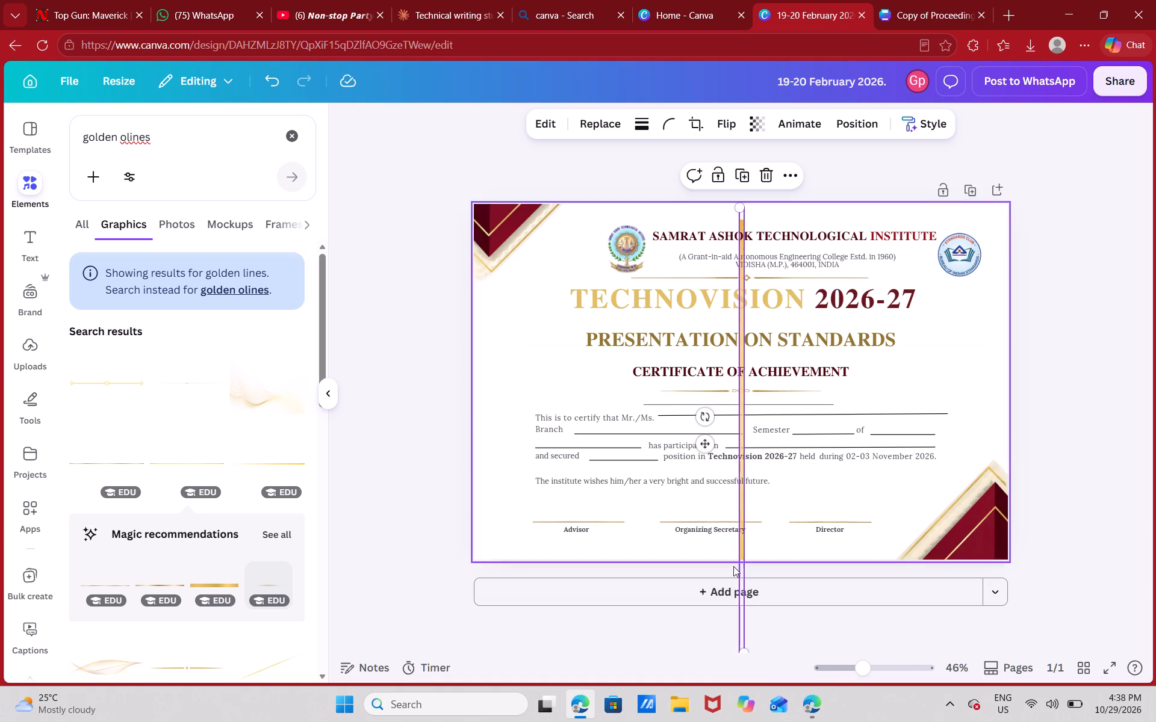
click(963, 307)
Rotate the gold line on the certificate and straighten it to vertical at -90°.
click(741, 356)
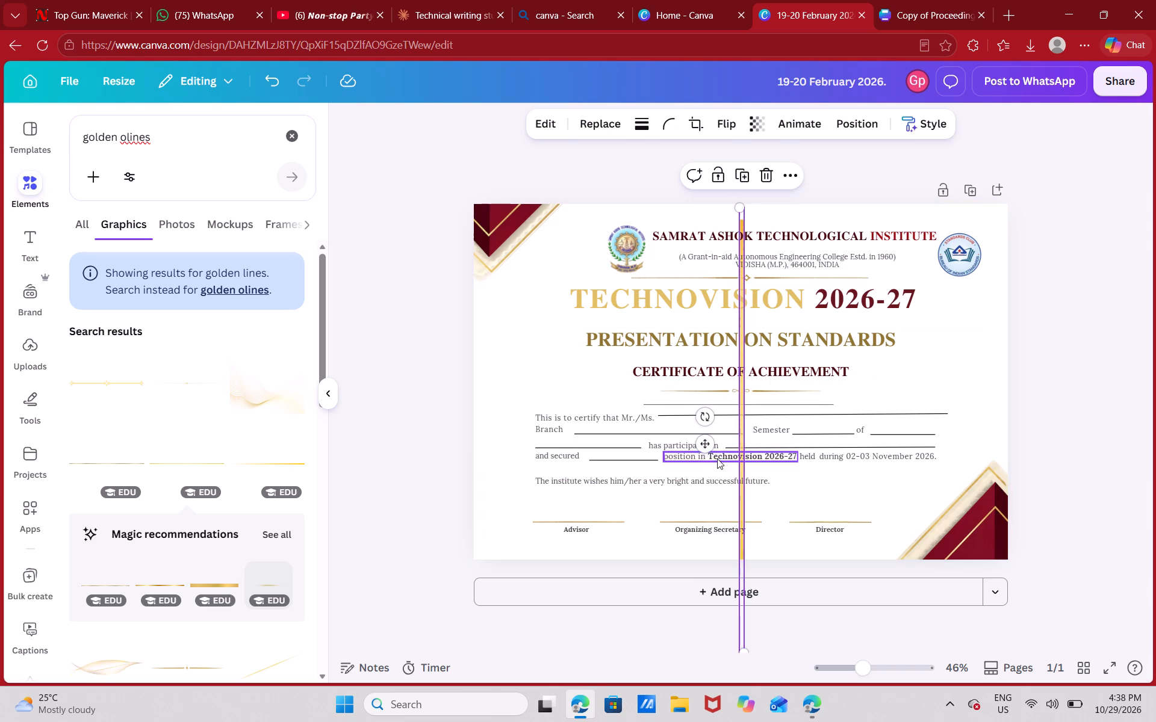
drag(704, 416, 739, 316)
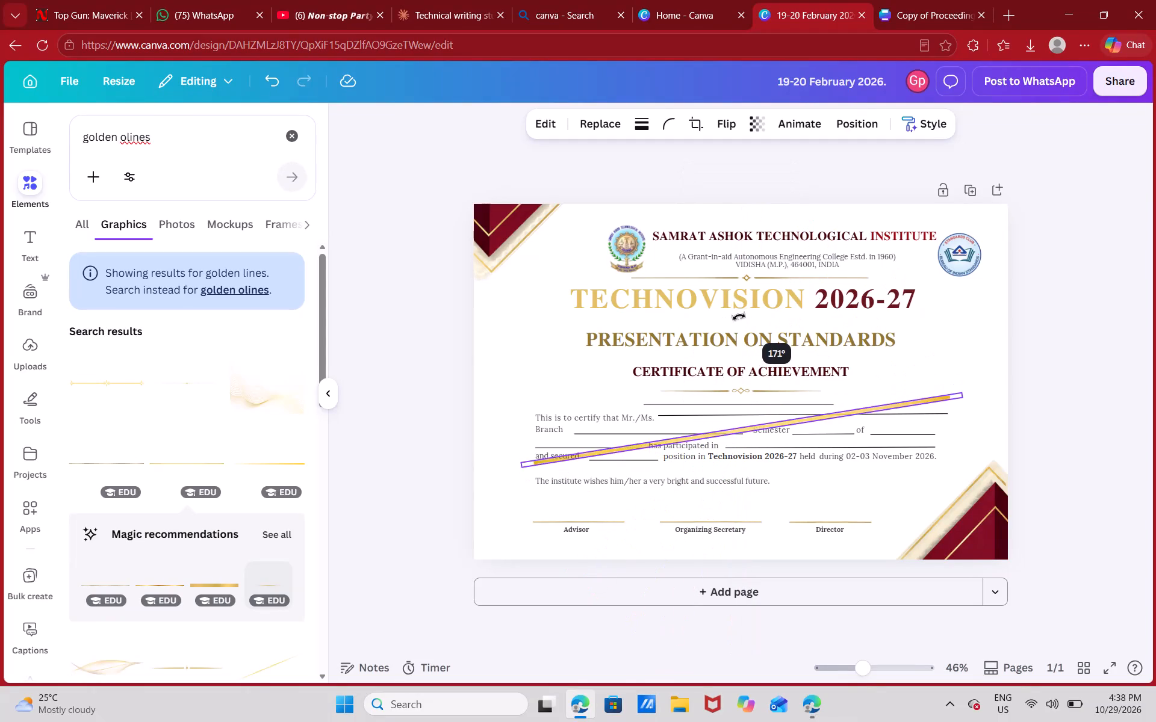
drag(739, 316, 759, 307)
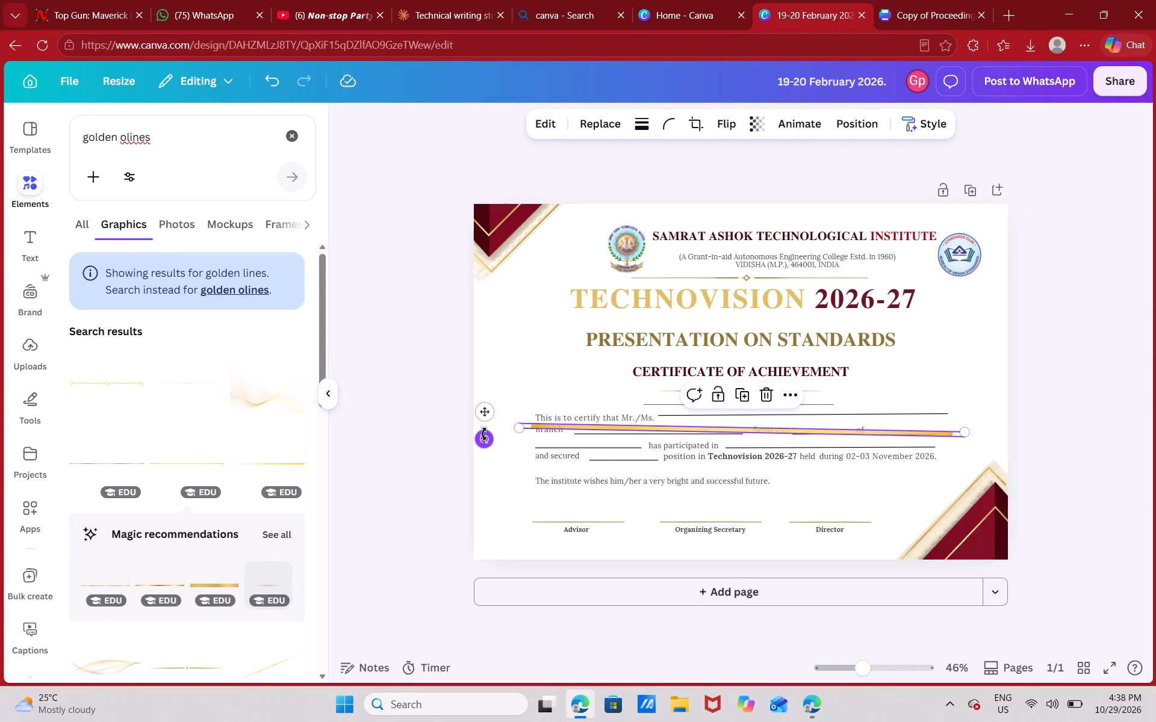
drag(486, 434, 637, 275)
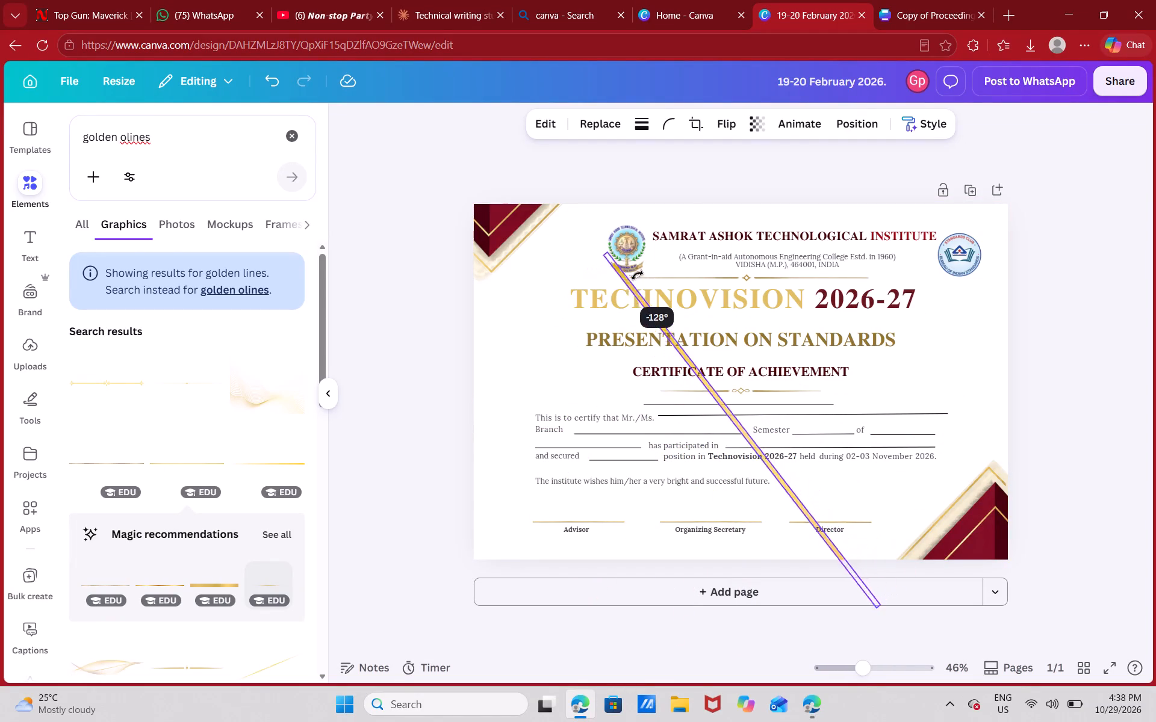
drag(637, 275, 732, 319)
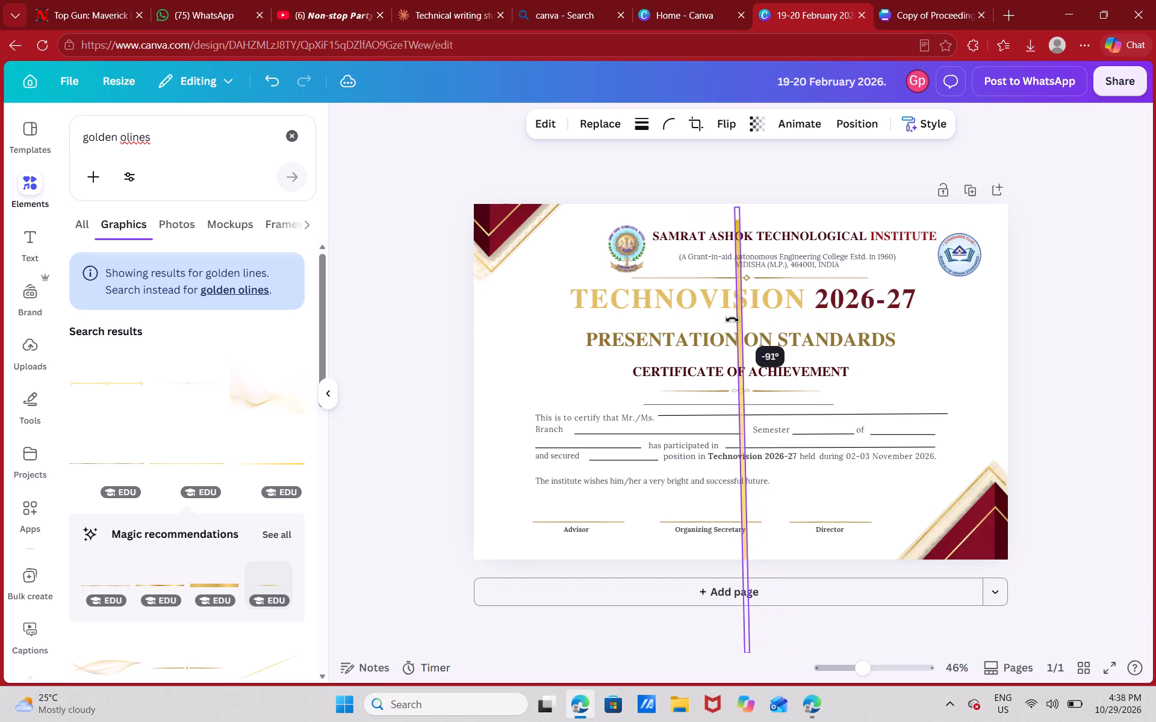
drag(732, 319, 733, 320)
drag(733, 320, 732, 320)
drag(732, 320, 647, 436)
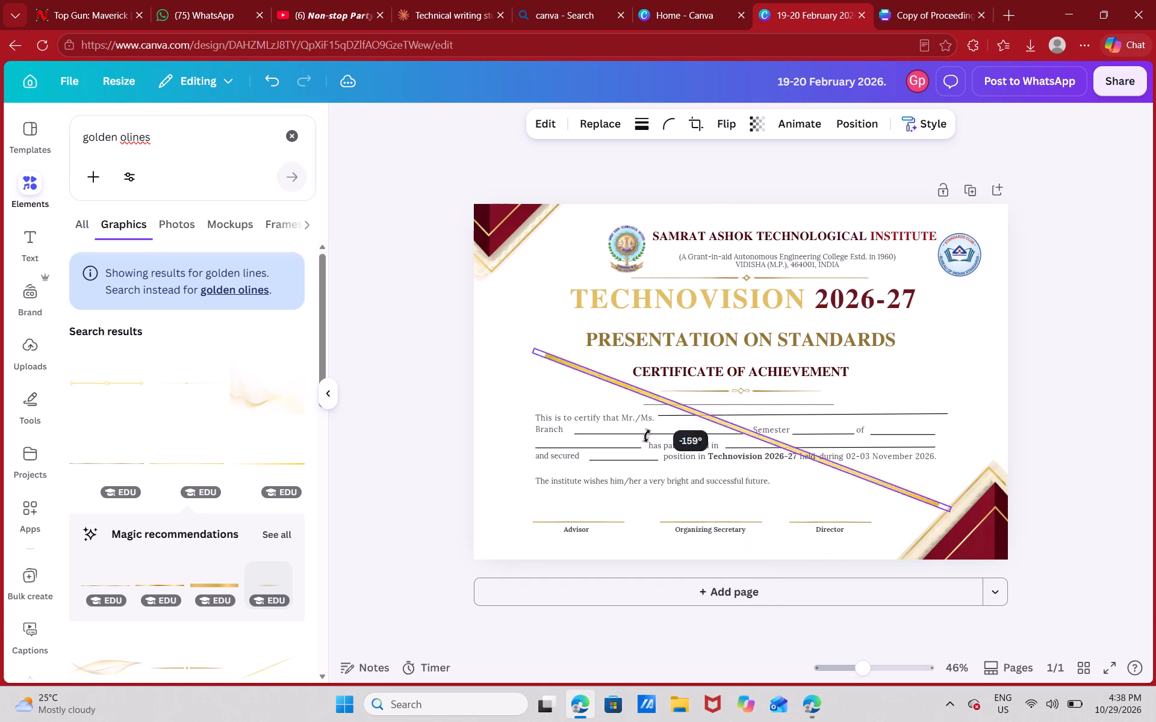
drag(647, 436, 725, 440)
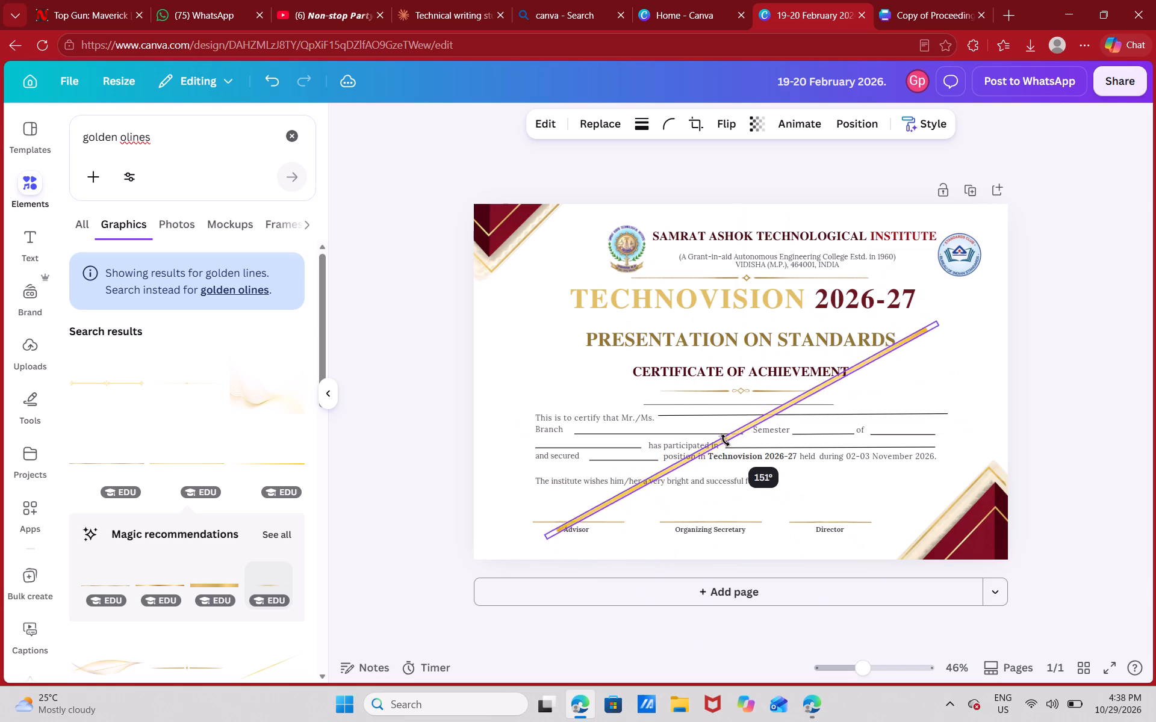
drag(725, 440, 721, 418)
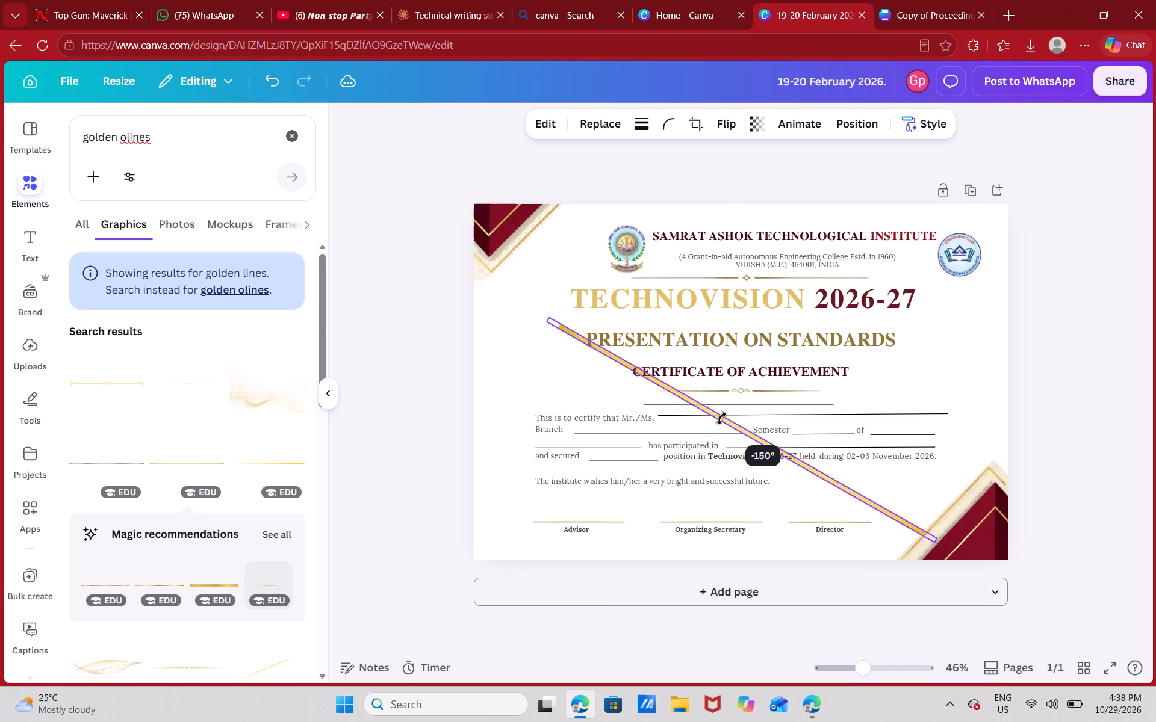
drag(721, 418, 745, 414)
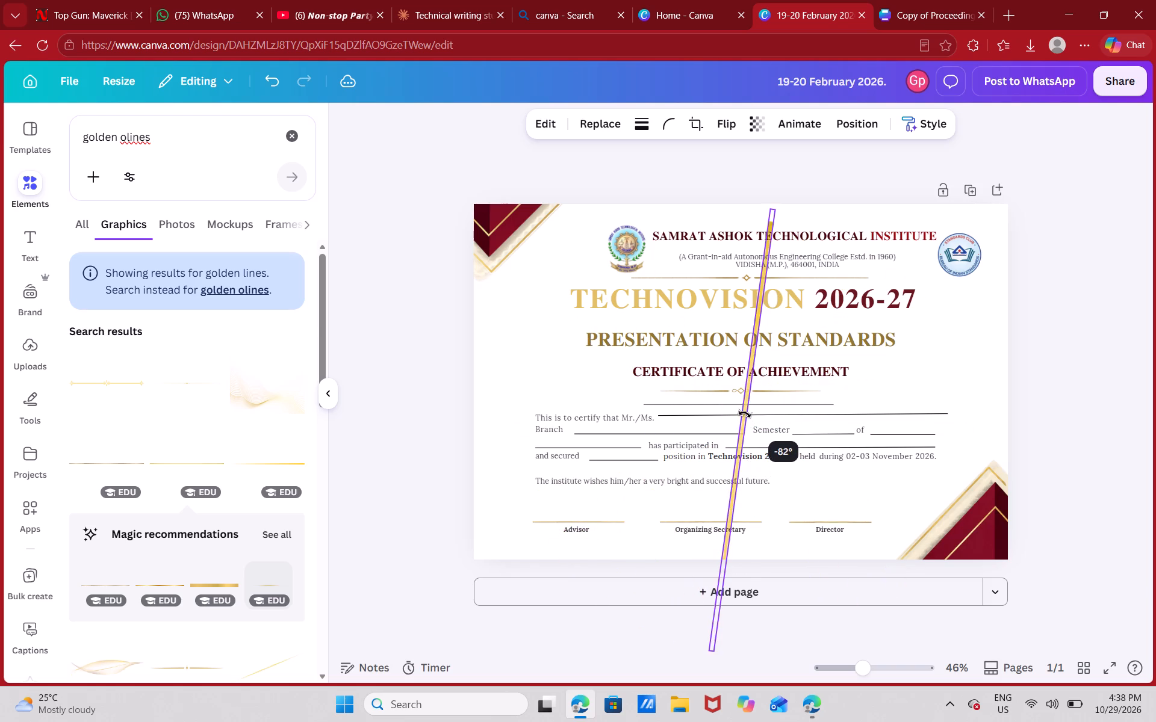
drag(745, 414, 742, 413)
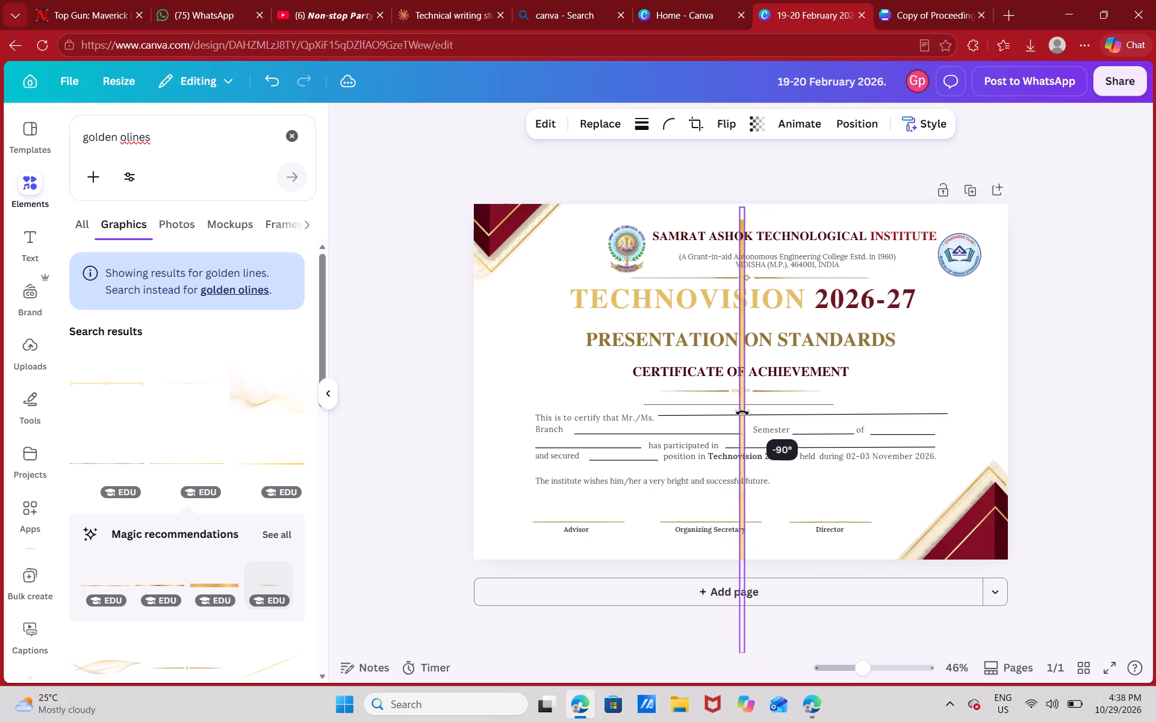
drag(742, 413, 743, 413)
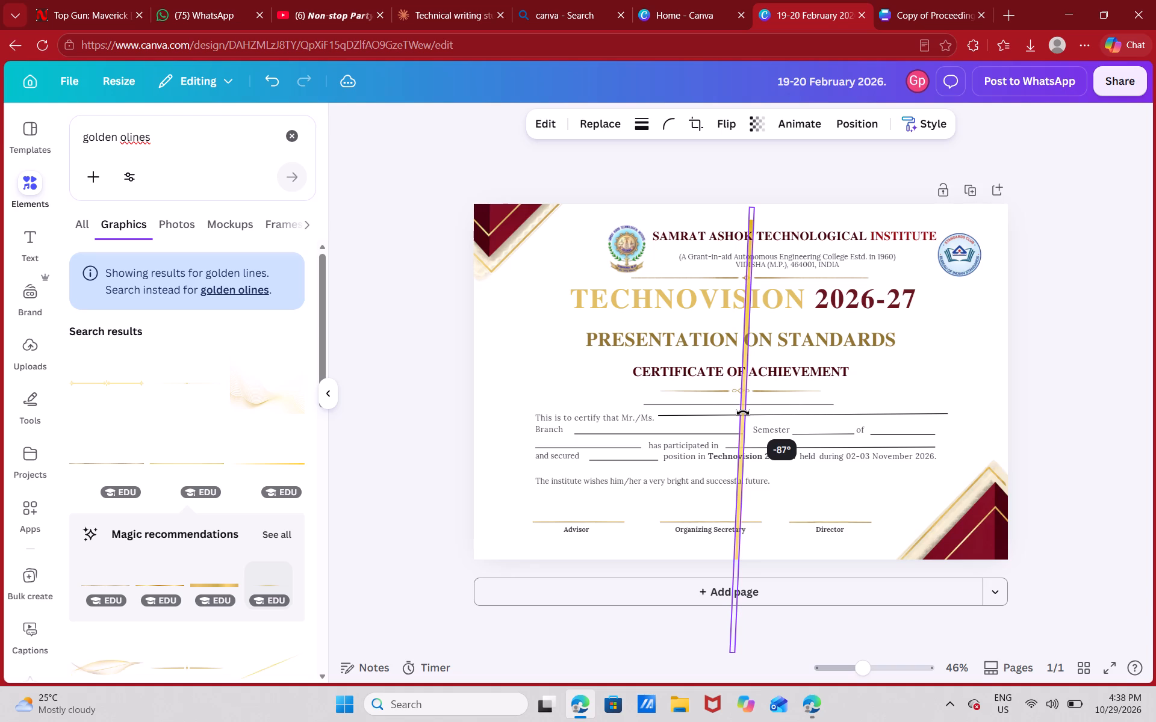
drag(743, 413, 742, 413)
Extend the upper end of the vertical gold line to the certificate's top edge.
drag(735, 206, 758, 268)
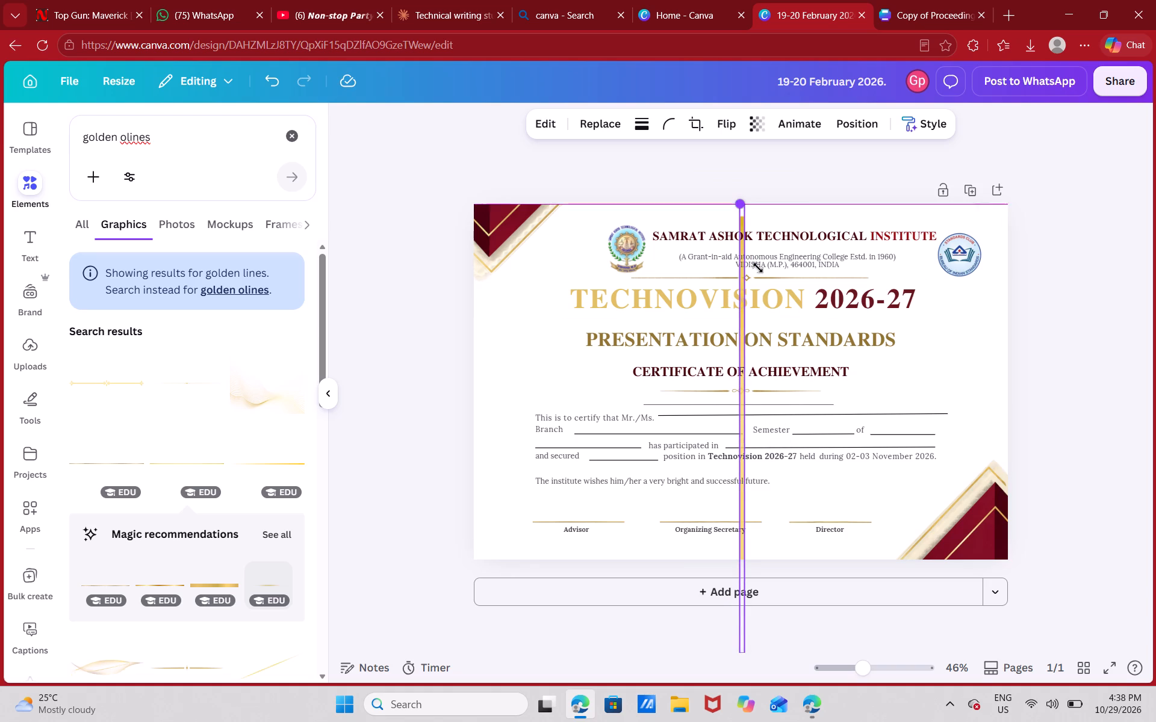
drag(758, 268, 759, 292)
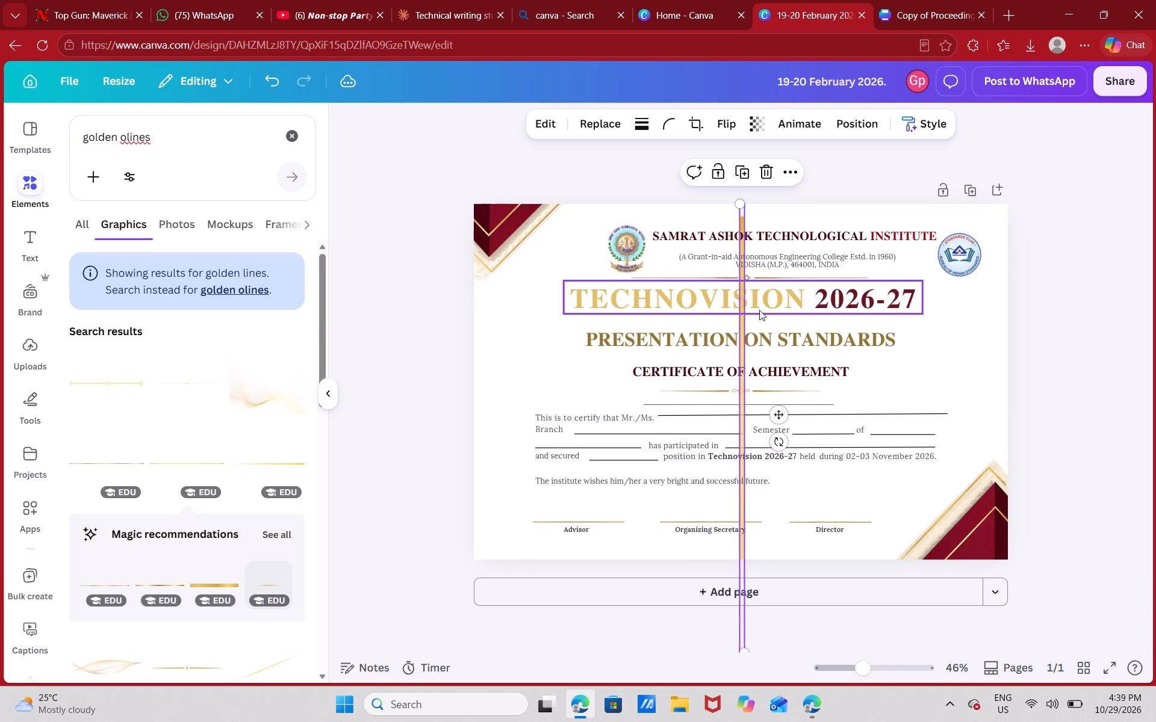
Move the vertical gold line flush against the certificate's left edge.
key(Left)
key(Left)
key(Left)
key(Left)
key(Left)
key(Left)
key(Left)
key(Left)
key(Left)
key(Left)
key(Left)
key(Left)
key(Left)
key(Left)
key(Left)
key(Left)
key(Left)
key(Left)
key(Left)
key(Left)
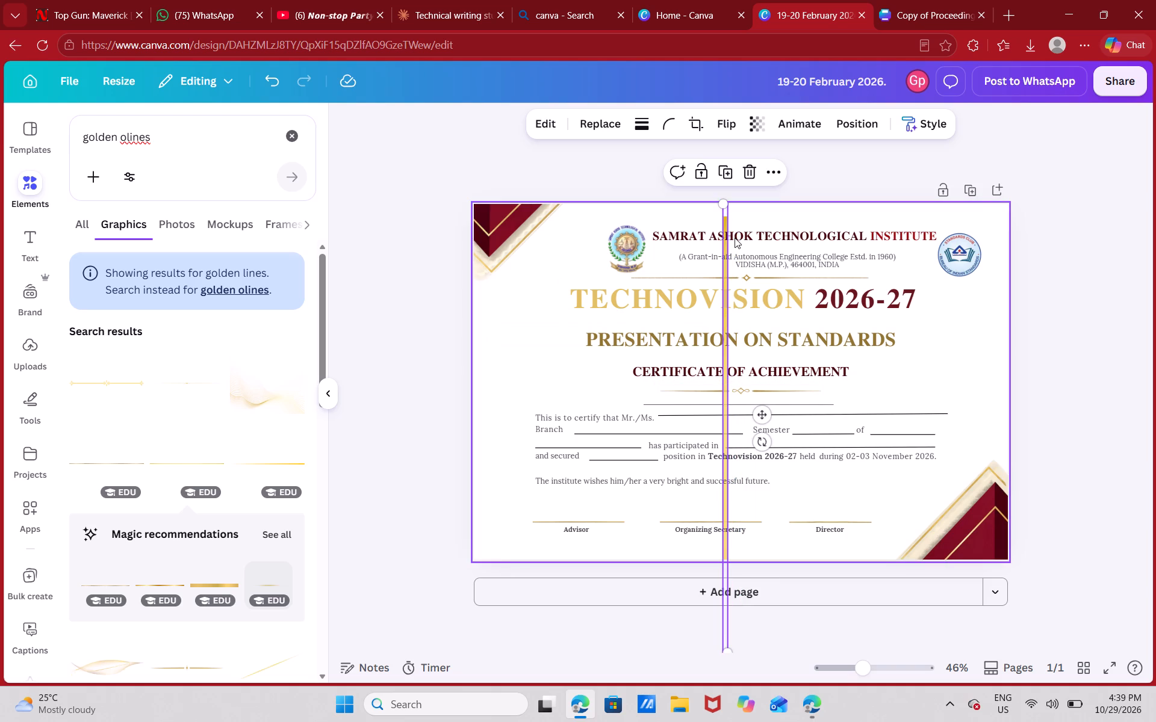
drag(726, 215, 510, 203)
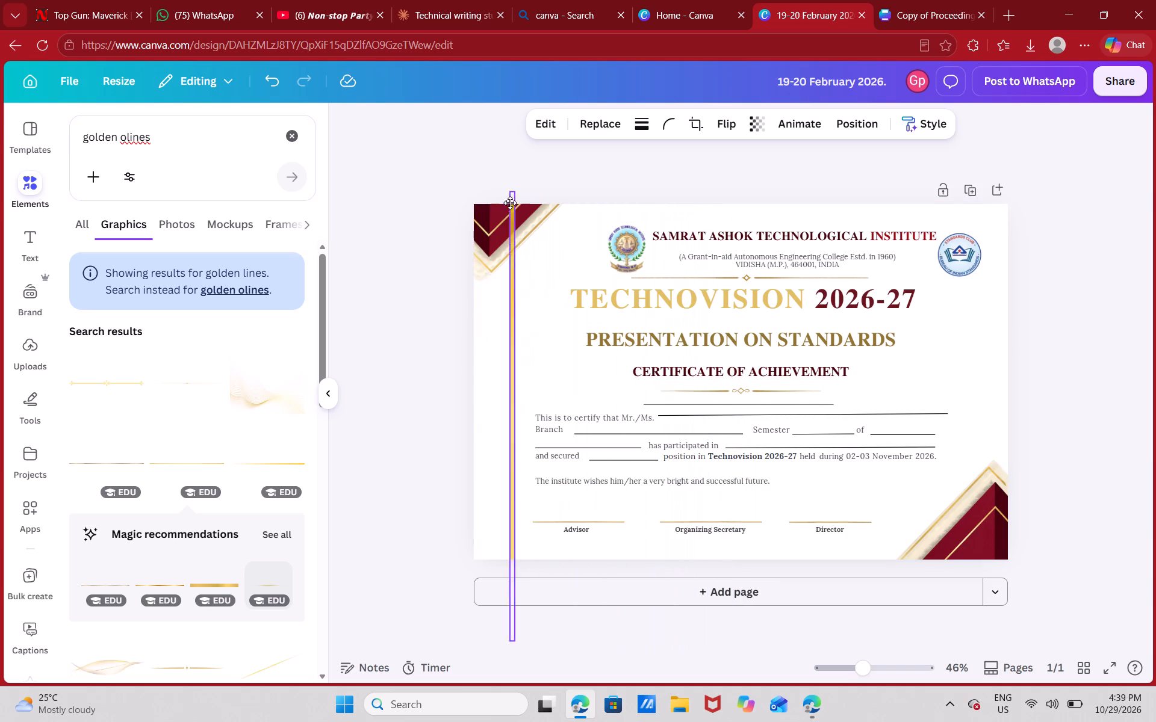
drag(510, 203, 479, 202)
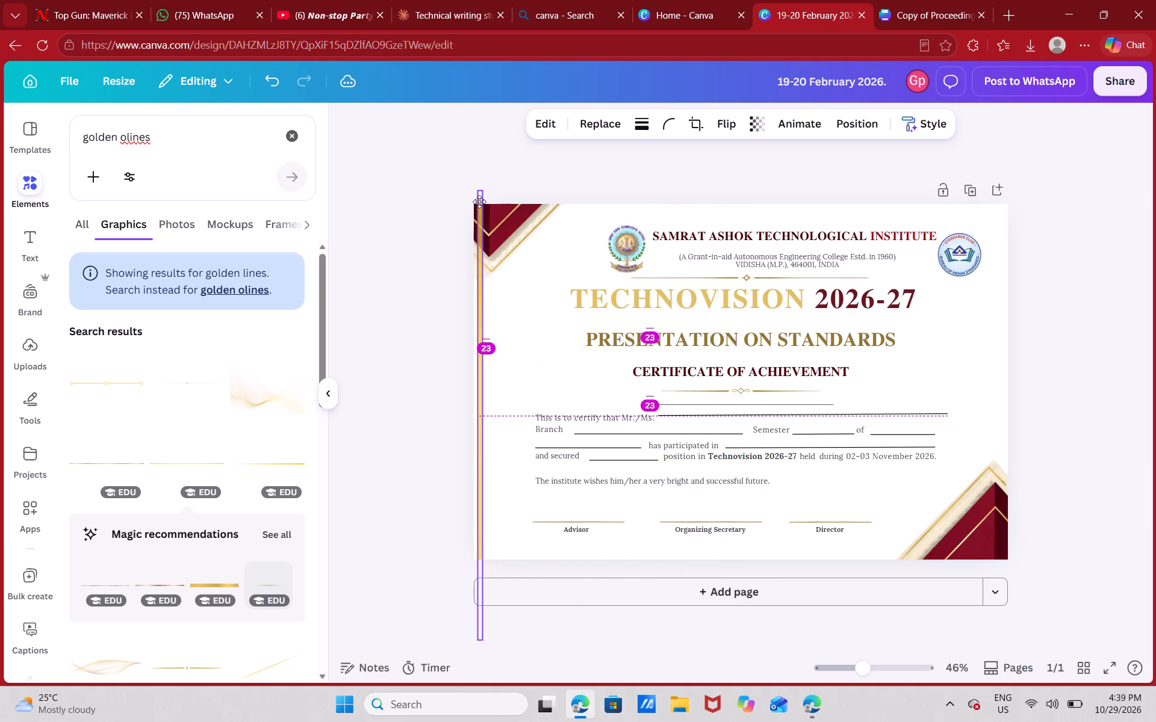
drag(479, 202, 477, 202)
click(446, 274)
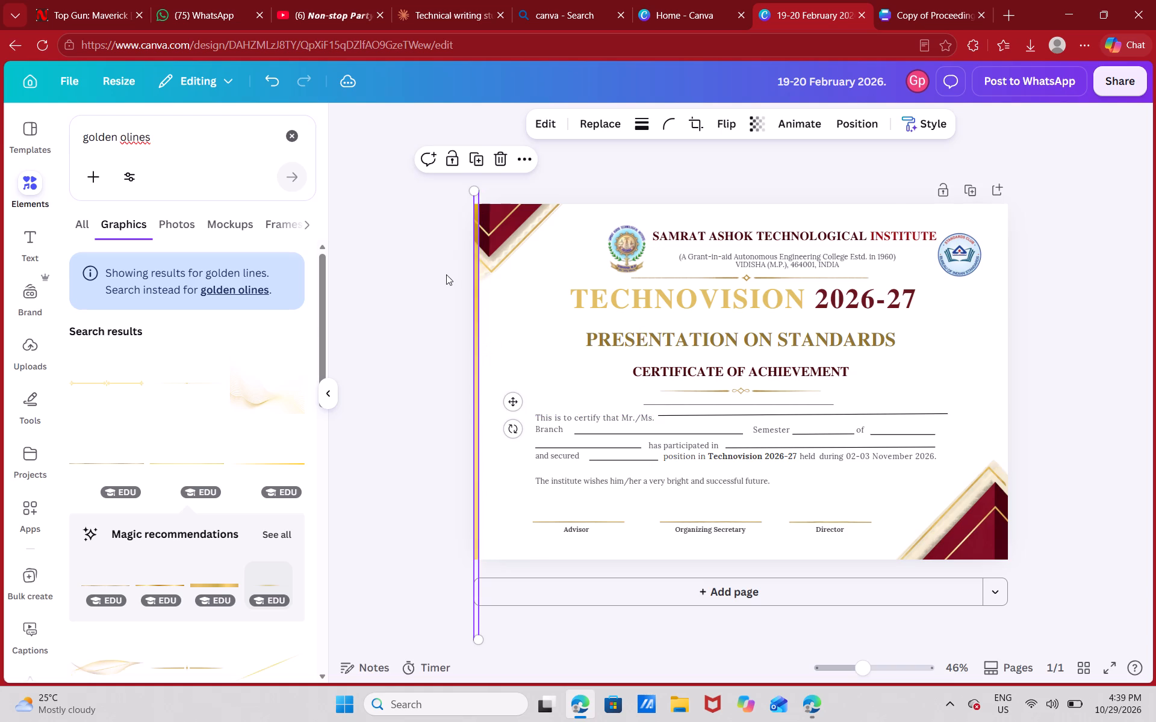
Send the vertical gold line backward behind the corner decoration, down to the lowest layer.
click(476, 310)
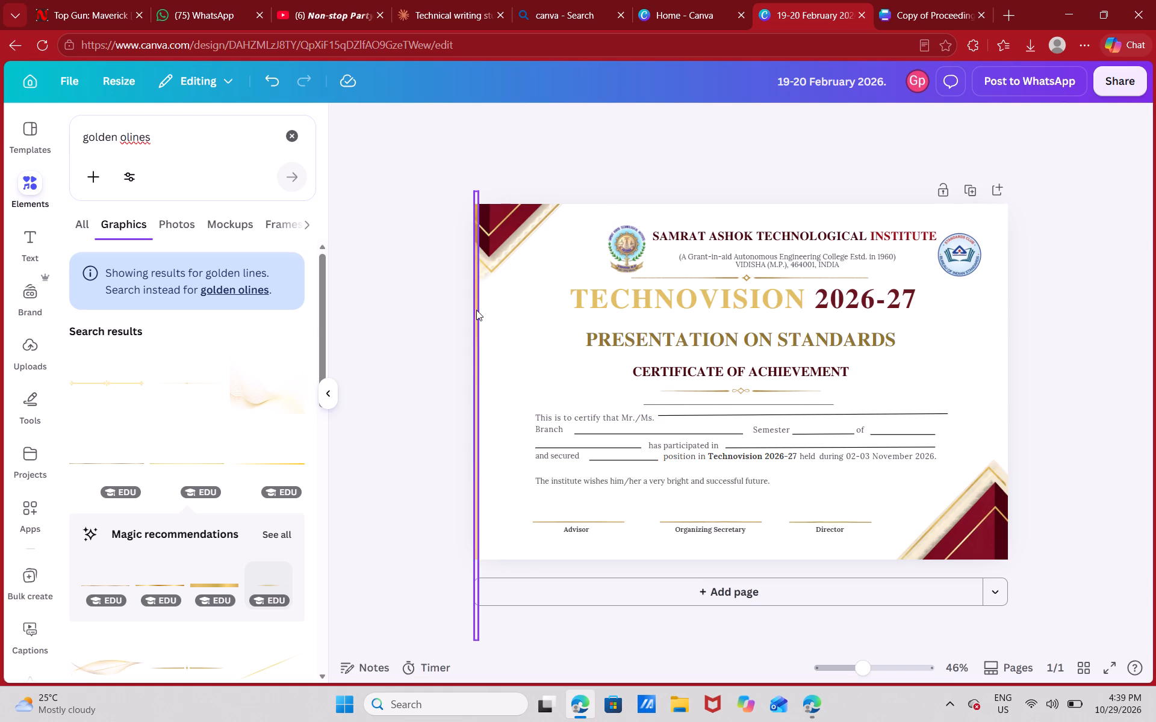
right_click(476, 310)
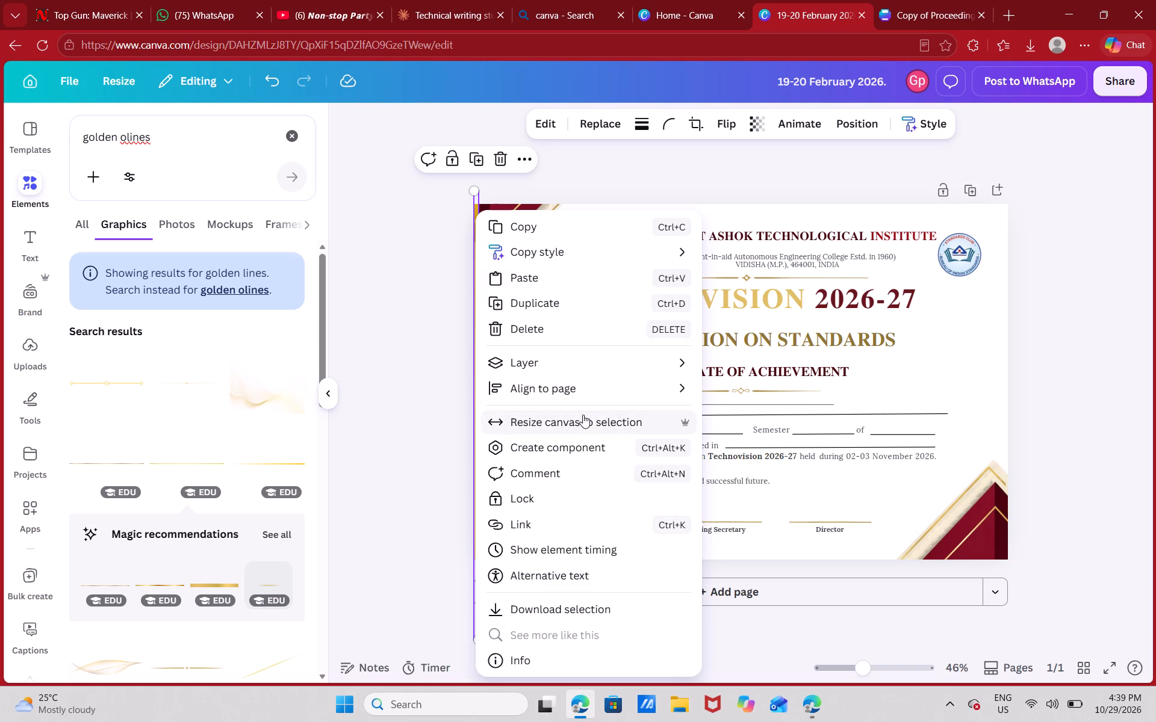
click(632, 352)
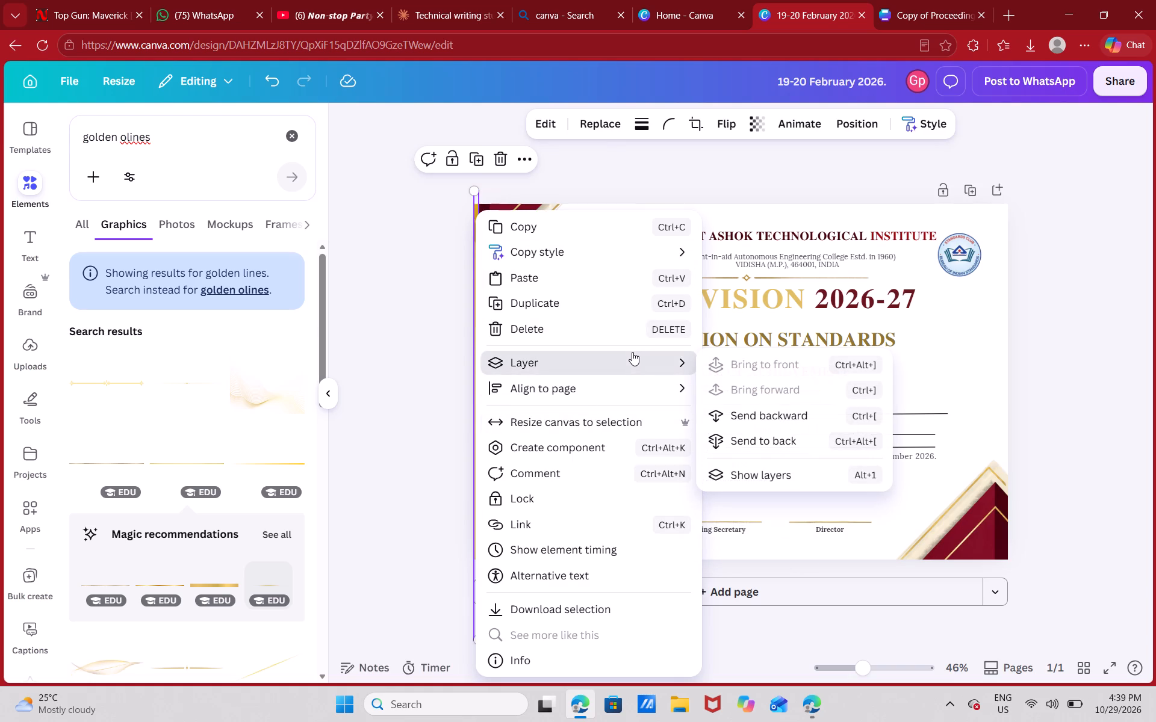
click(775, 409)
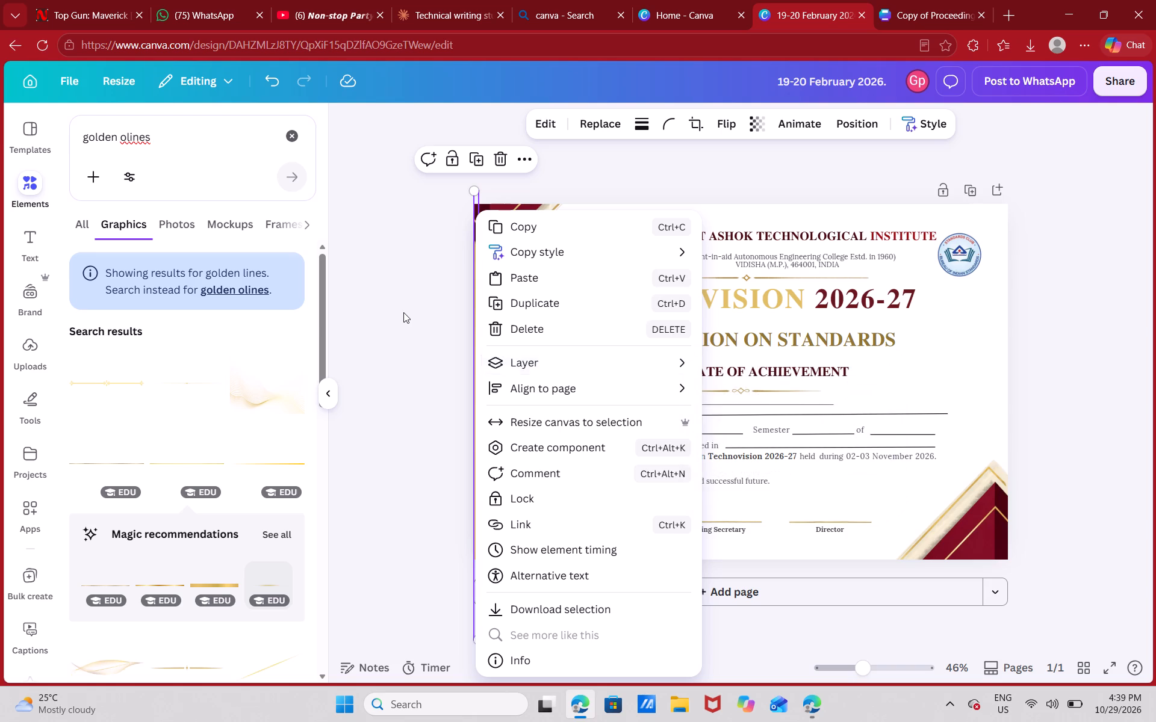
click(403, 312)
click(403, 312)
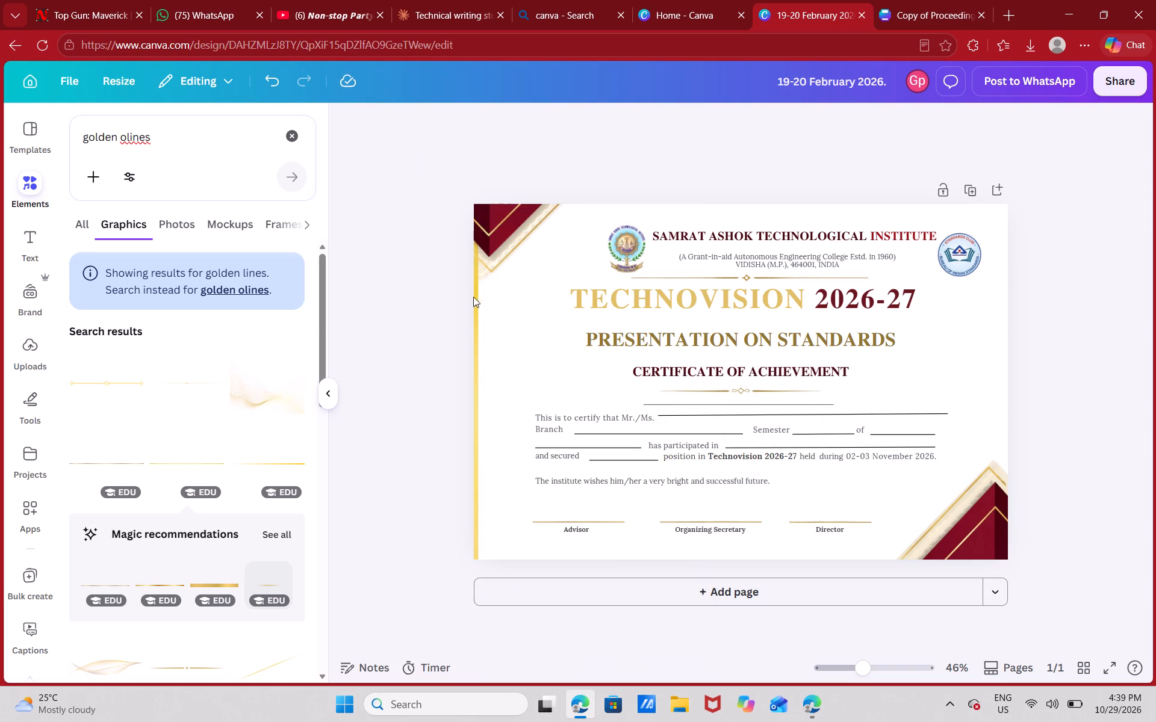
click(477, 318)
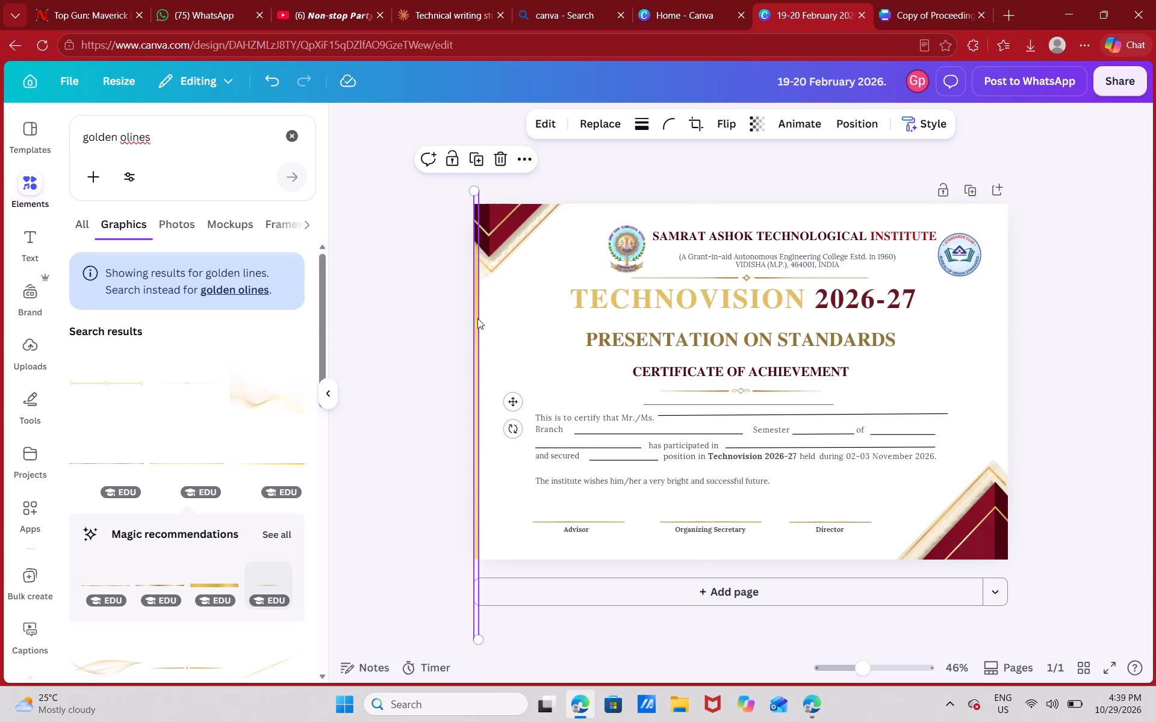
right_click(477, 318)
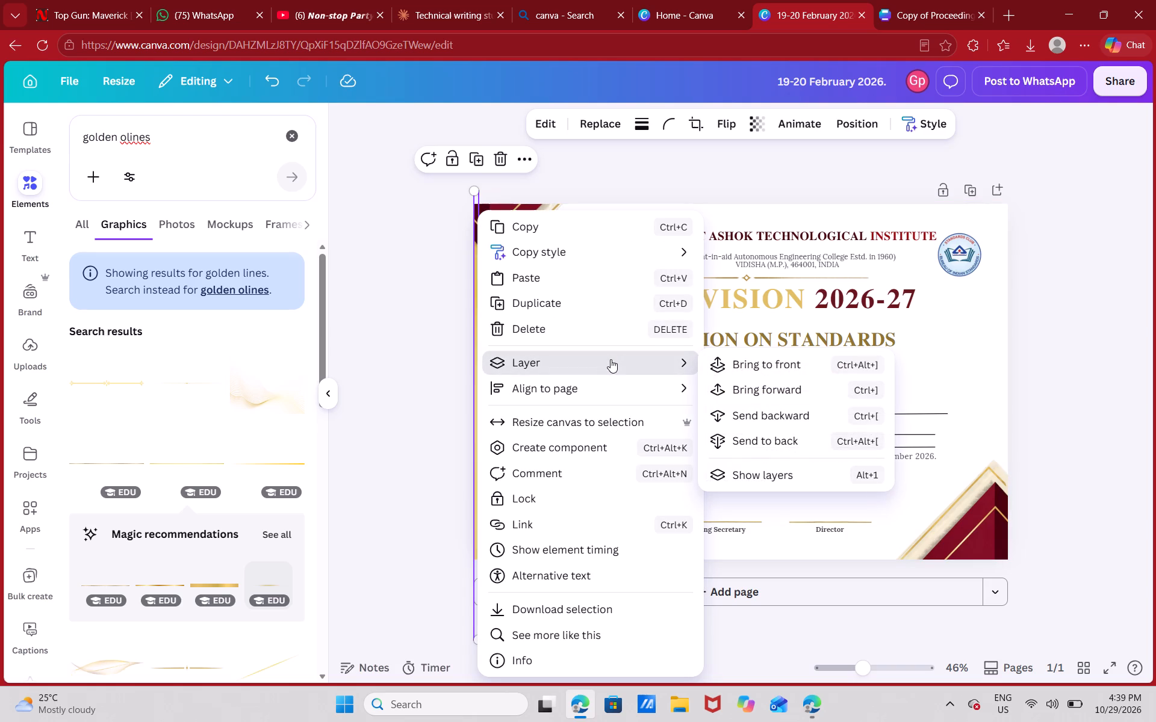
click(744, 416)
click(744, 416)
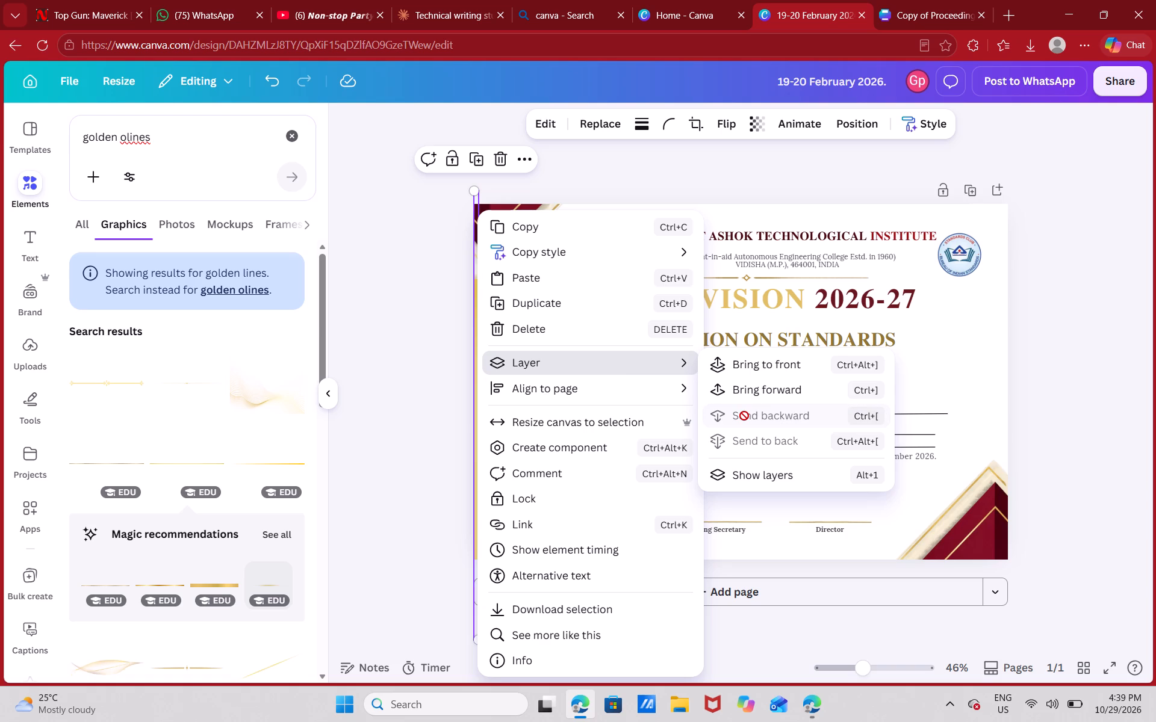
double_click(439, 409)
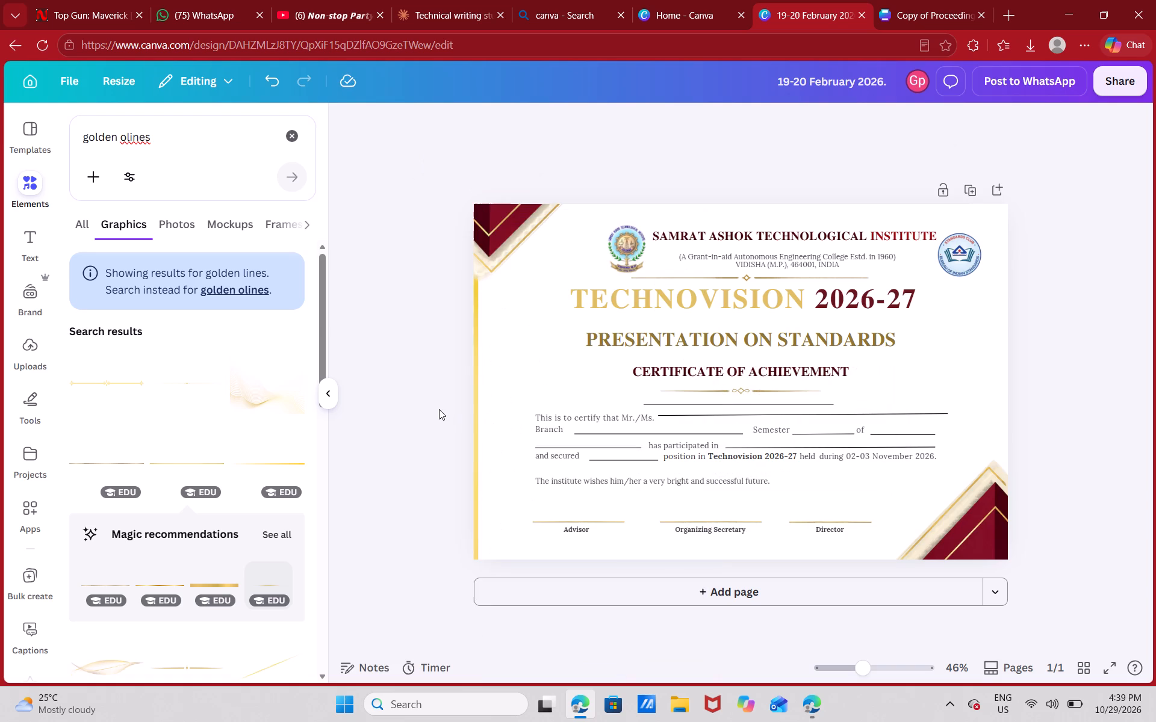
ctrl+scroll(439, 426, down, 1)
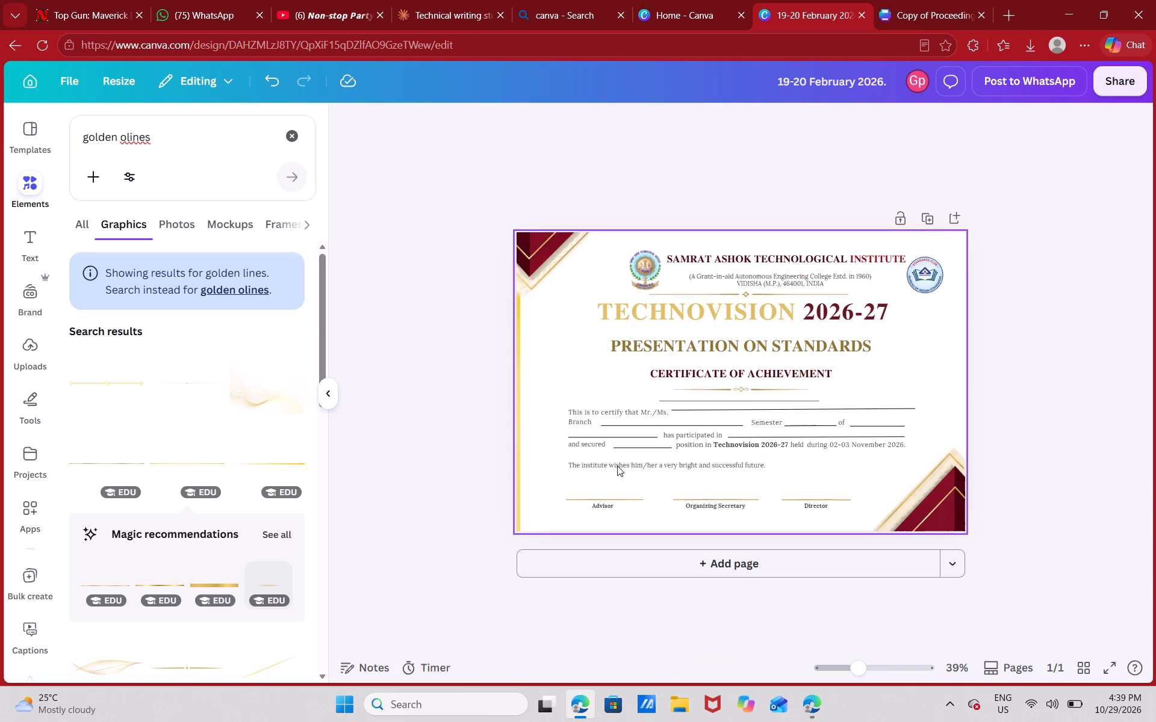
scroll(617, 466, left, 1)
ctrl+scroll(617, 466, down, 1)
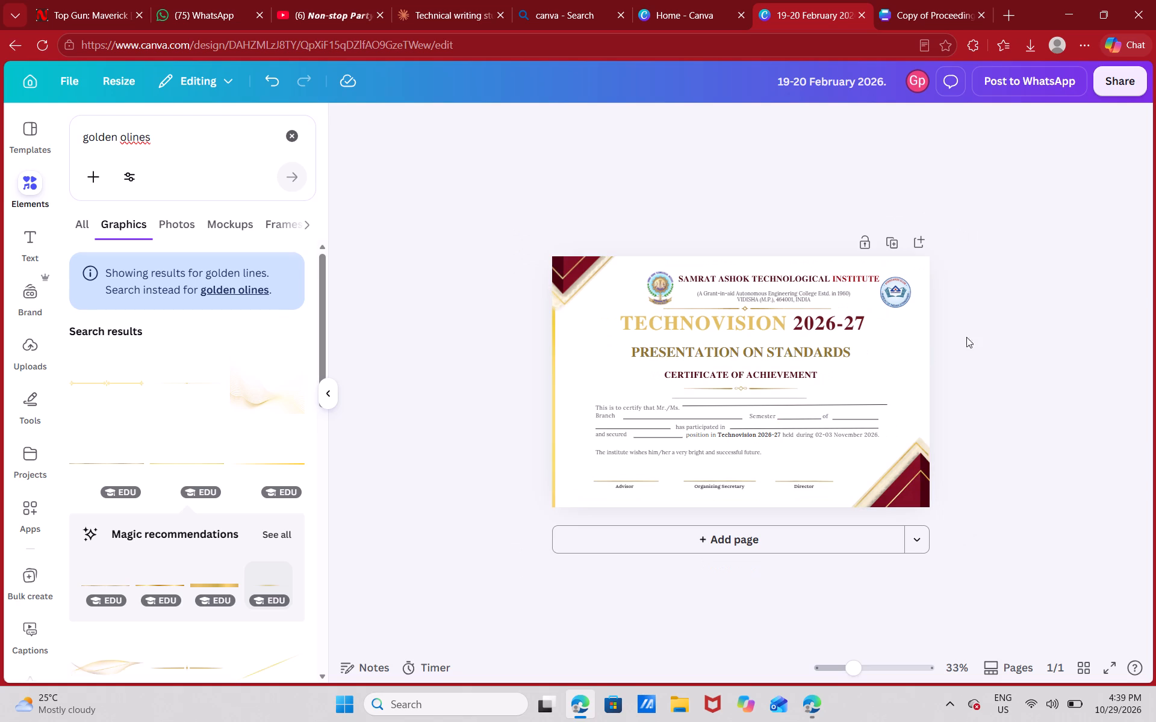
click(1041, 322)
Open the "(Bulk 21) Elegant Participation Certificate Design" from the expanded list of recent designs.
click(724, 0)
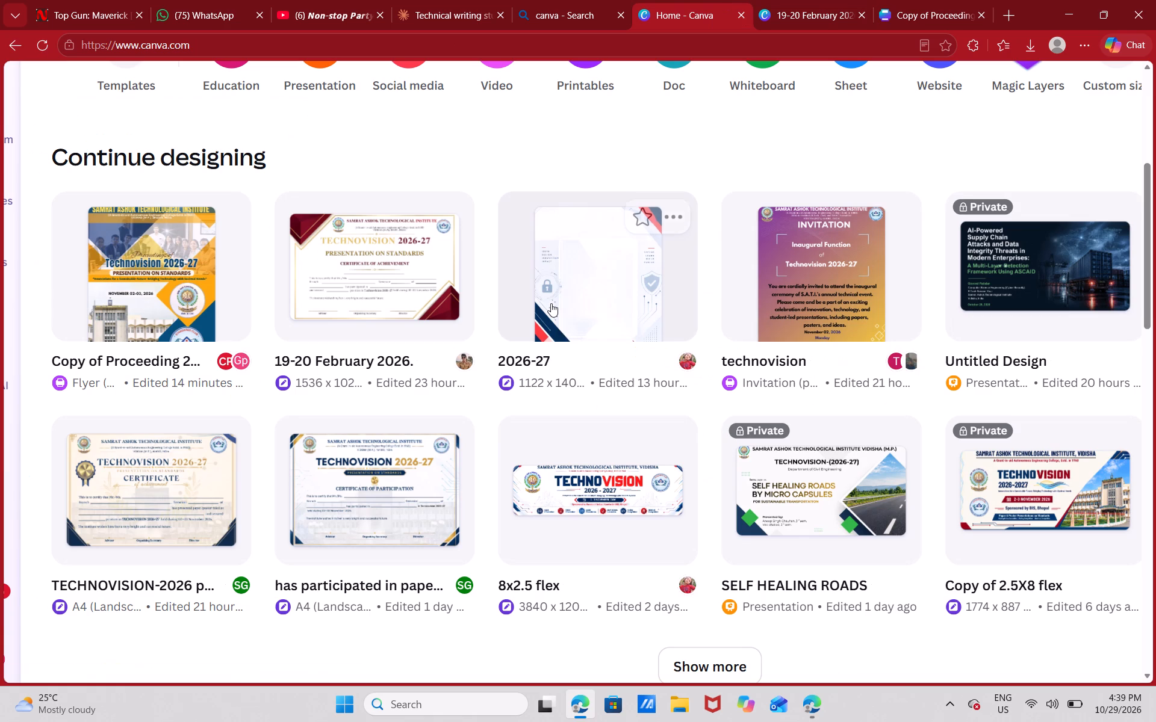
scroll(665, 327, down, 2)
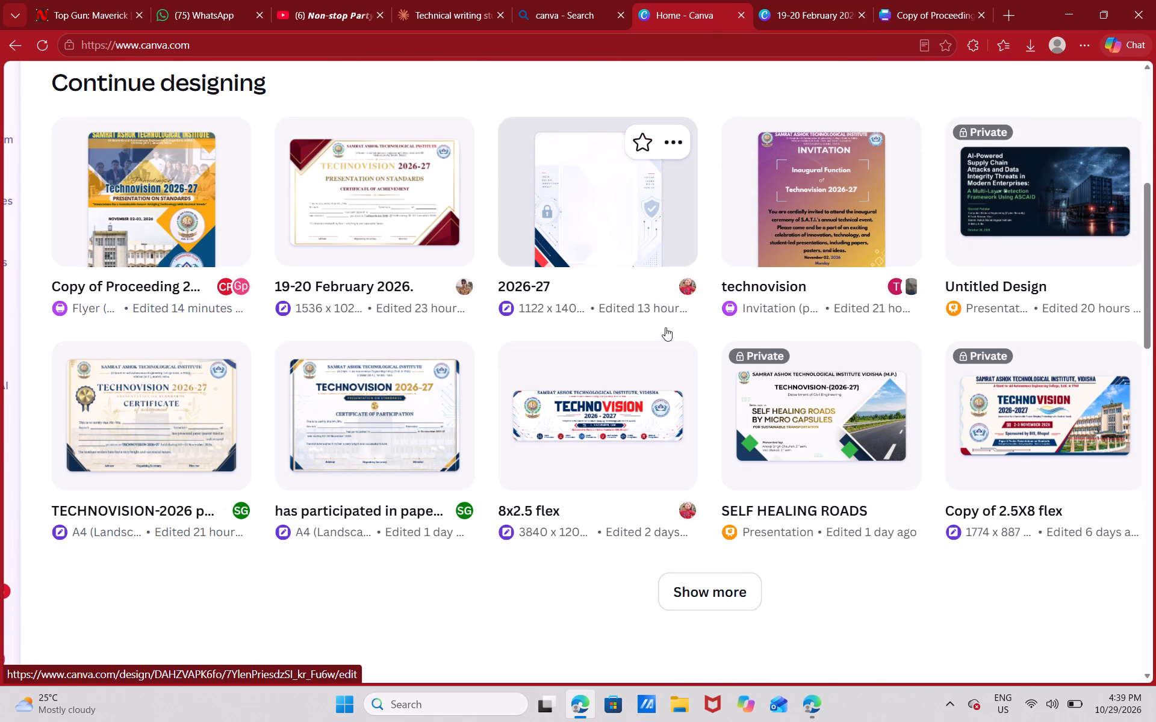
scroll(665, 327, down, 1)
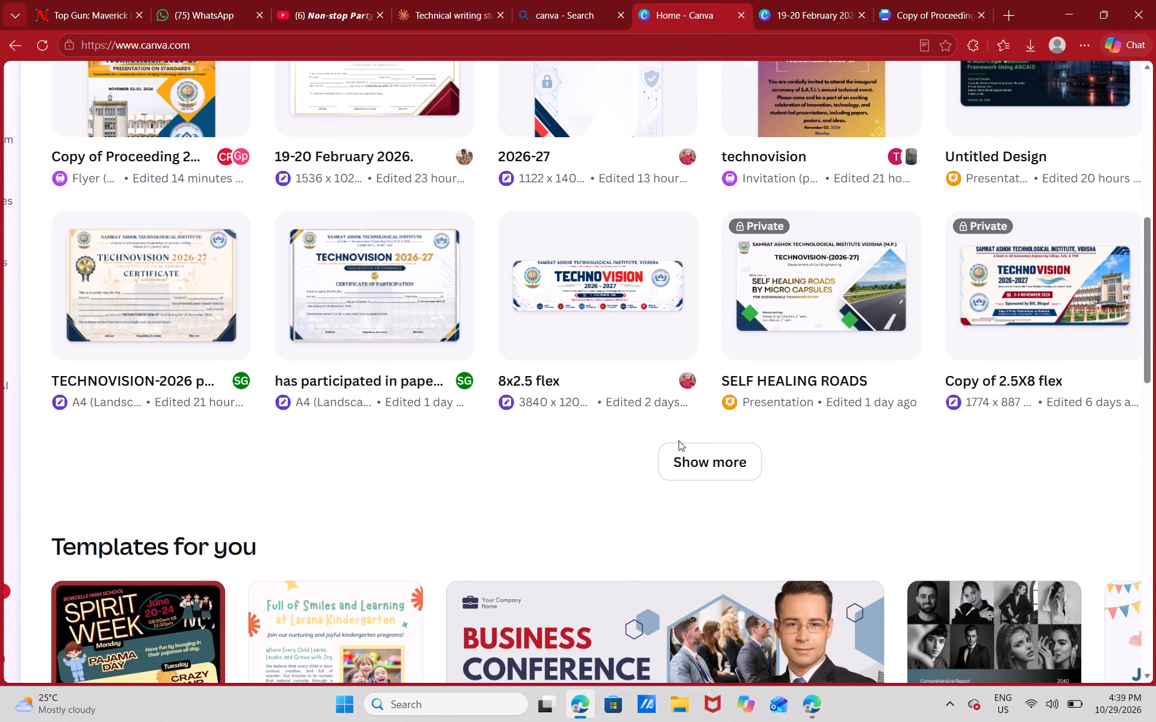
double_click(685, 459)
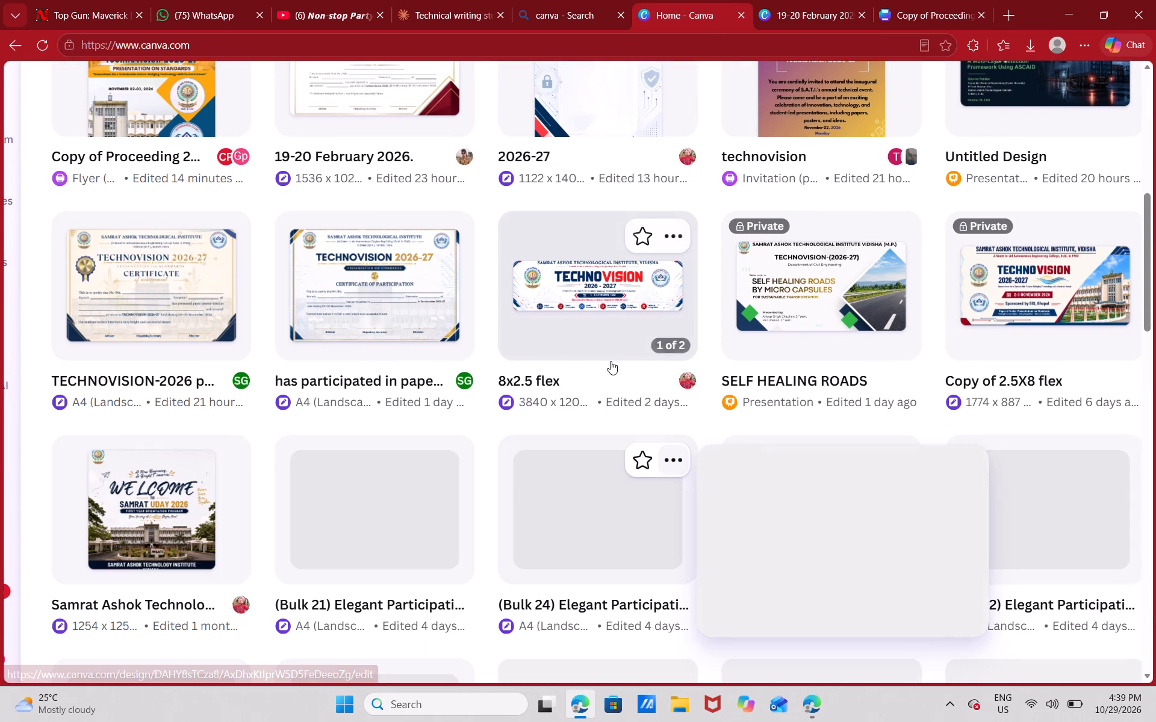
scroll(611, 361, down, 1)
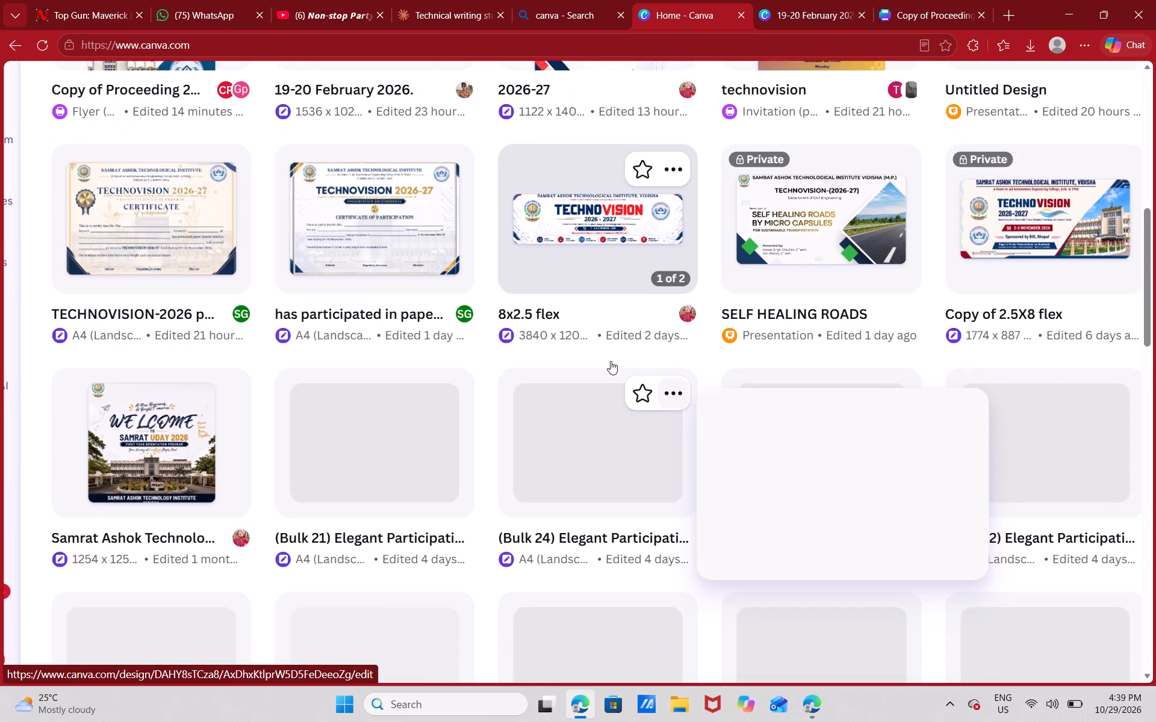
scroll(611, 361, down, 3)
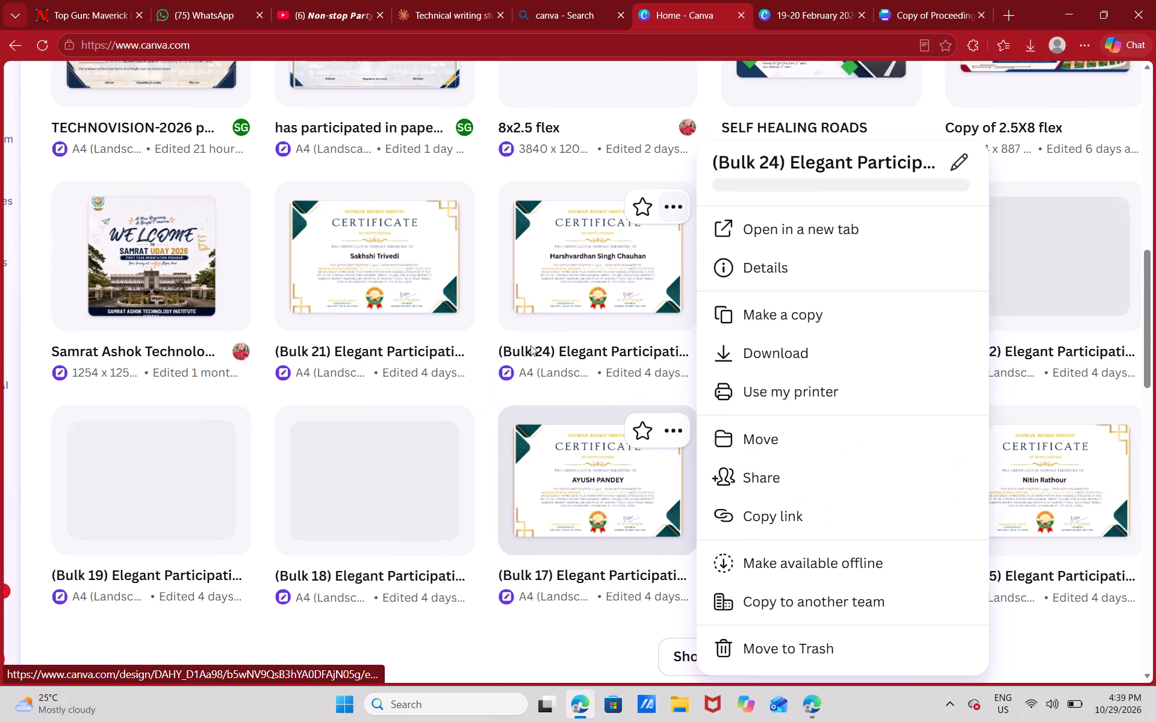
click(415, 256)
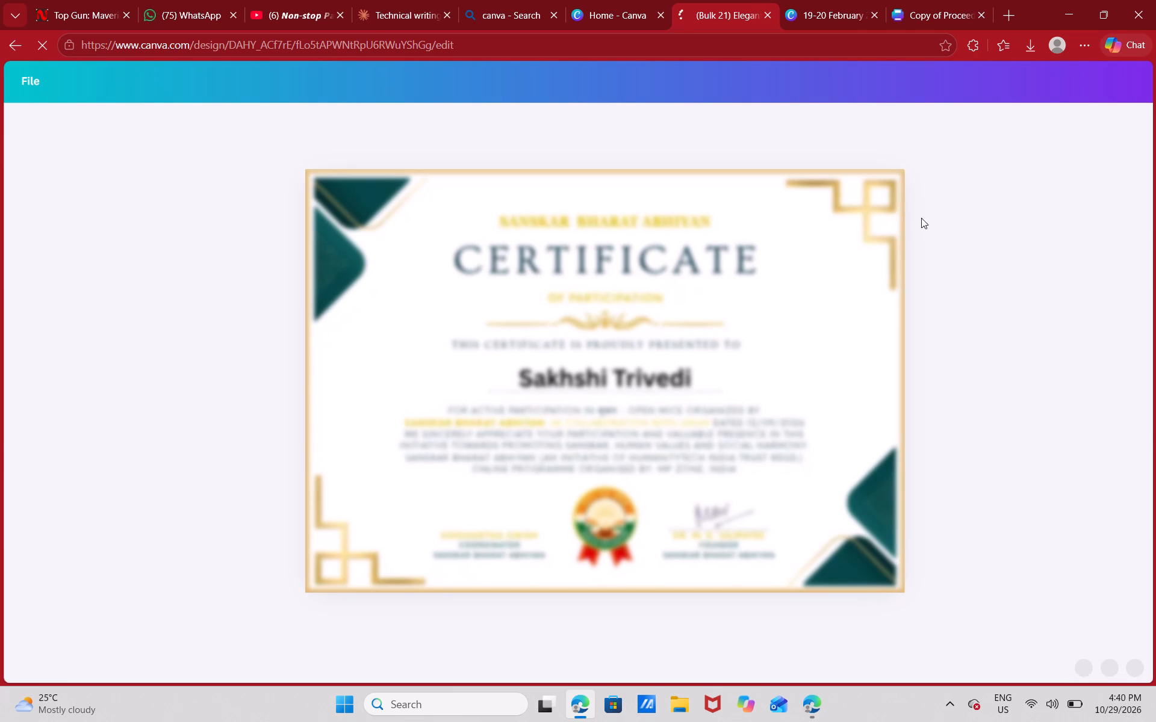
click(975, 304)
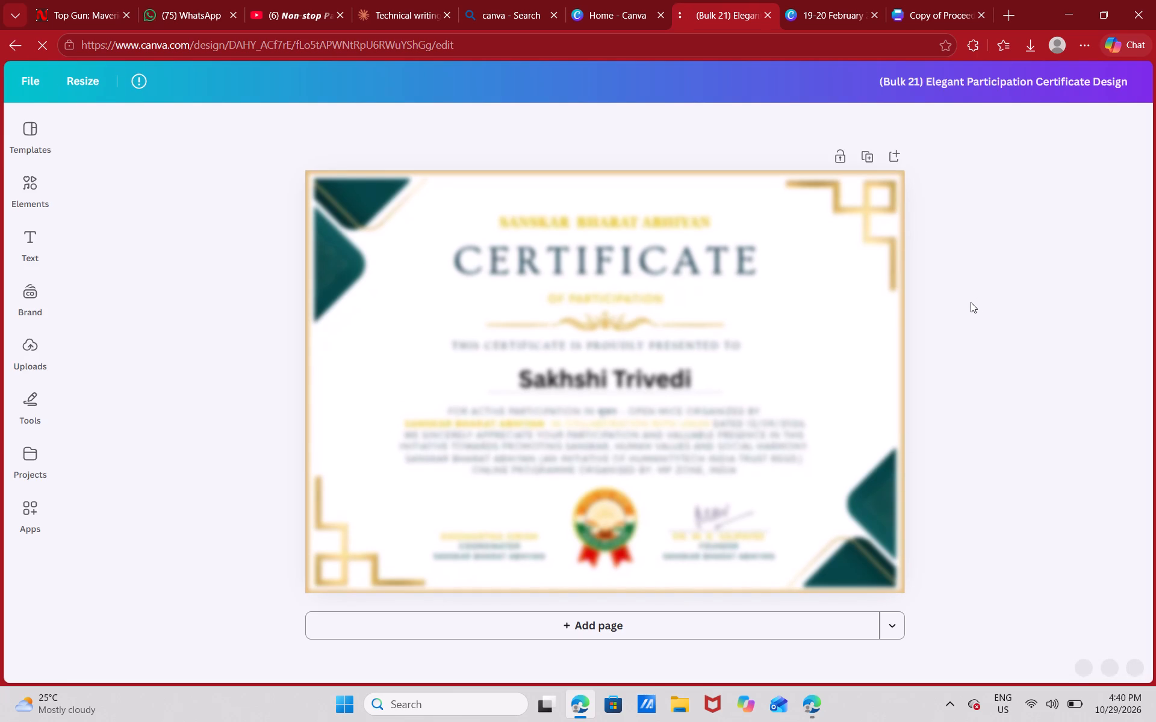
click(85, 259)
triple_click(85, 259)
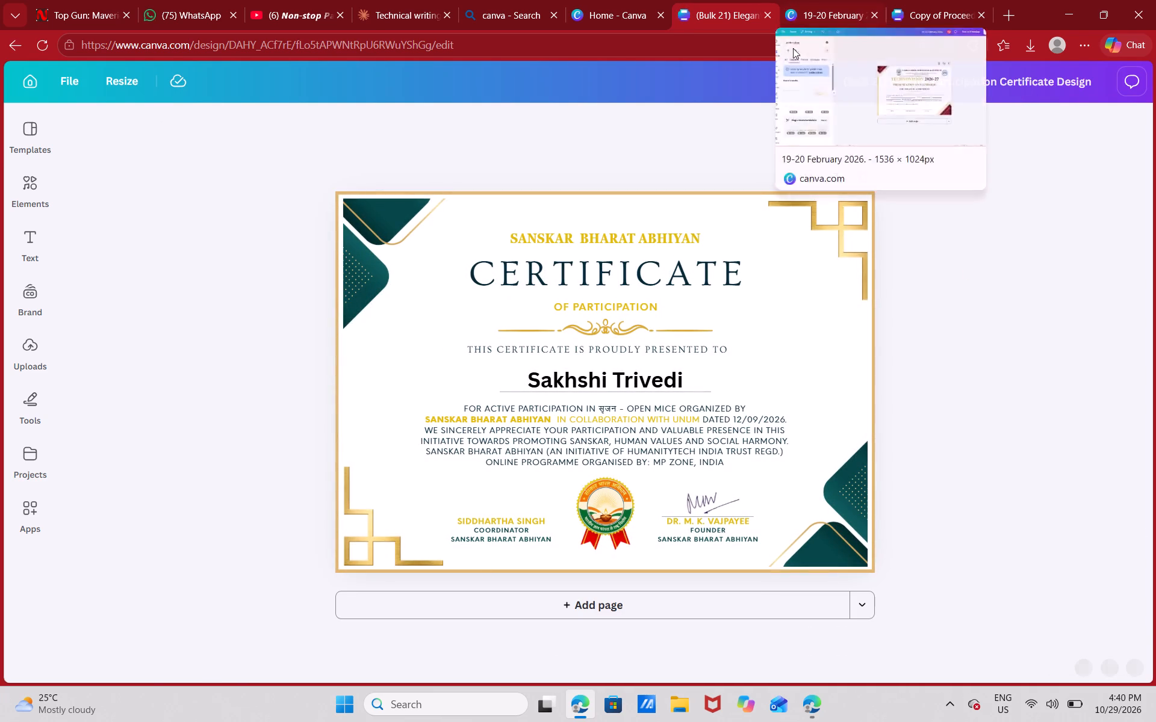
Copy the gold rectangular border from the participation certificate and paste it into the "19-20 February 2026." certificate design.
click(753, 193)
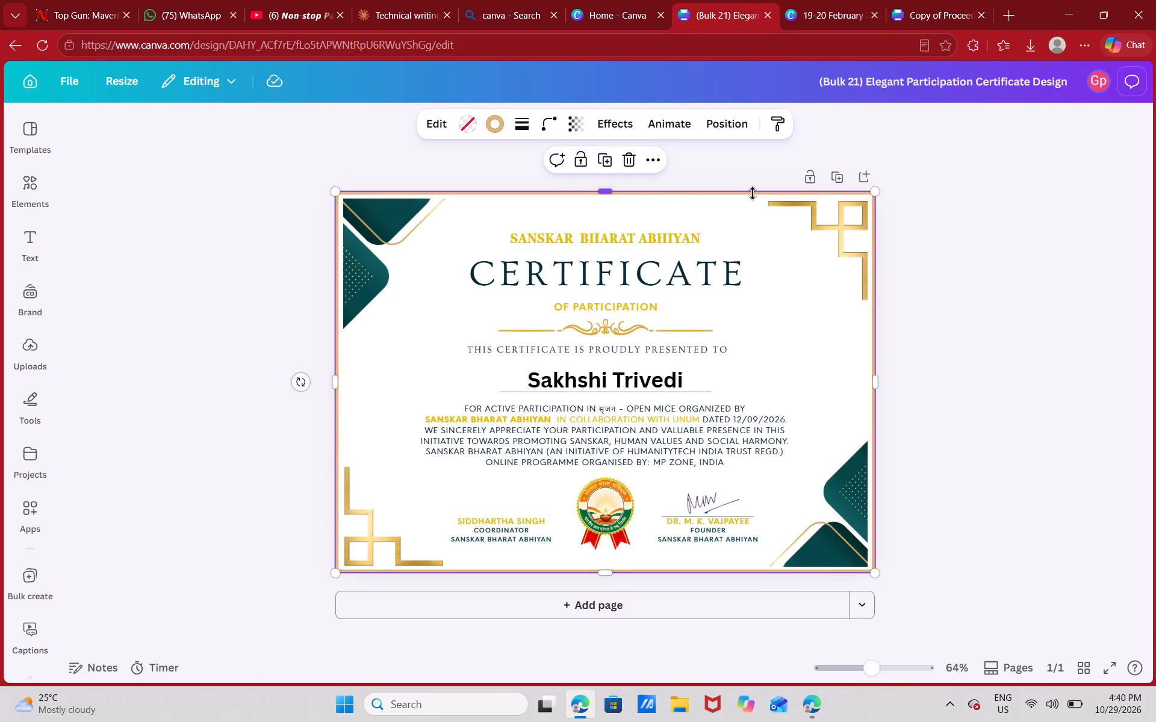
key(ctrl+c)
click(640, 0)
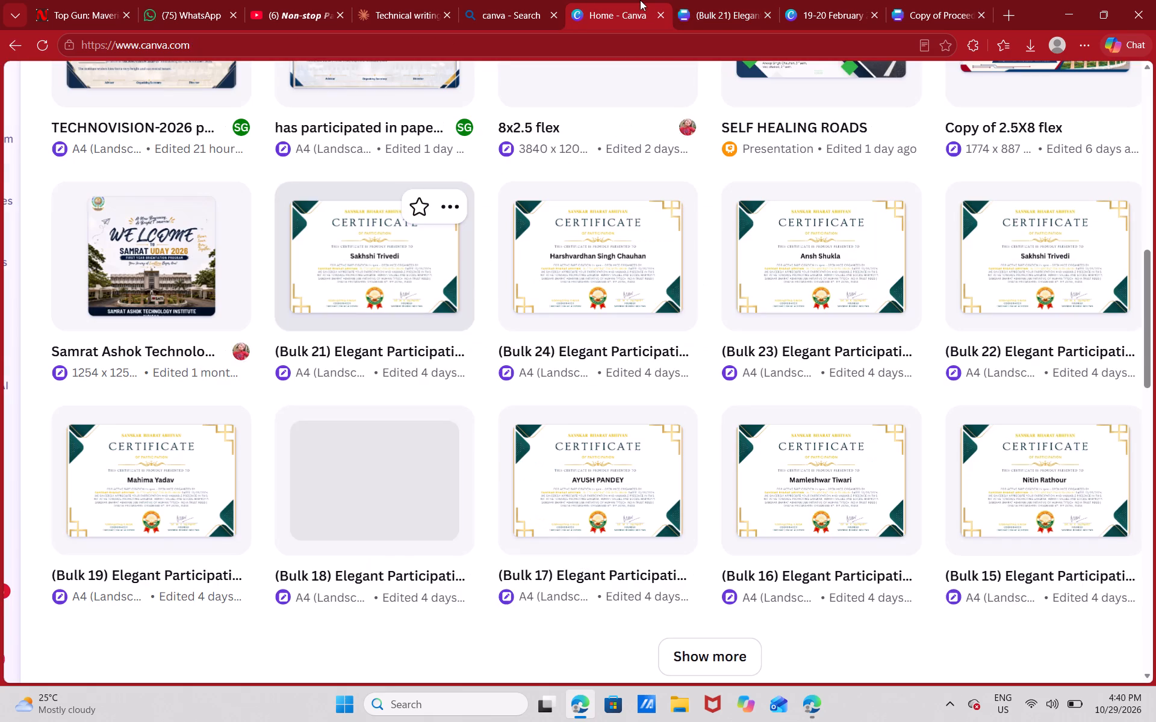
click(805, 0)
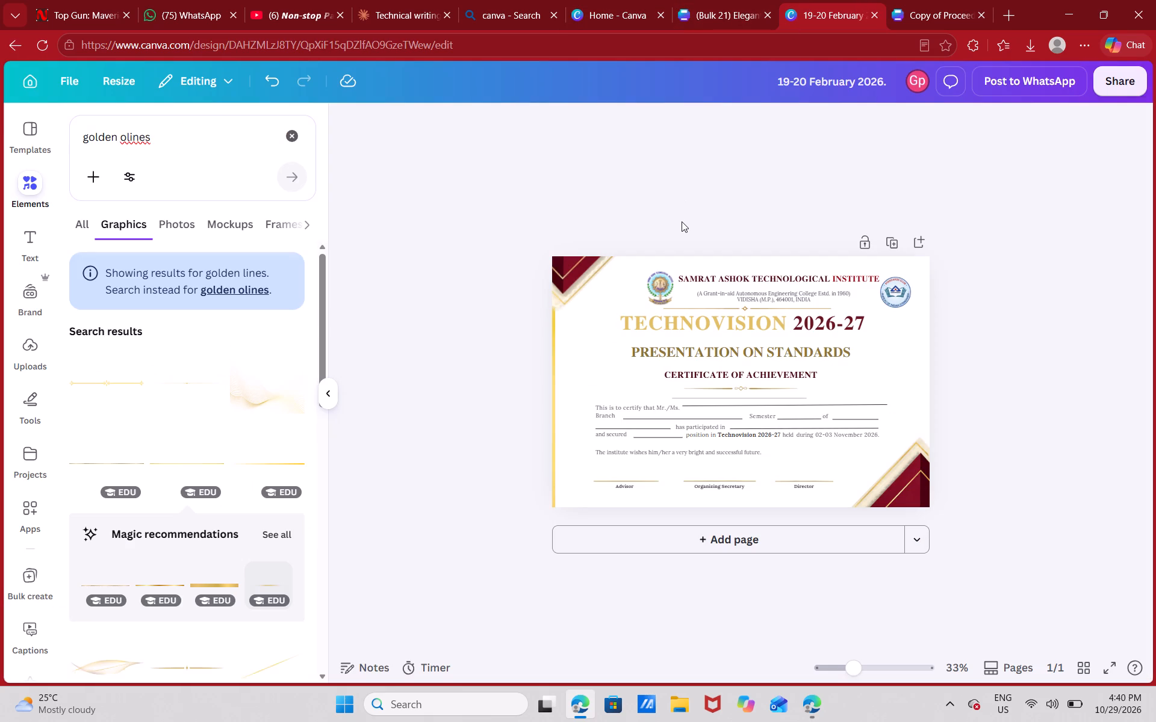
key(ctrl+v)
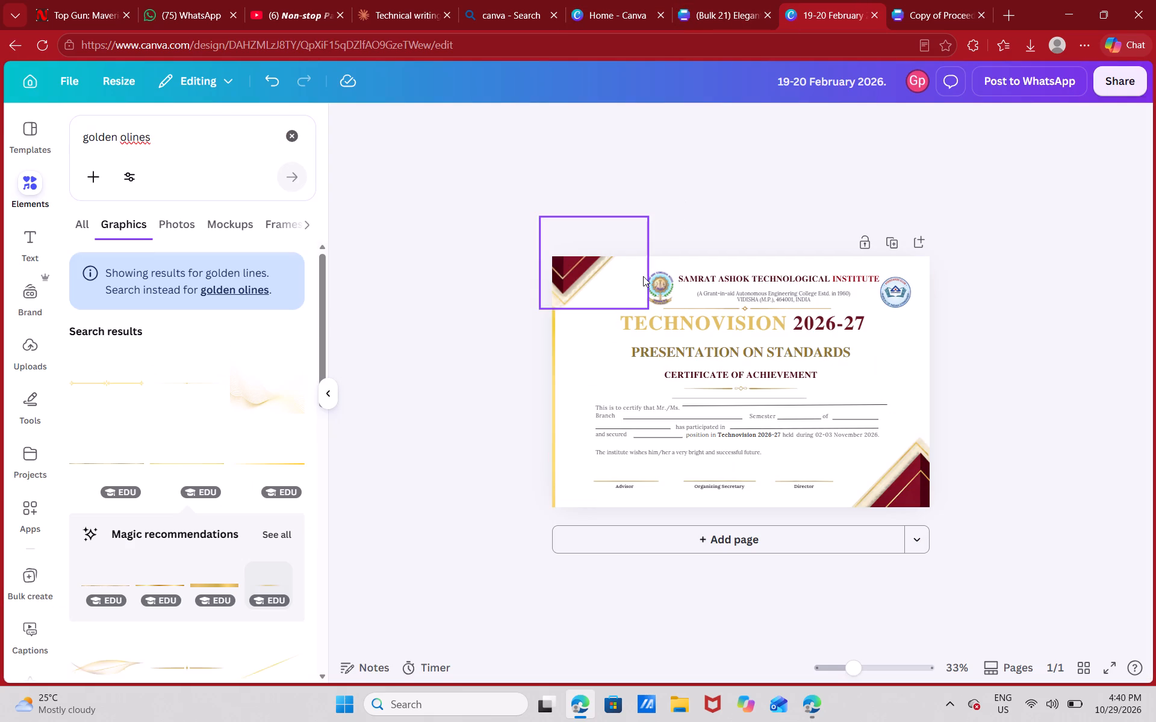
click(606, 371)
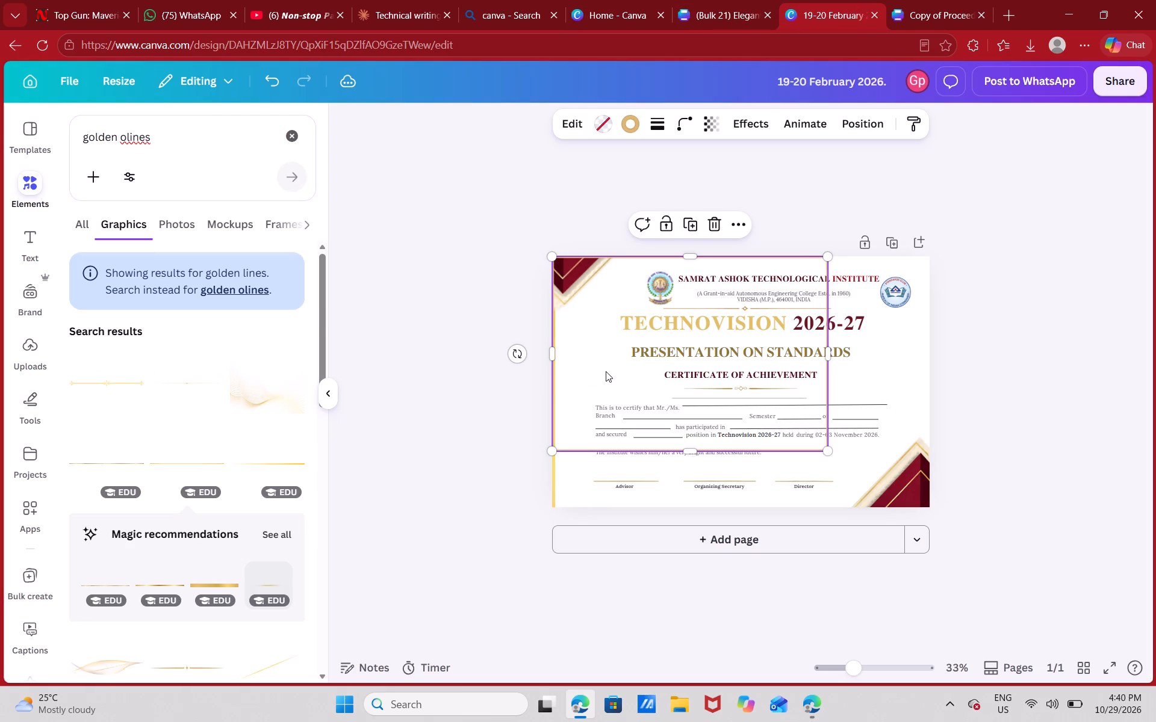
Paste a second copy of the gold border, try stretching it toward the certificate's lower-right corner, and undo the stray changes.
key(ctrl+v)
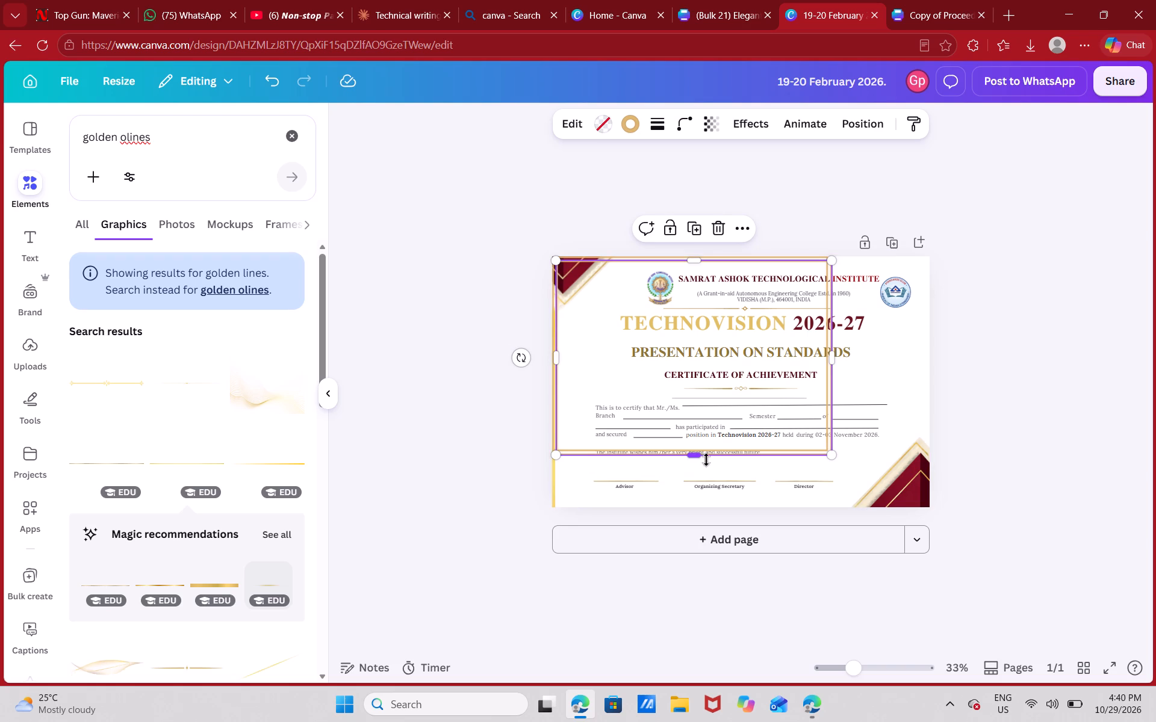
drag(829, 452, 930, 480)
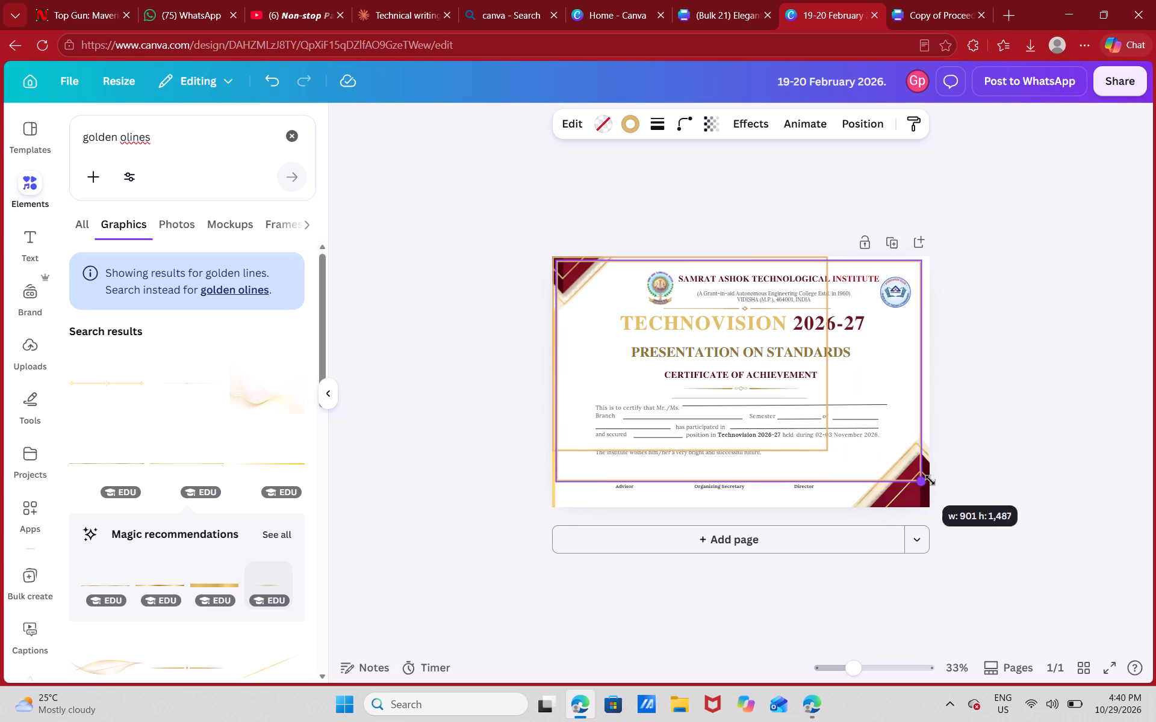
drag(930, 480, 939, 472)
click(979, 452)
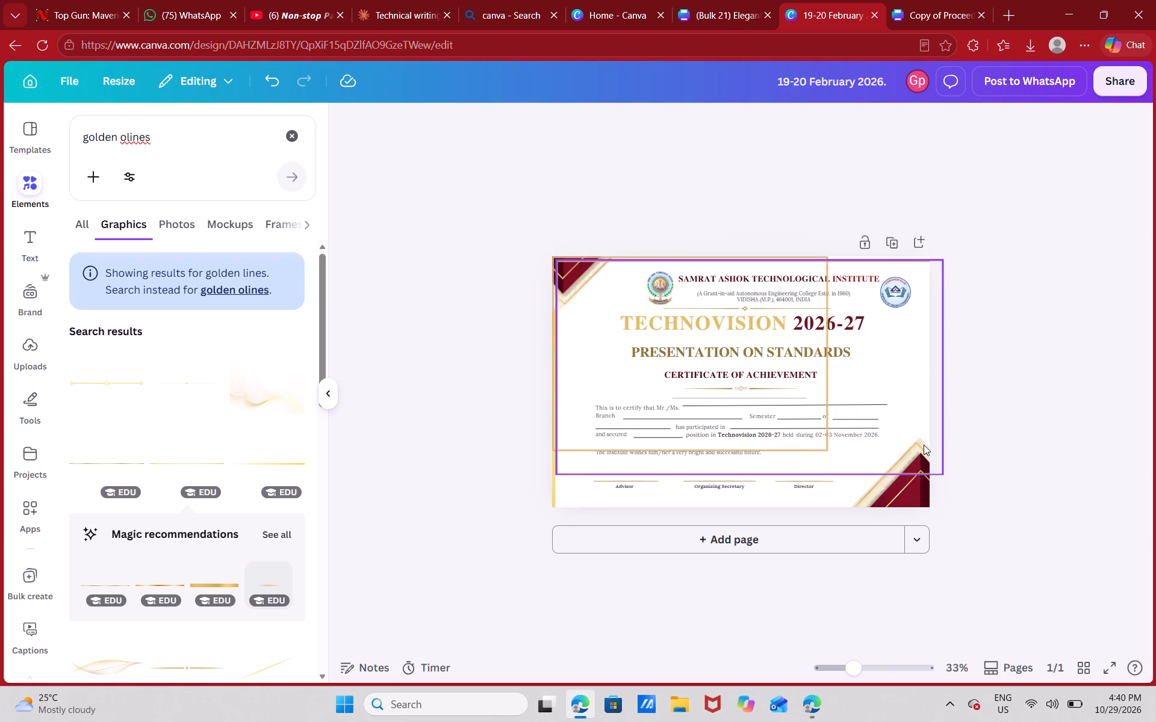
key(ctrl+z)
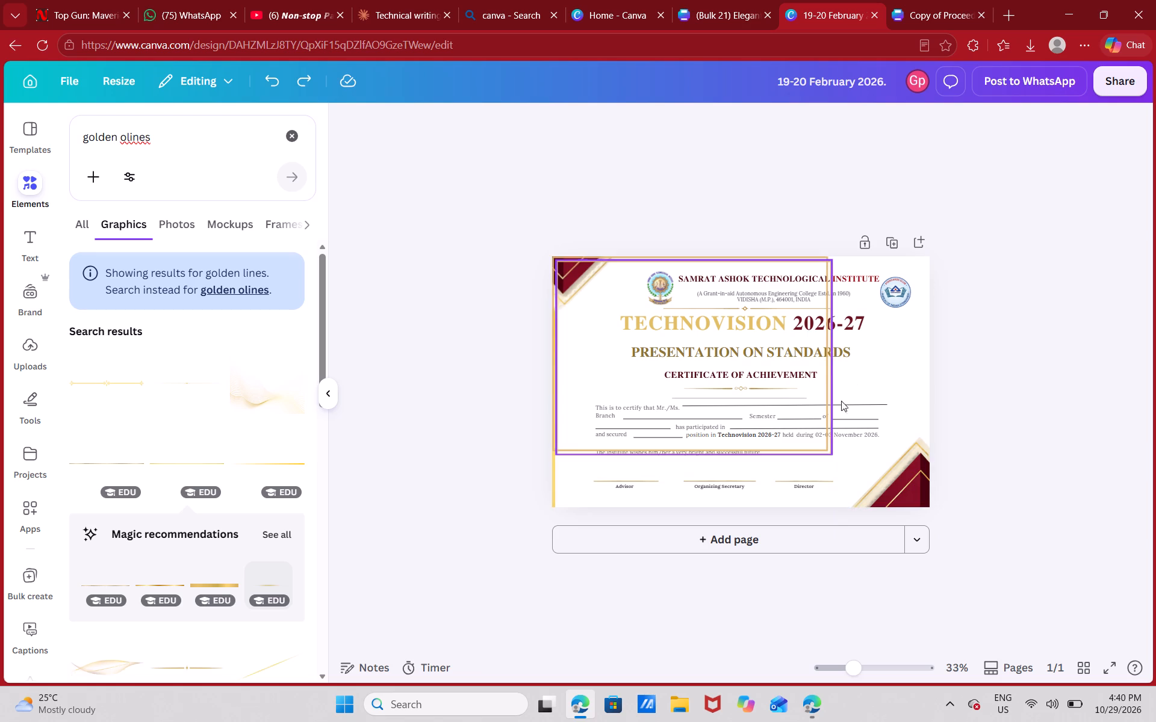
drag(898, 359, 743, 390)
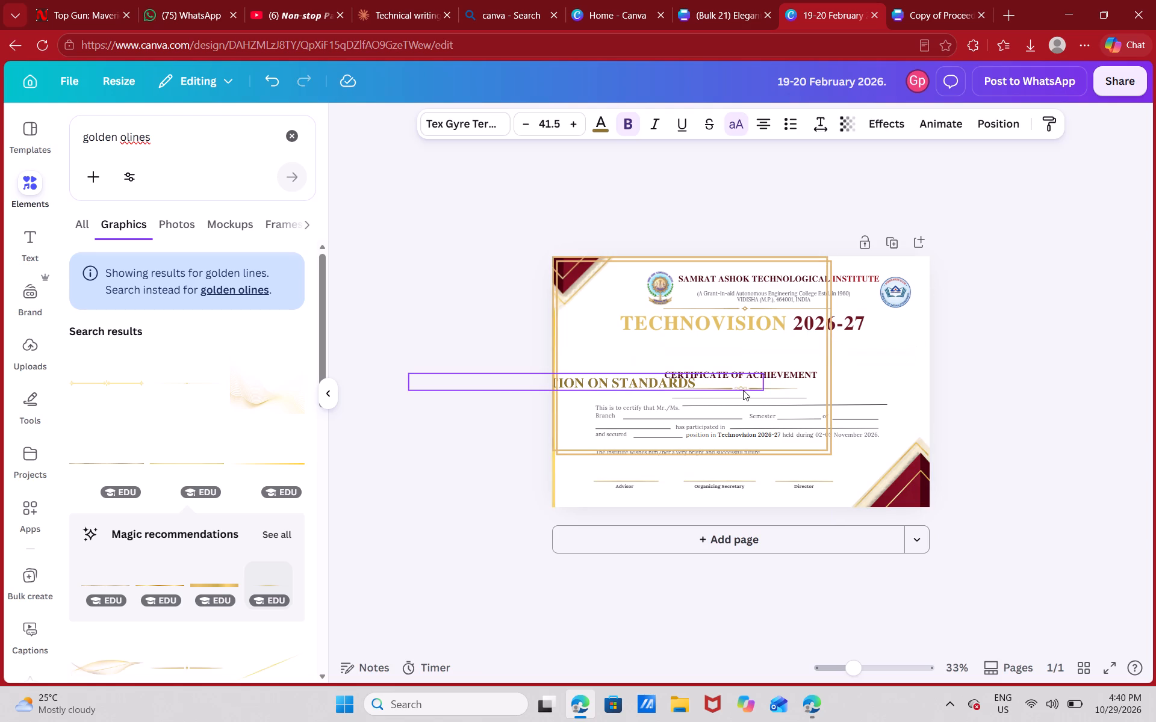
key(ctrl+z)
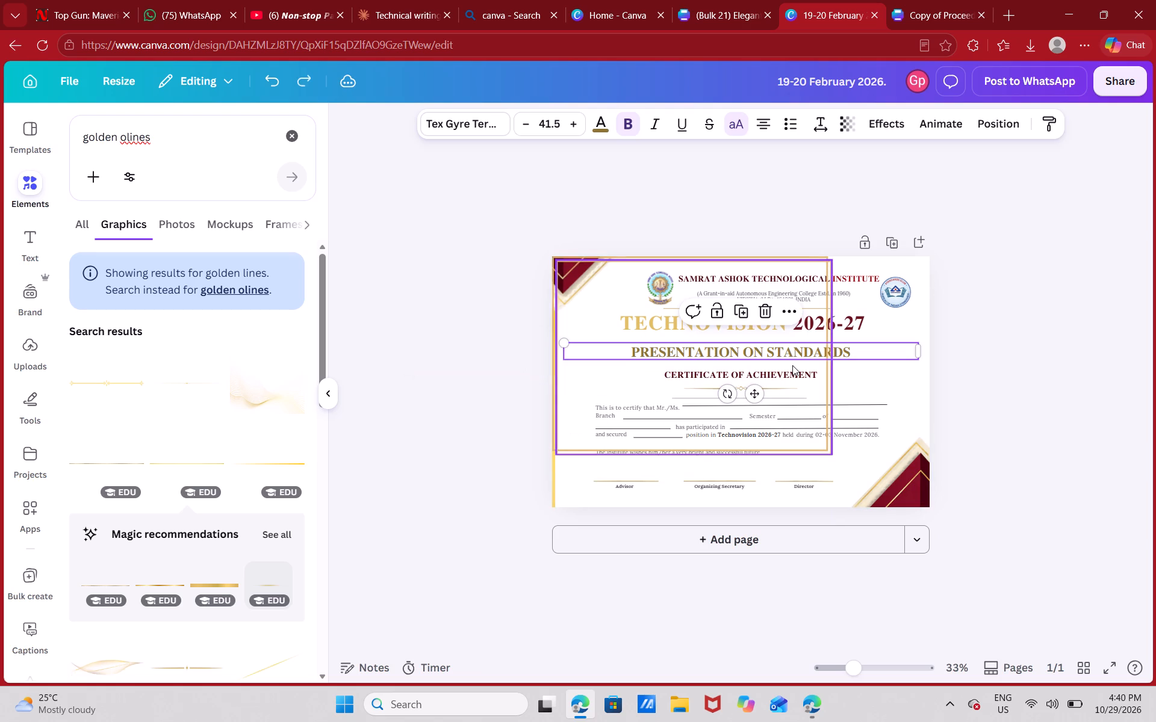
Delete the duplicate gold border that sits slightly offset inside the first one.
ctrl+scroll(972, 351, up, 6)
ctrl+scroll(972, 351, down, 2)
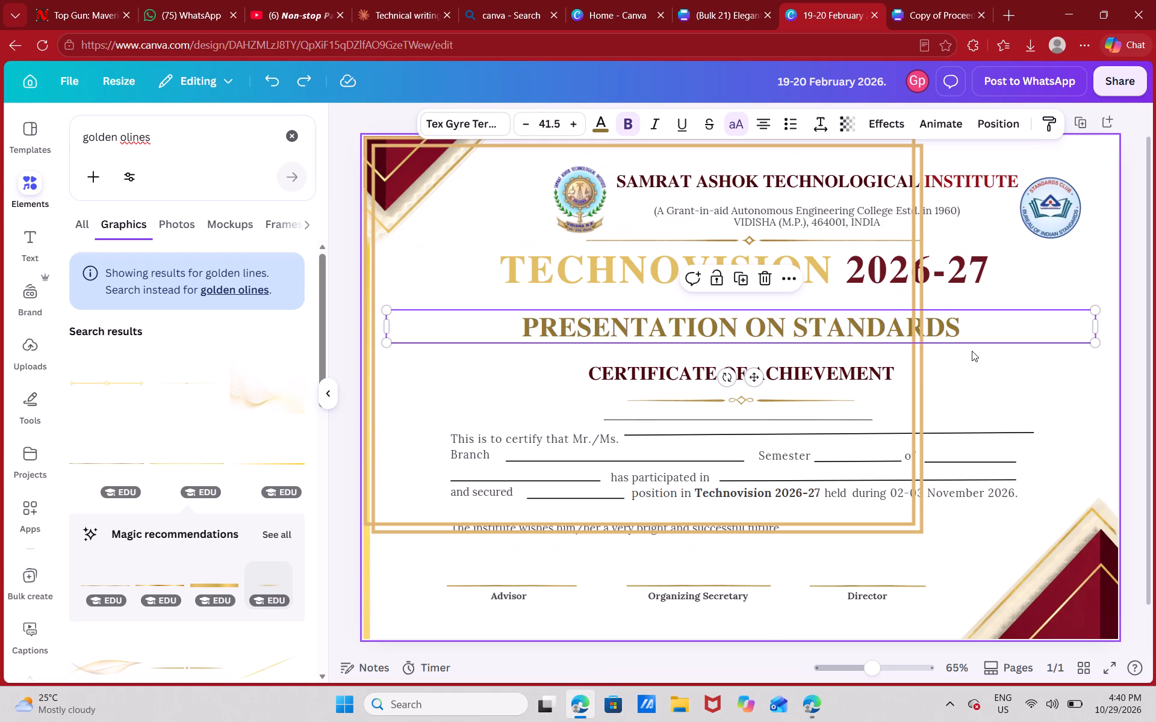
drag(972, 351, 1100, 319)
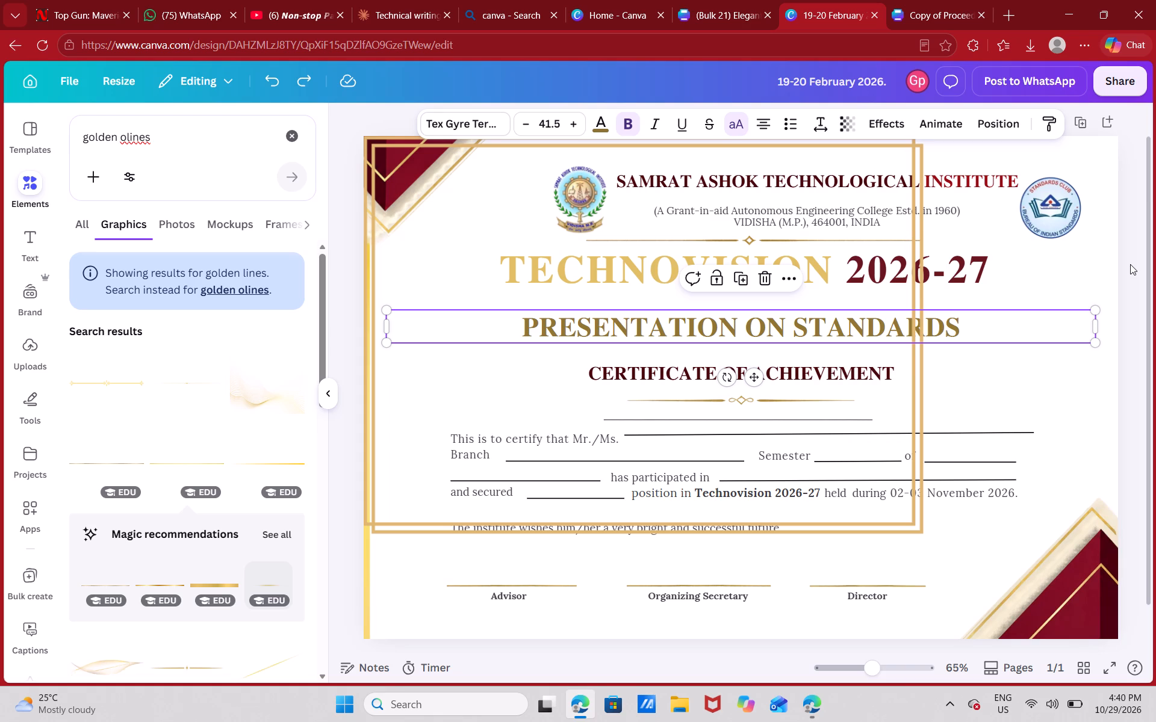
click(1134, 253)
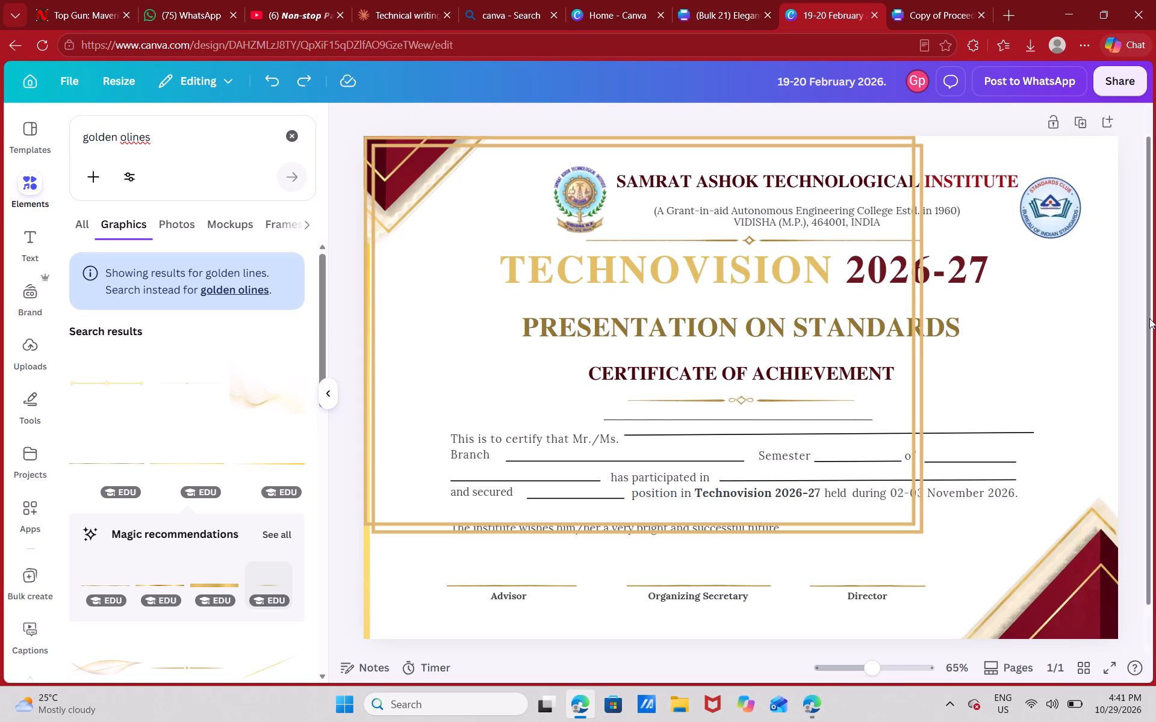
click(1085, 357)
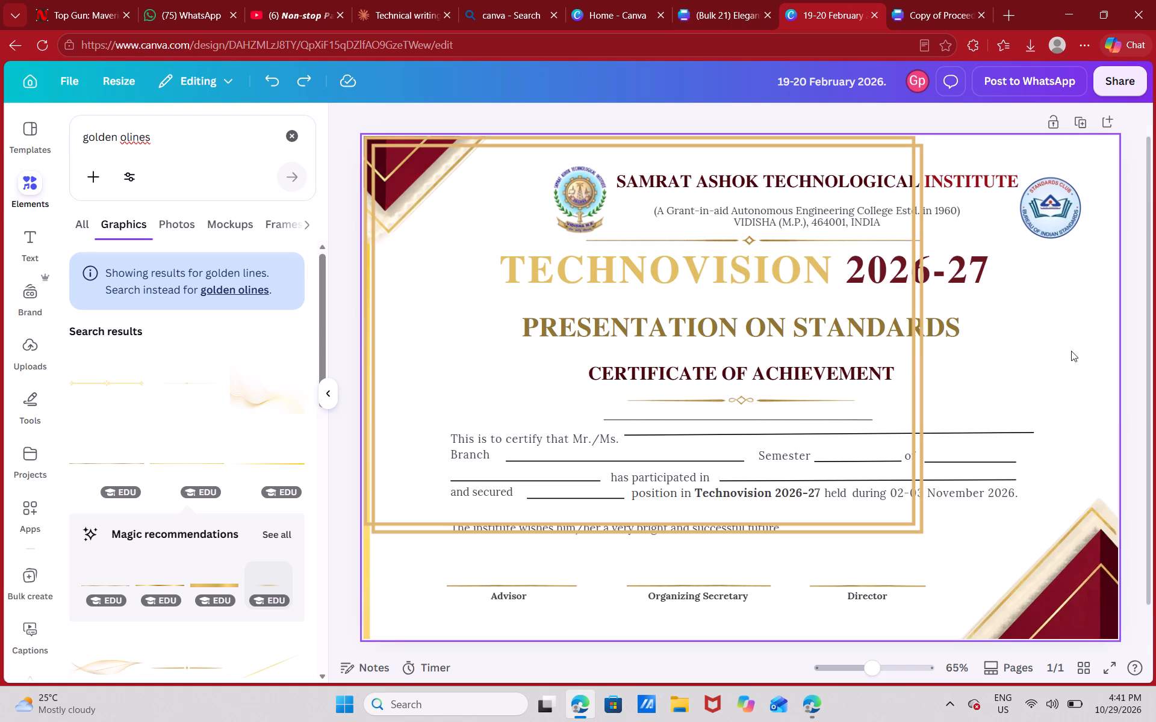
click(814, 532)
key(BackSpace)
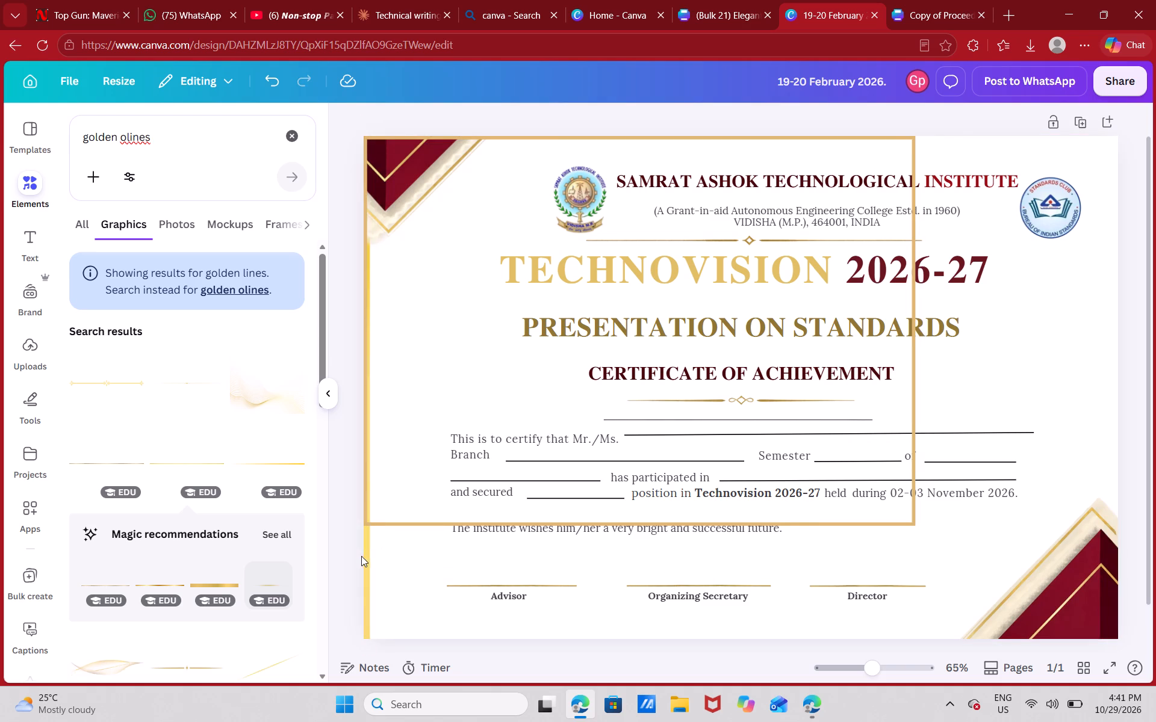
Delete the vertical gold line along the certificate's left edge.
click(364, 558)
key(BackSpace)
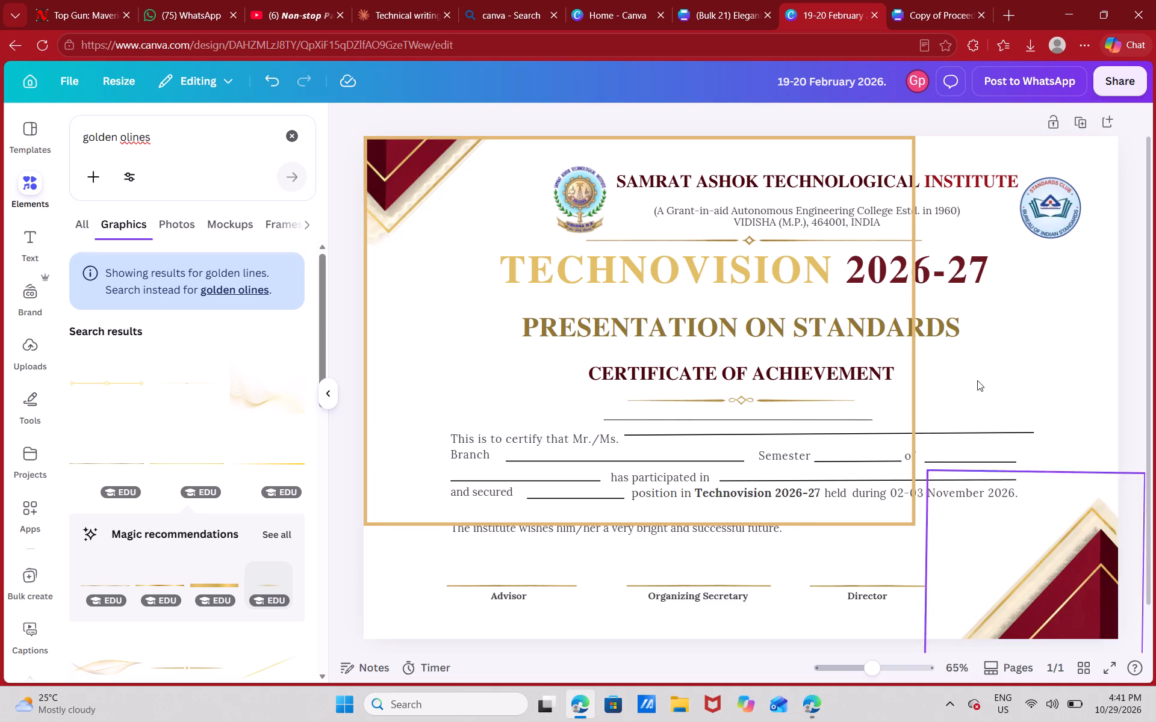
Enlarge the remaining gold border from its lower-right corner so it frames the whole certificate page.
scroll(986, 399, down, 2)
scroll(1015, 341, up, 2)
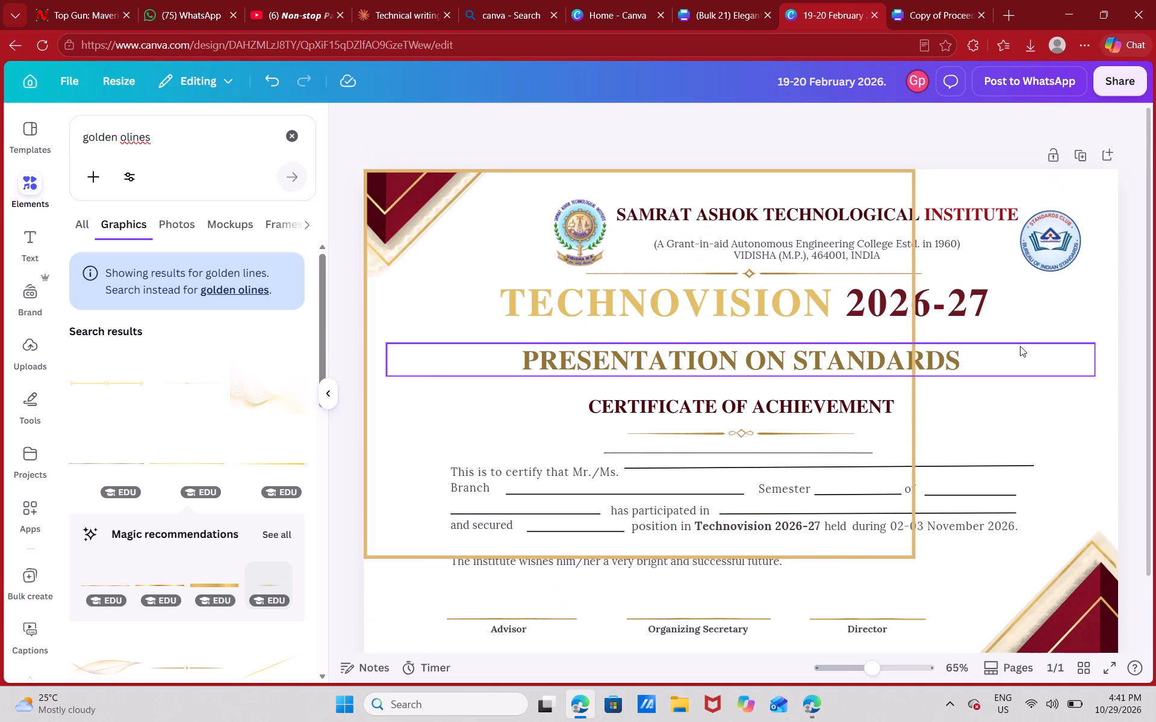
ctrl+scroll(1020, 346, down, 2)
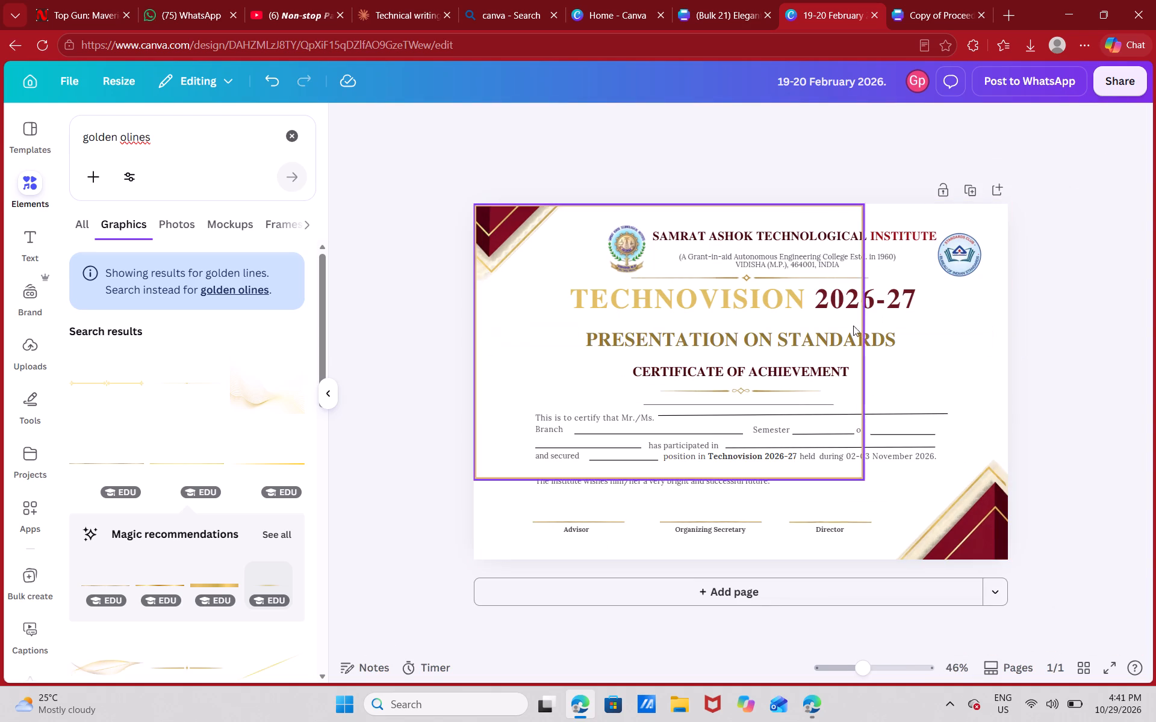
click(454, 140)
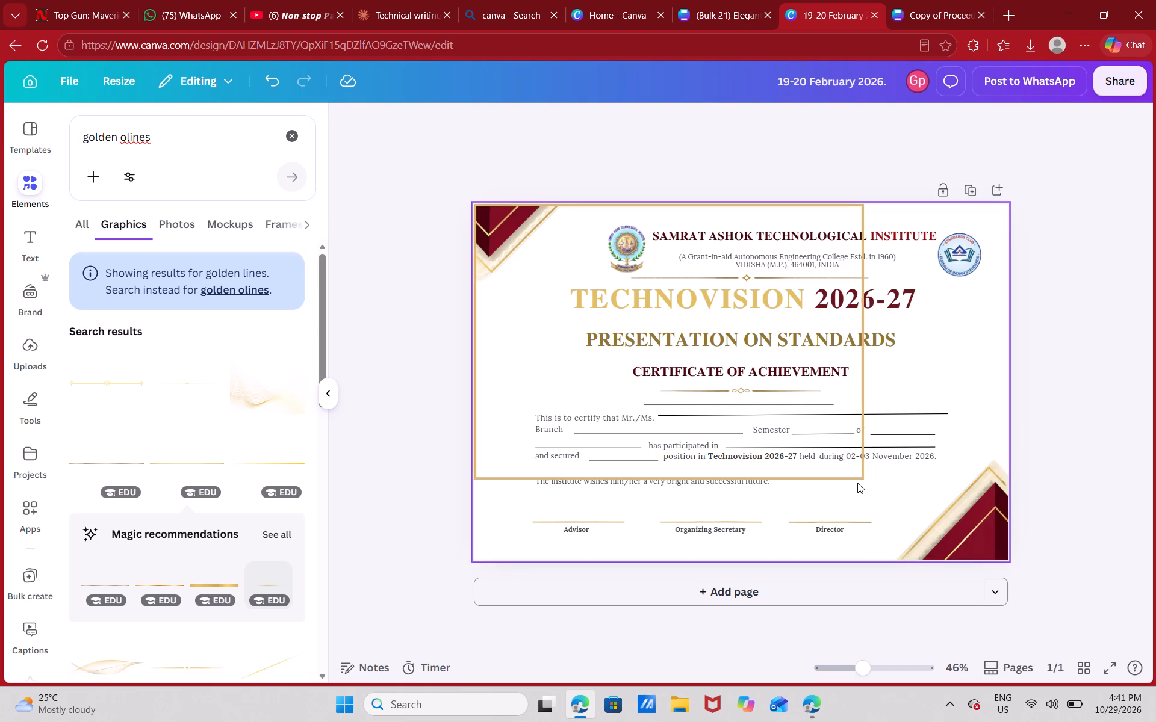
click(854, 478)
drag(864, 478, 1001, 552)
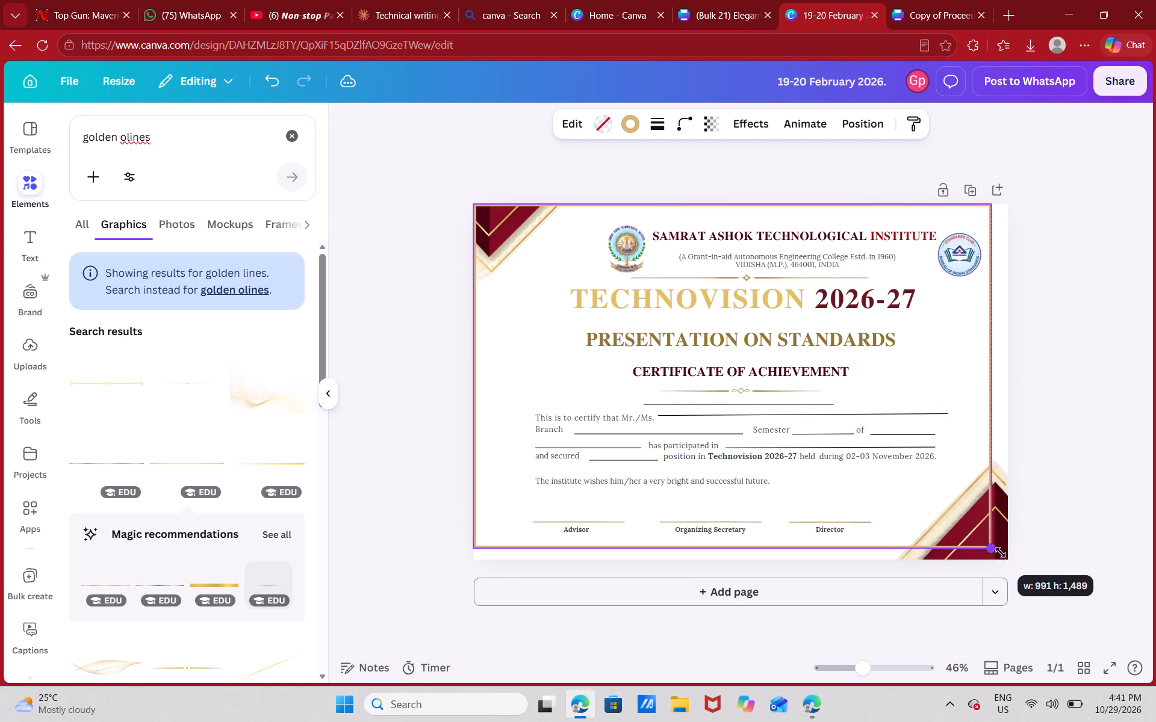
drag(1001, 552, 1006, 558)
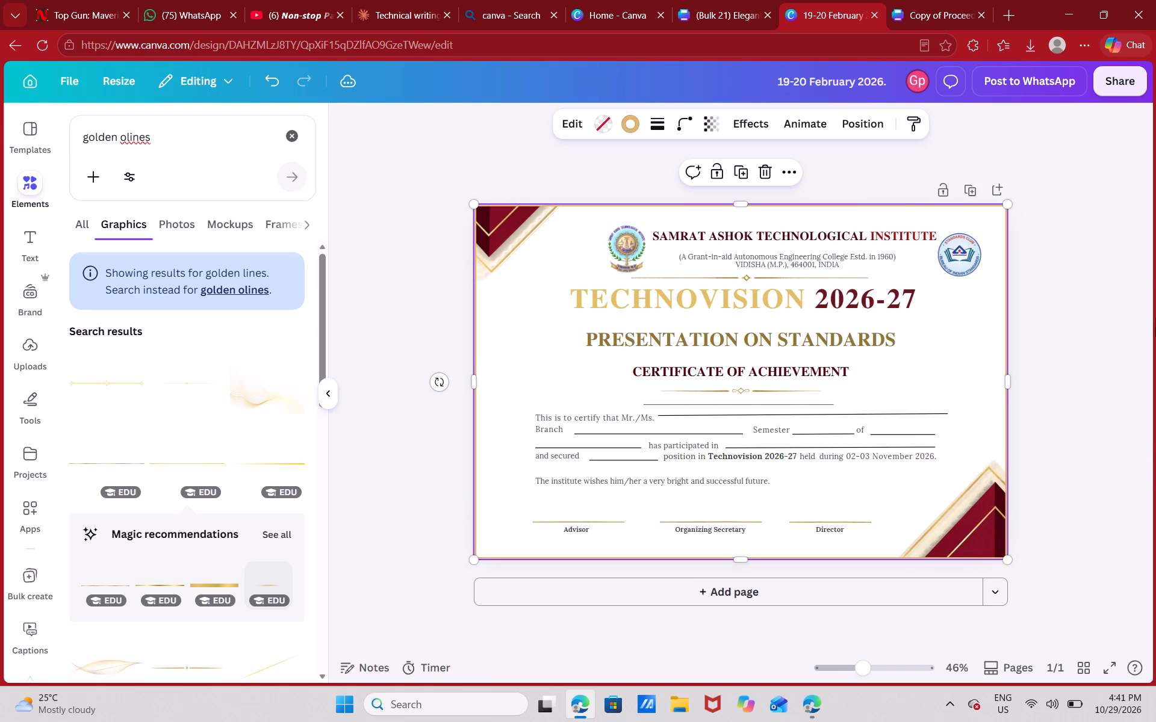
click(1073, 279)
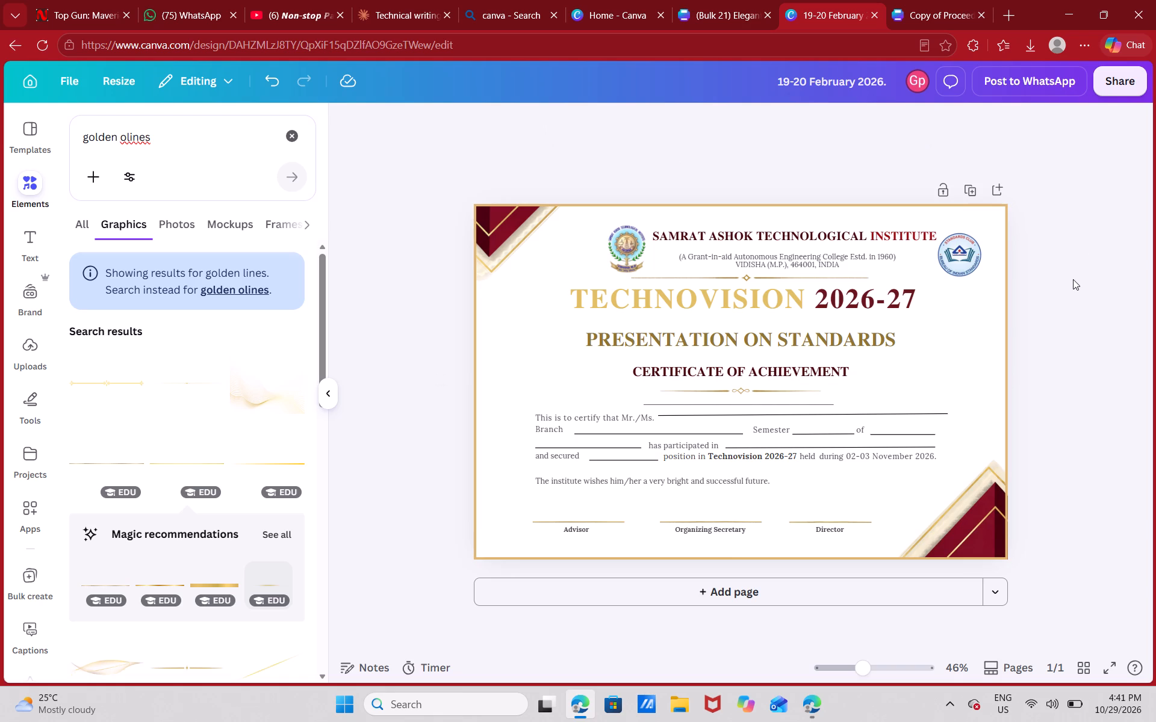
Look through the open proceedings copy, the participation certificate and the recent designs list, and return to the Technovision certificate.
click(966, 0)
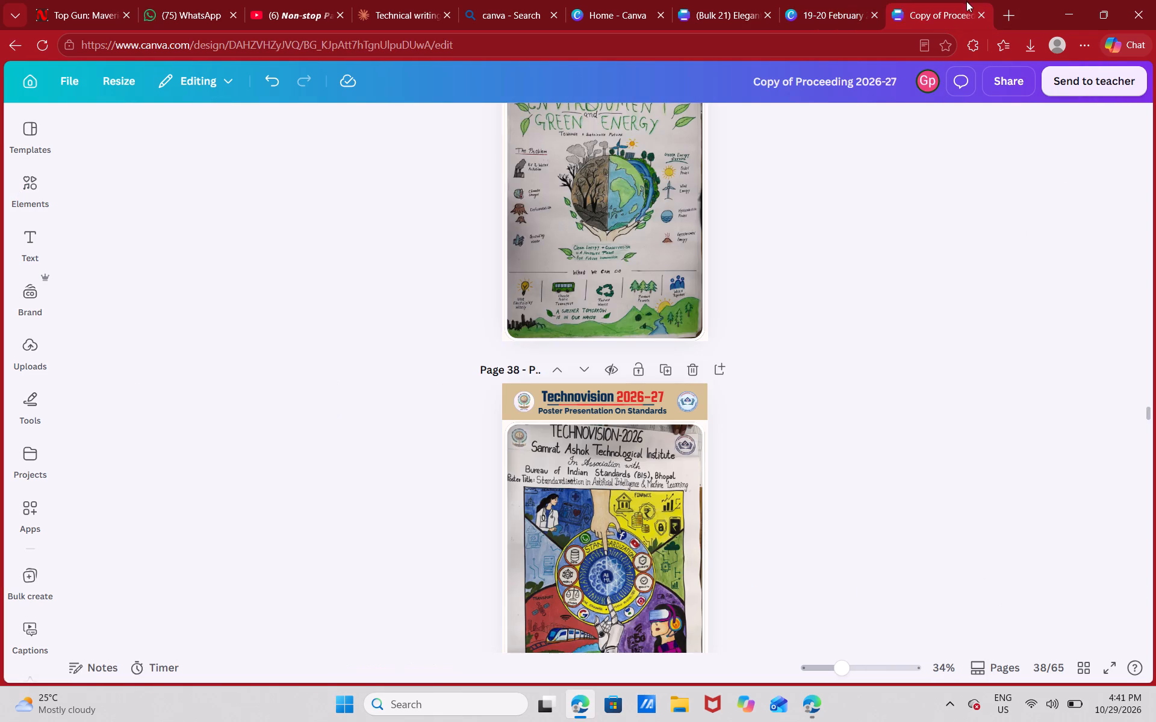
click(811, 0)
click(733, 0)
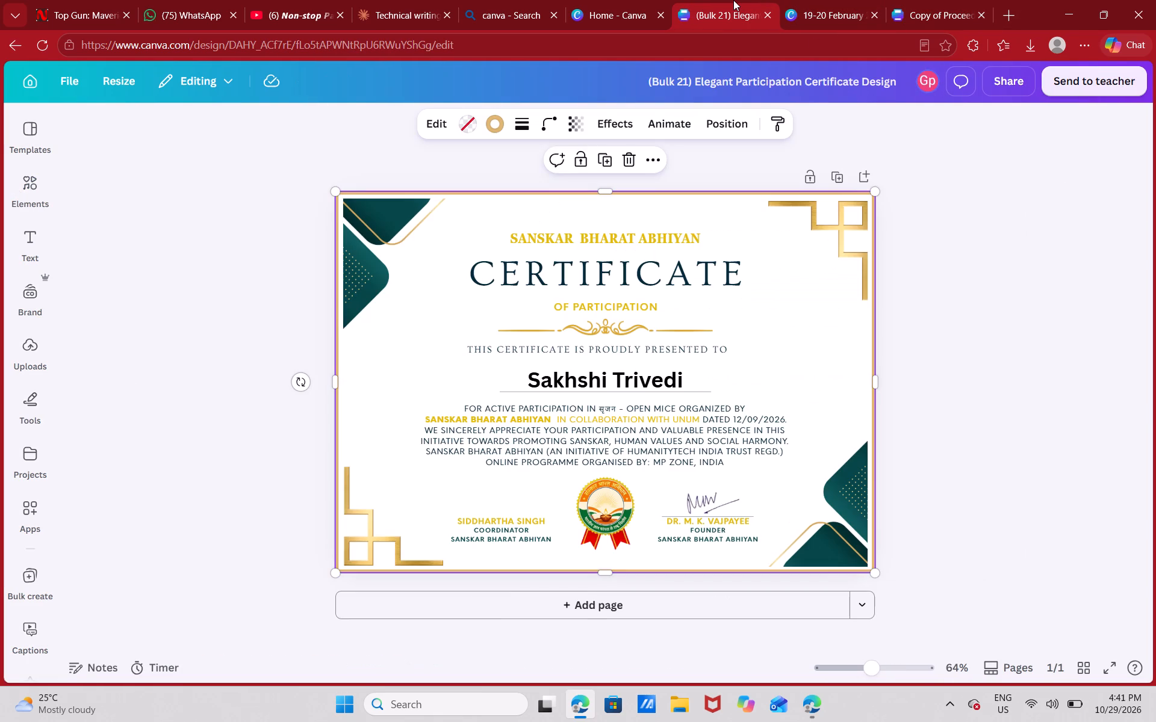
click(938, 0)
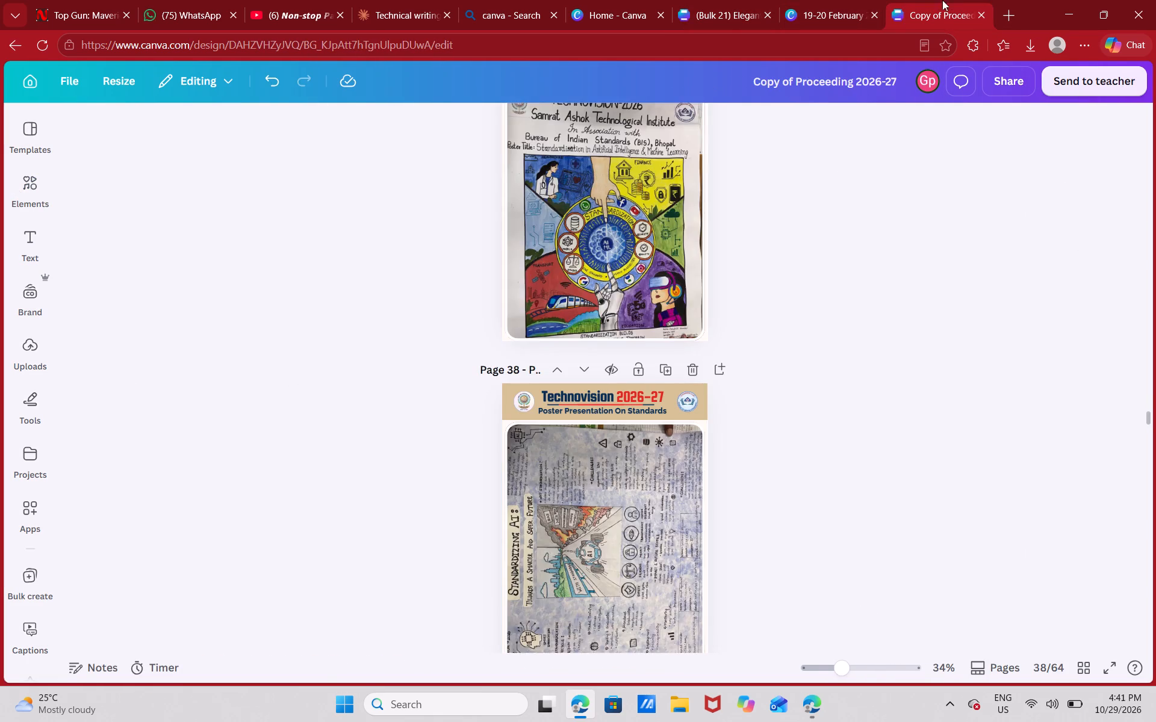
click(825, 0)
click(745, 0)
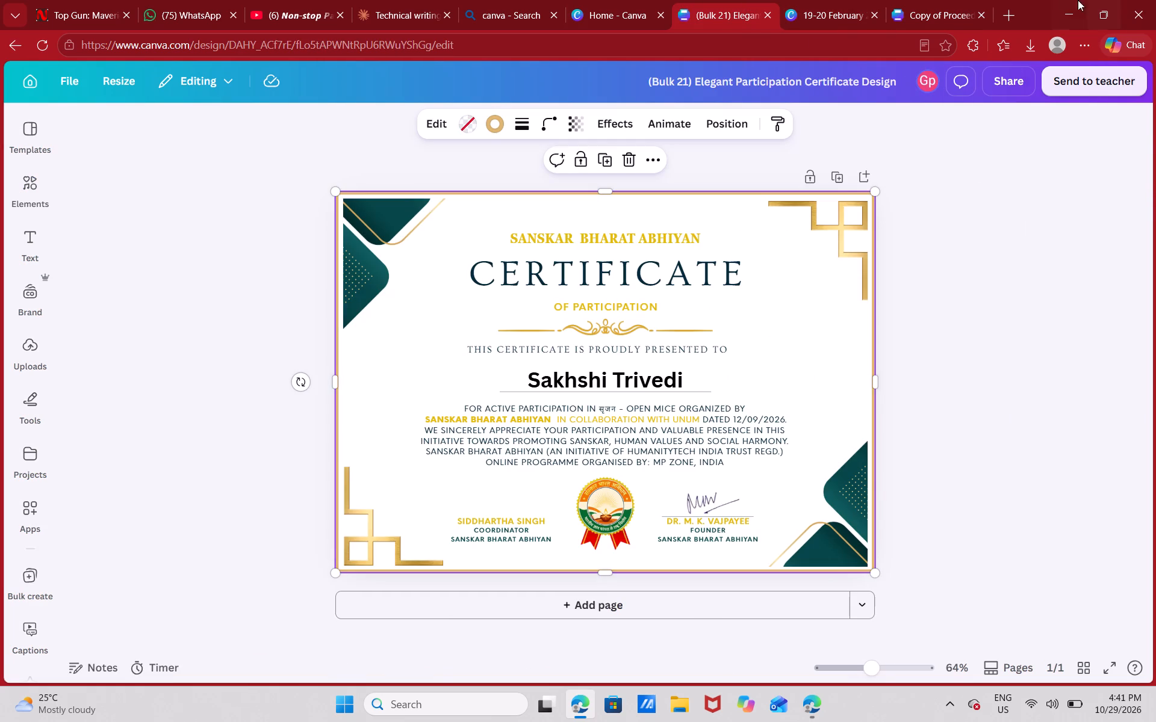
click(621, 0)
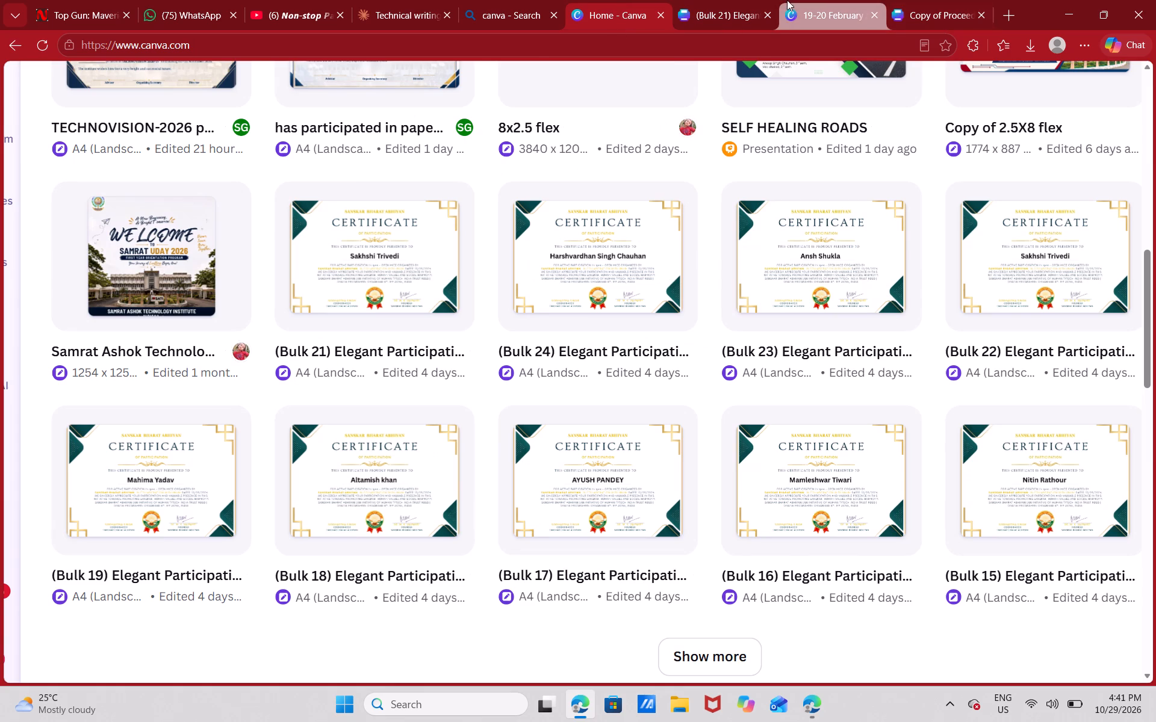
click(830, 0)
click(1078, 291)
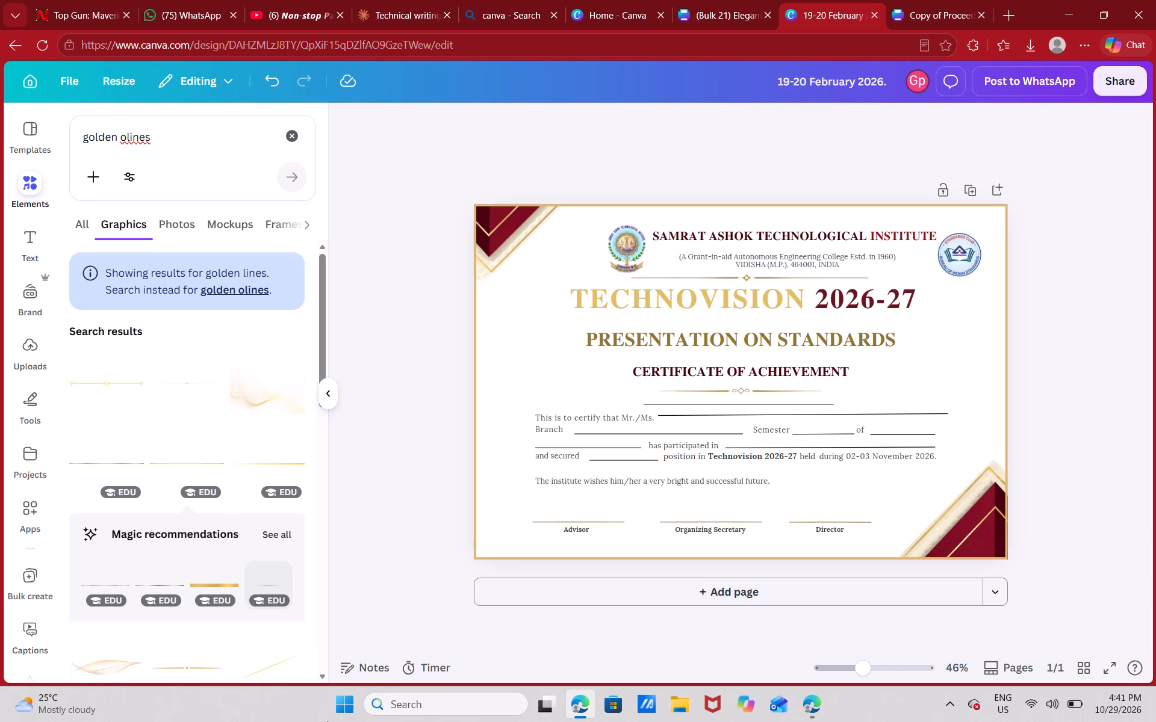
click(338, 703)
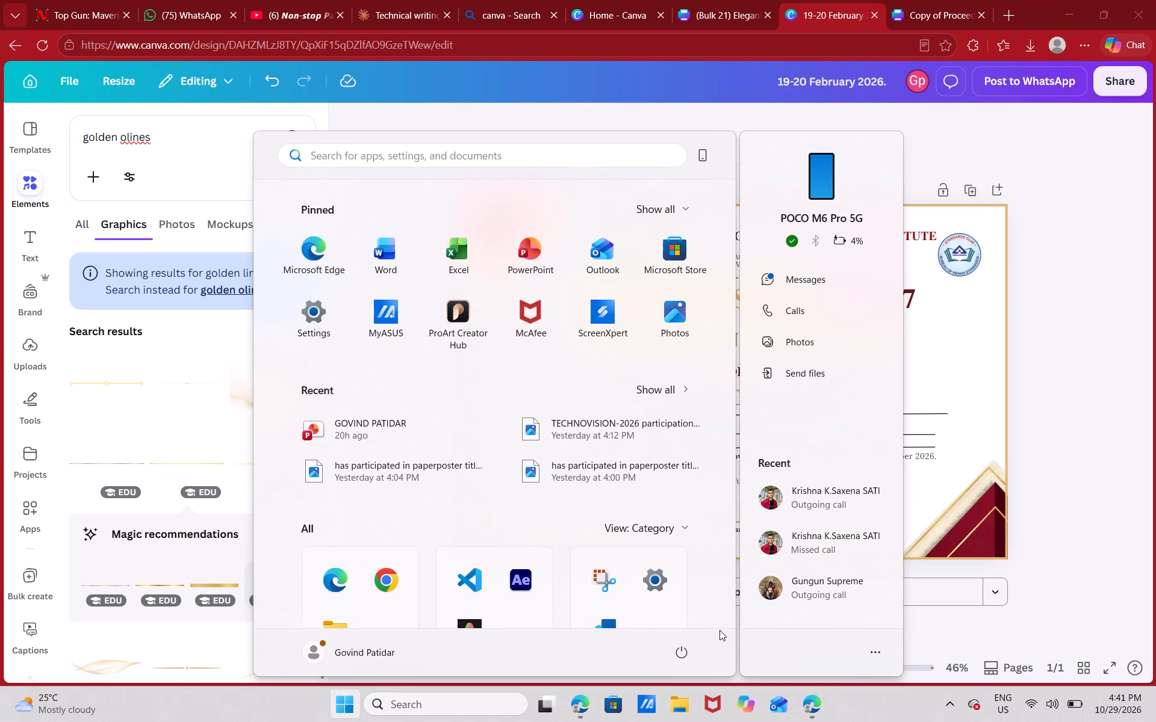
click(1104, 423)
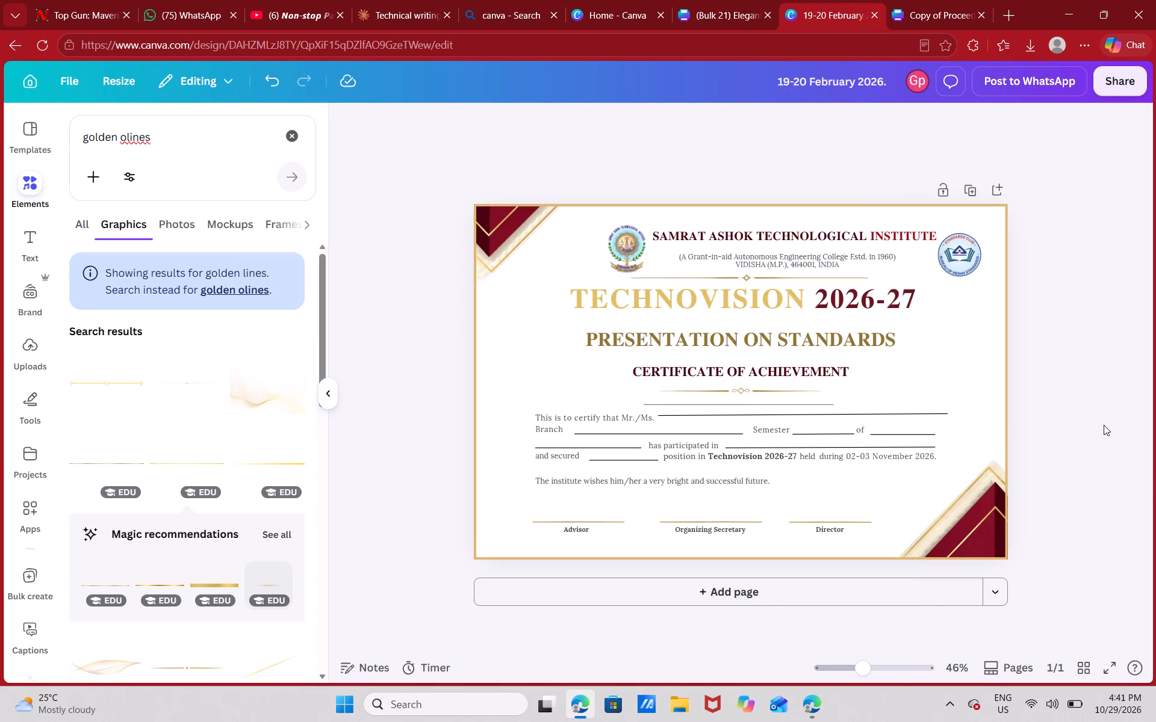
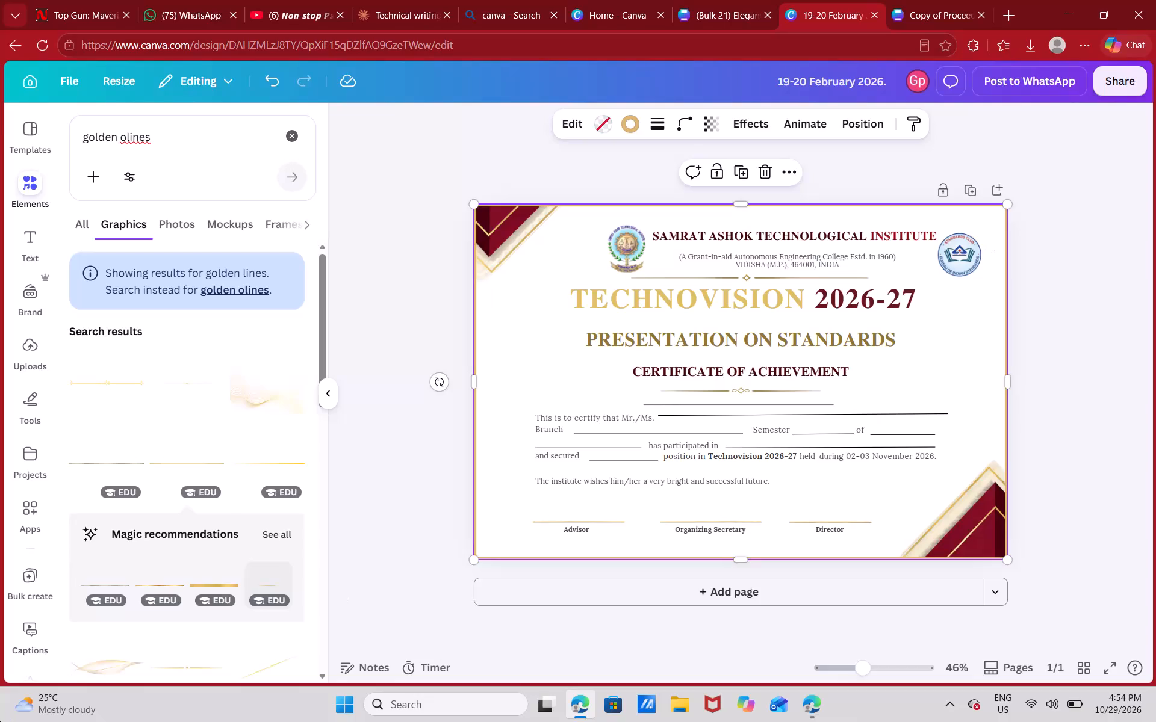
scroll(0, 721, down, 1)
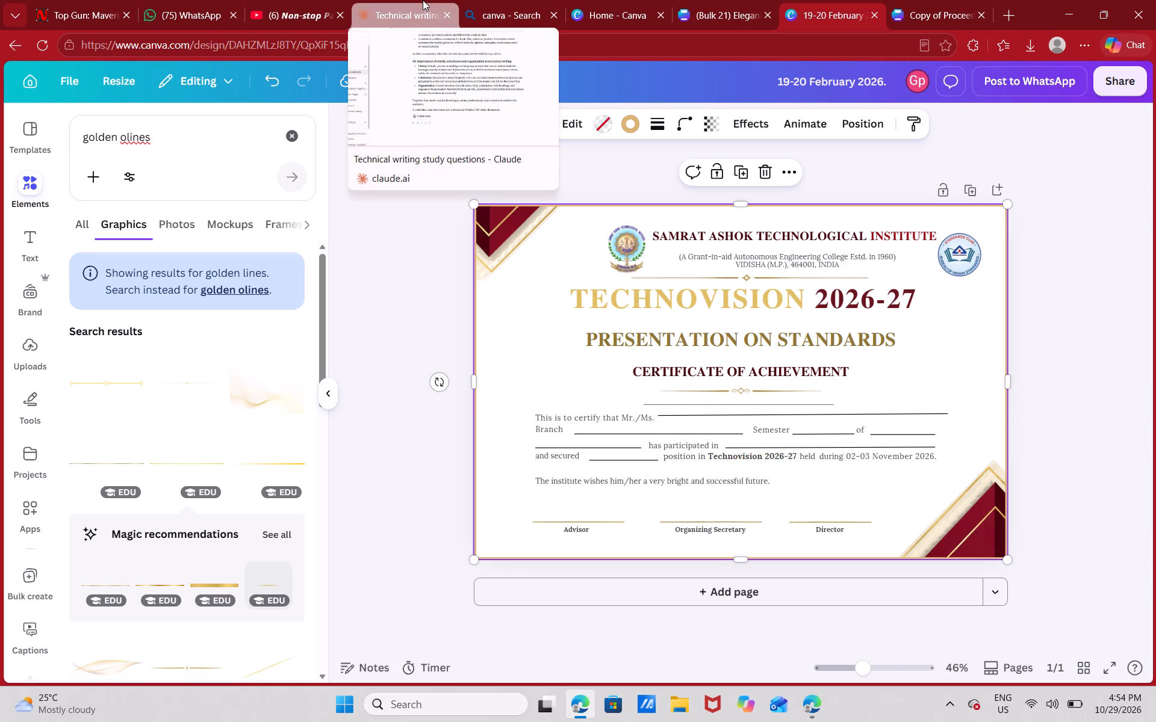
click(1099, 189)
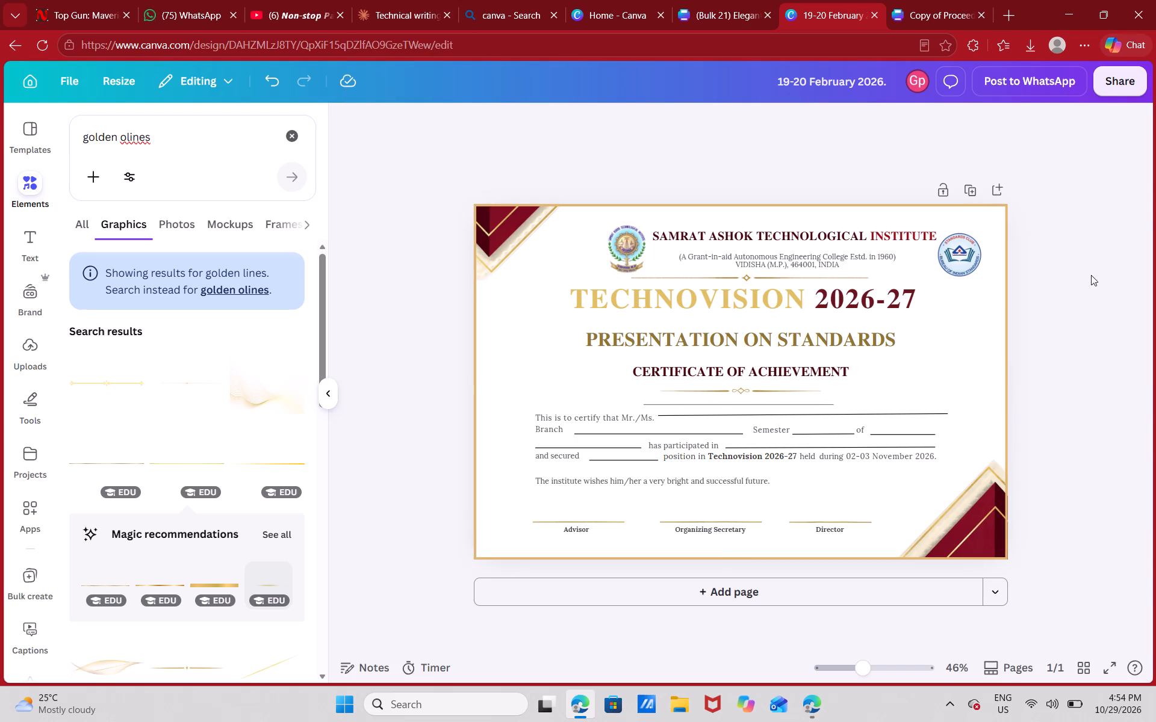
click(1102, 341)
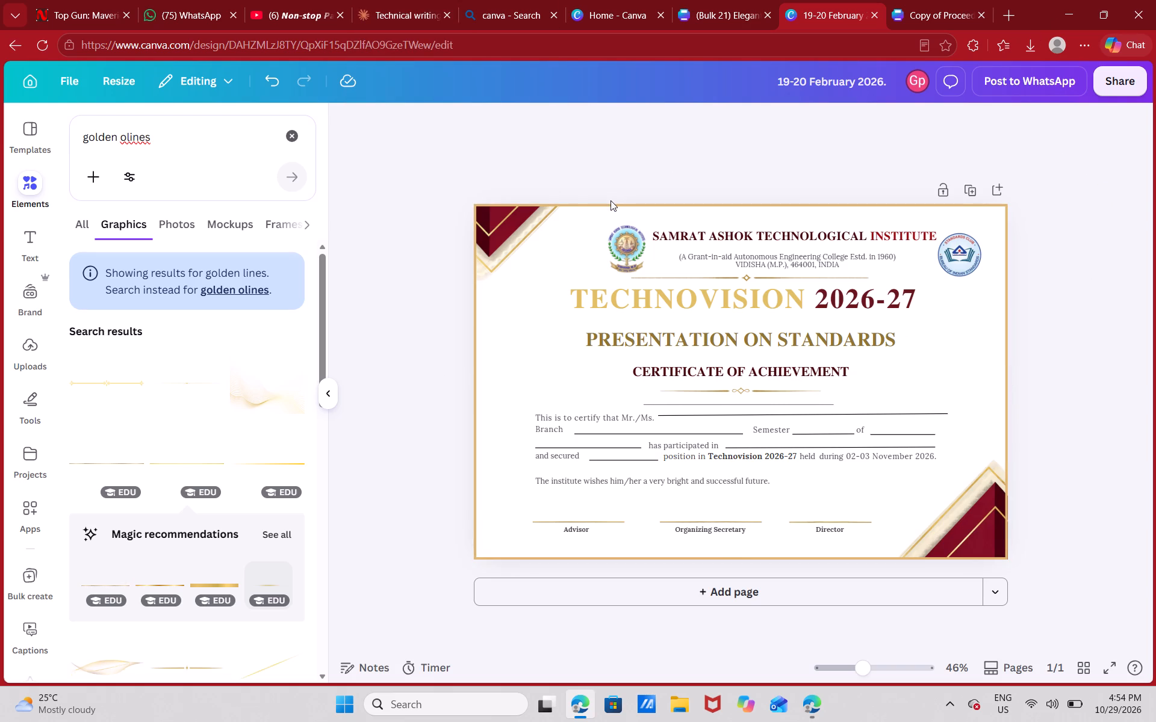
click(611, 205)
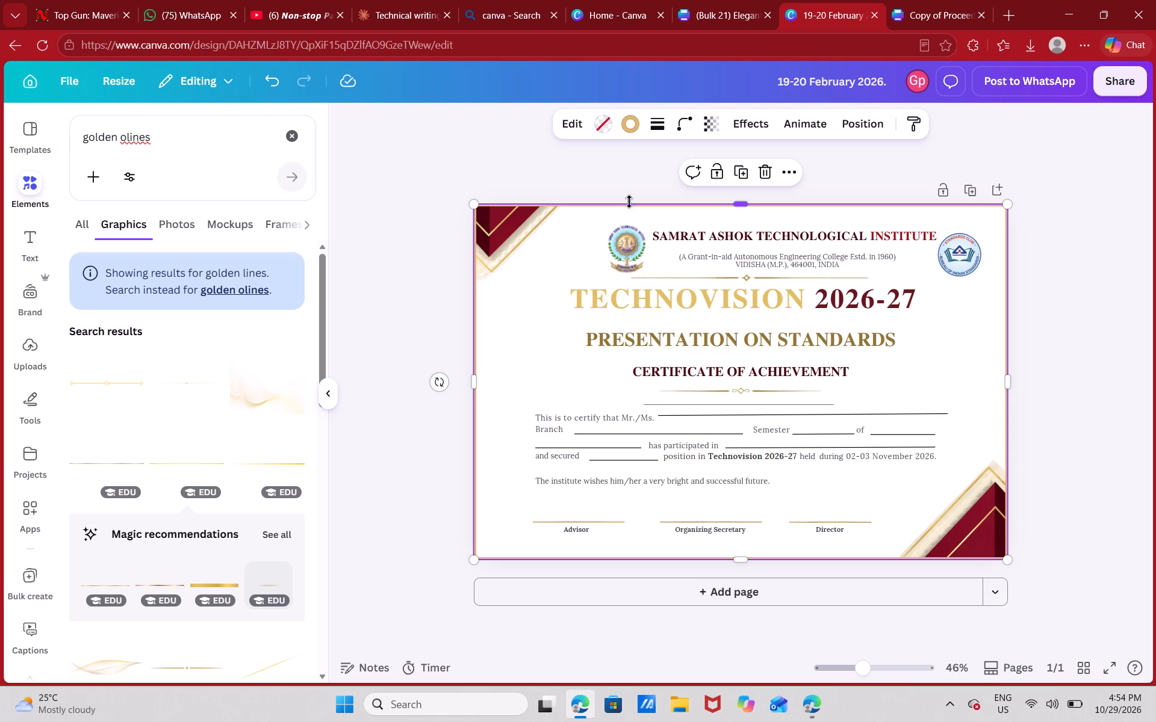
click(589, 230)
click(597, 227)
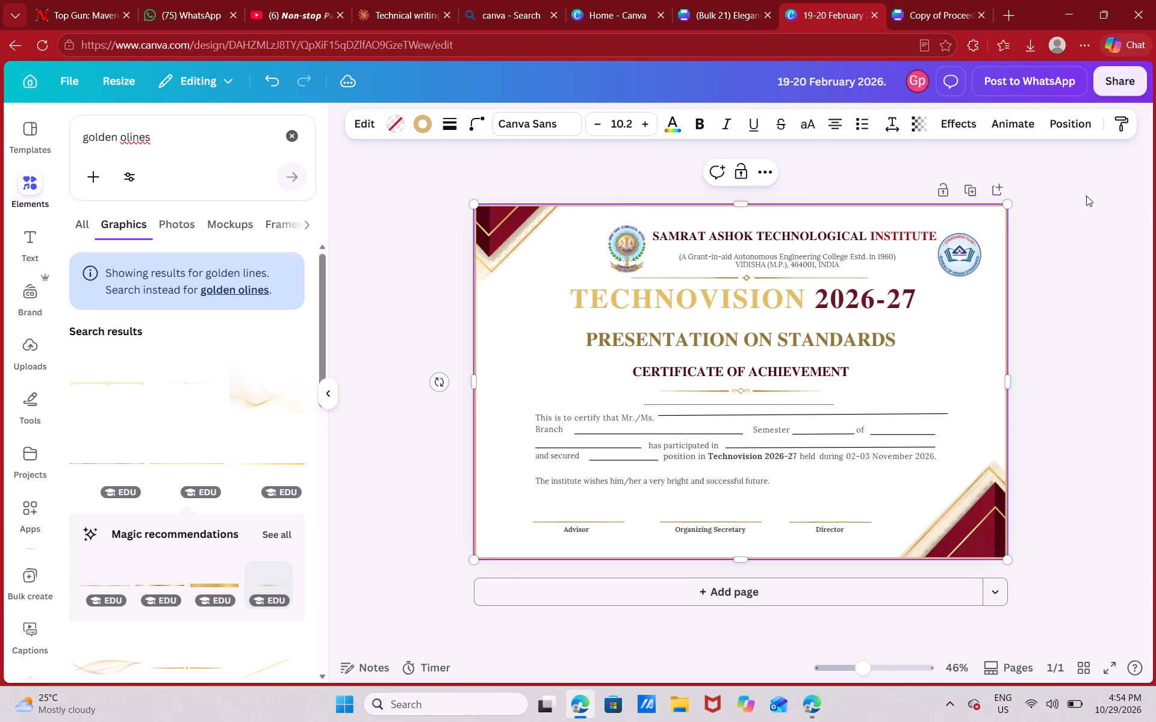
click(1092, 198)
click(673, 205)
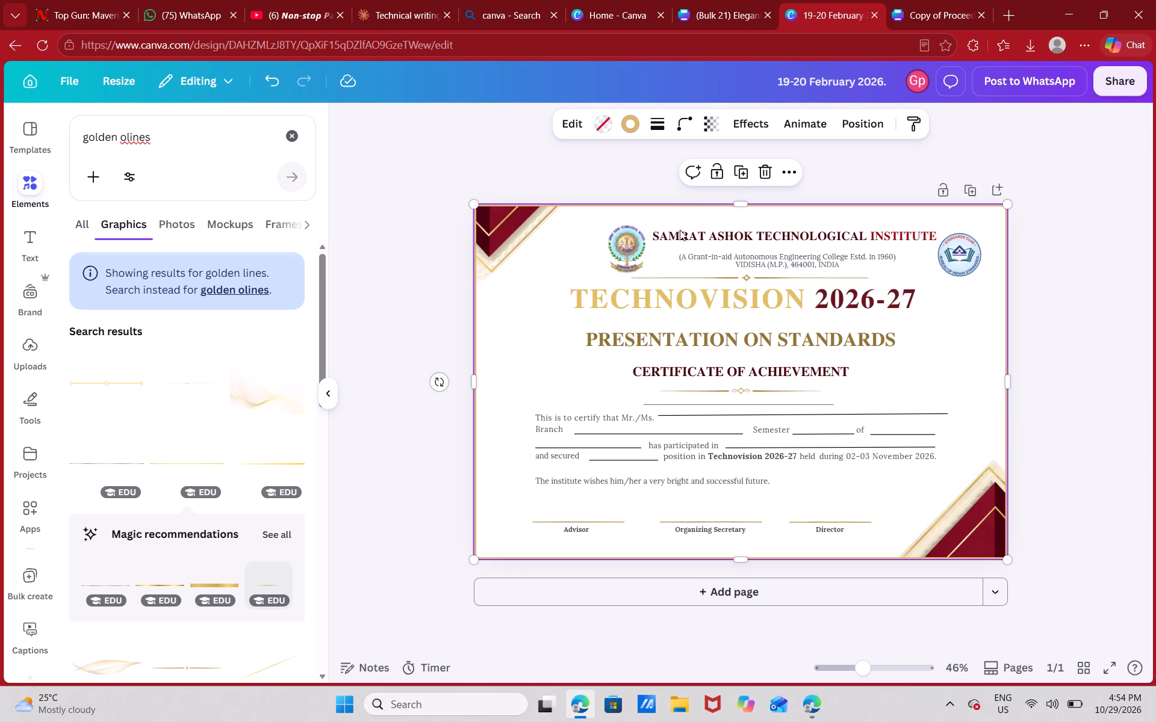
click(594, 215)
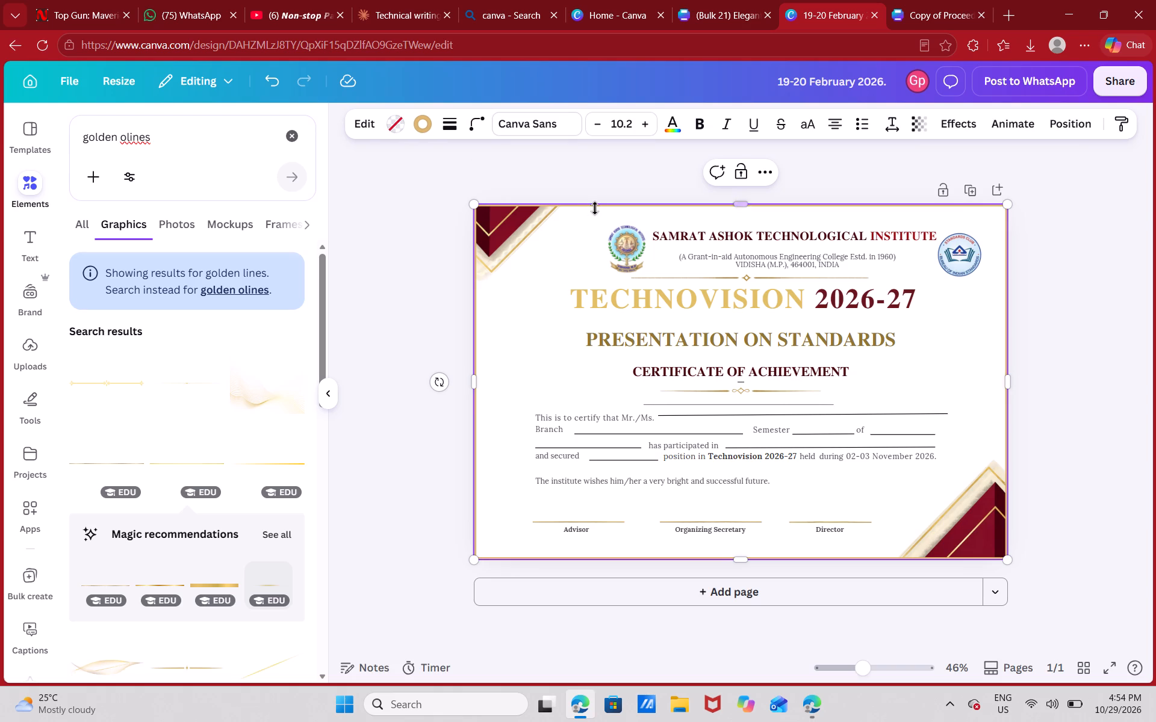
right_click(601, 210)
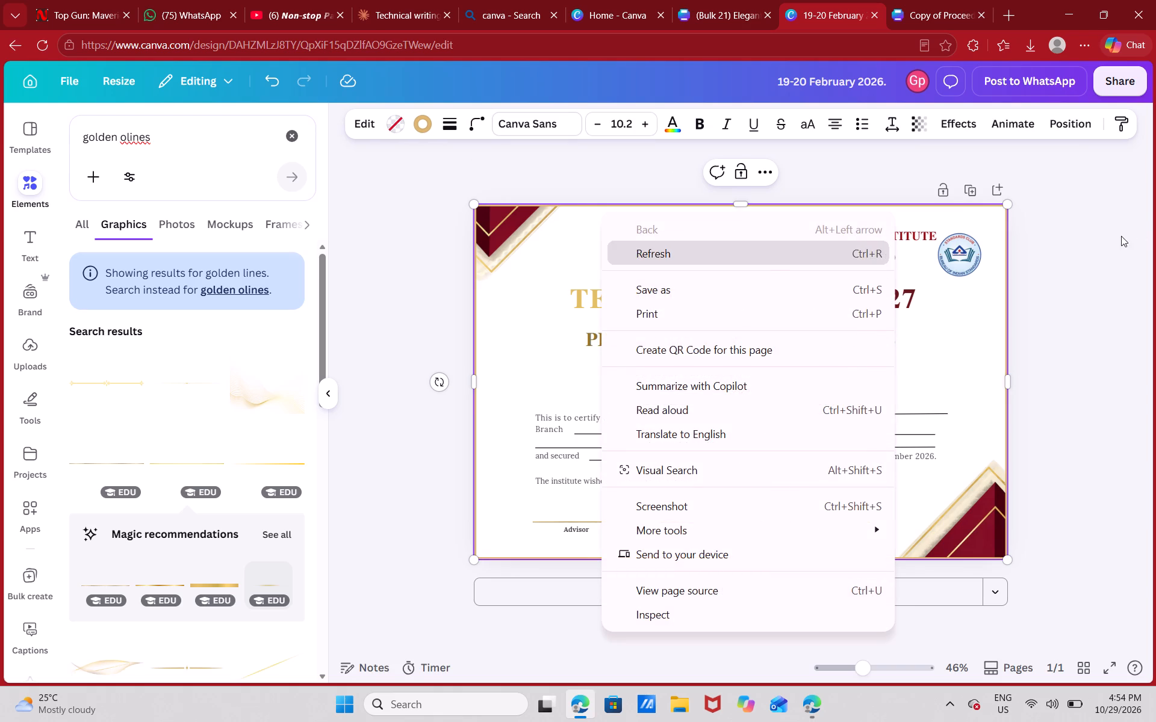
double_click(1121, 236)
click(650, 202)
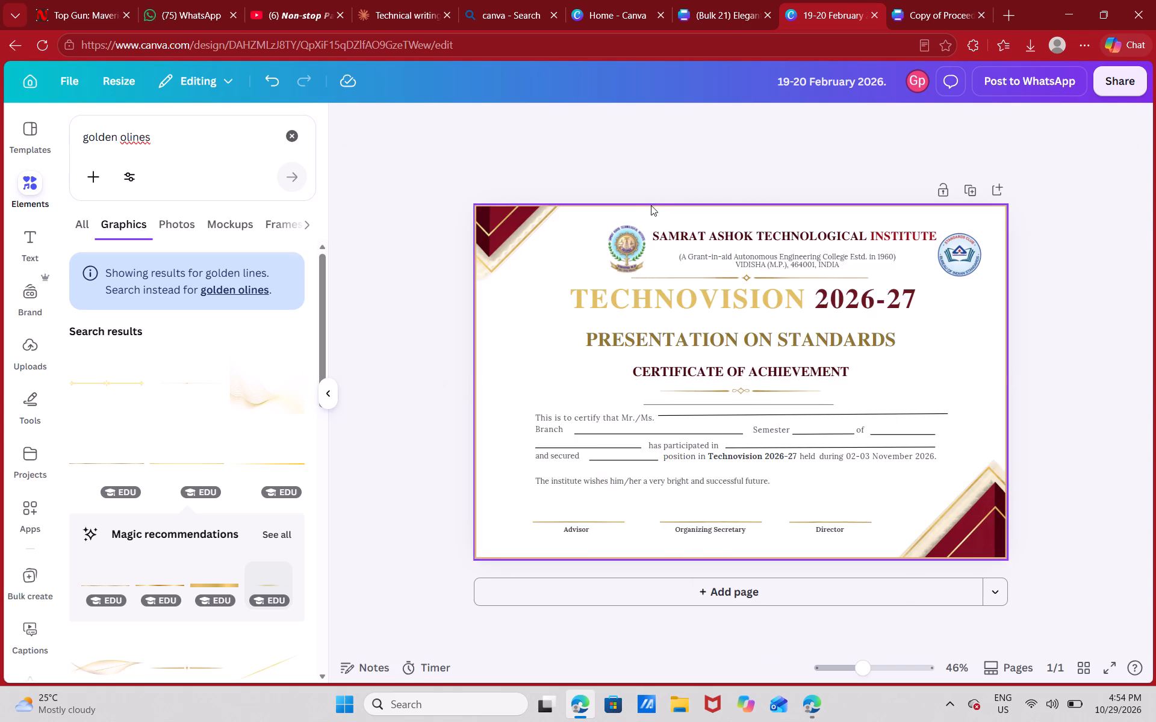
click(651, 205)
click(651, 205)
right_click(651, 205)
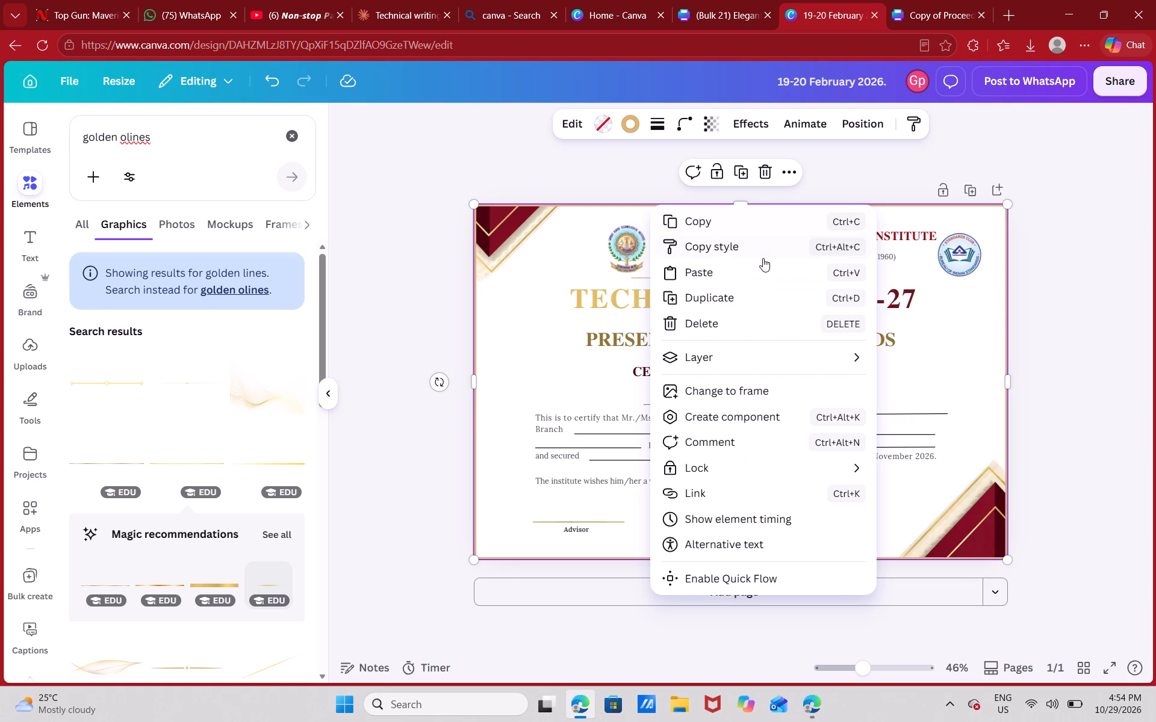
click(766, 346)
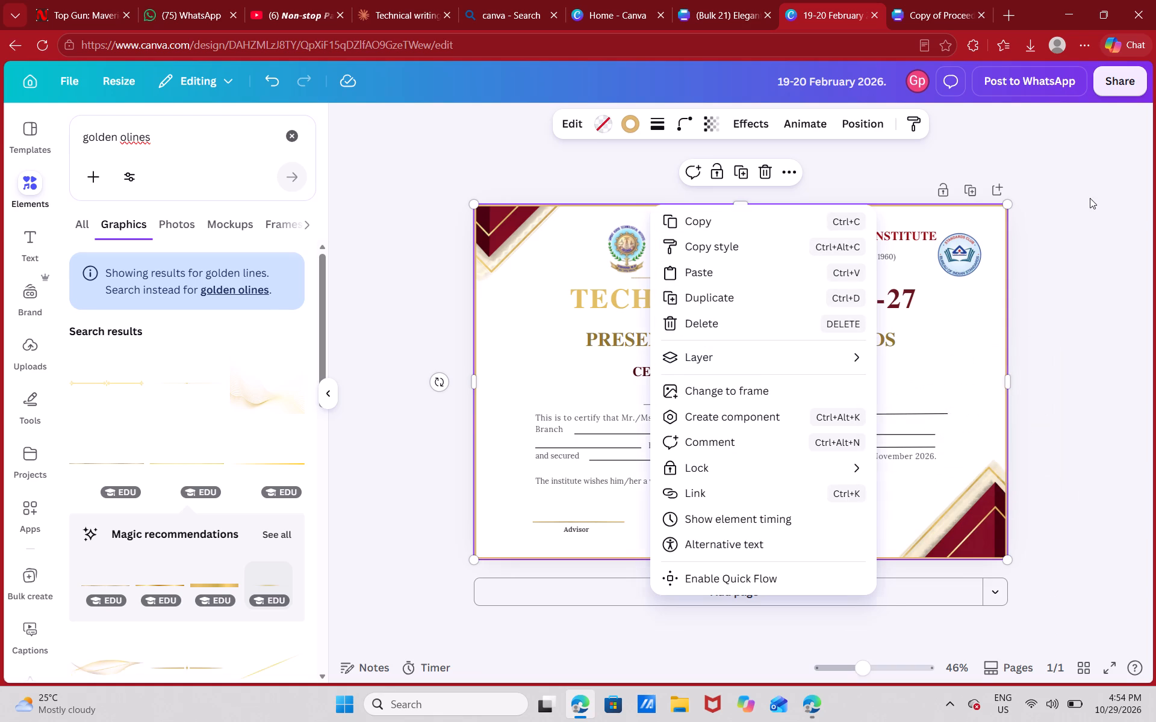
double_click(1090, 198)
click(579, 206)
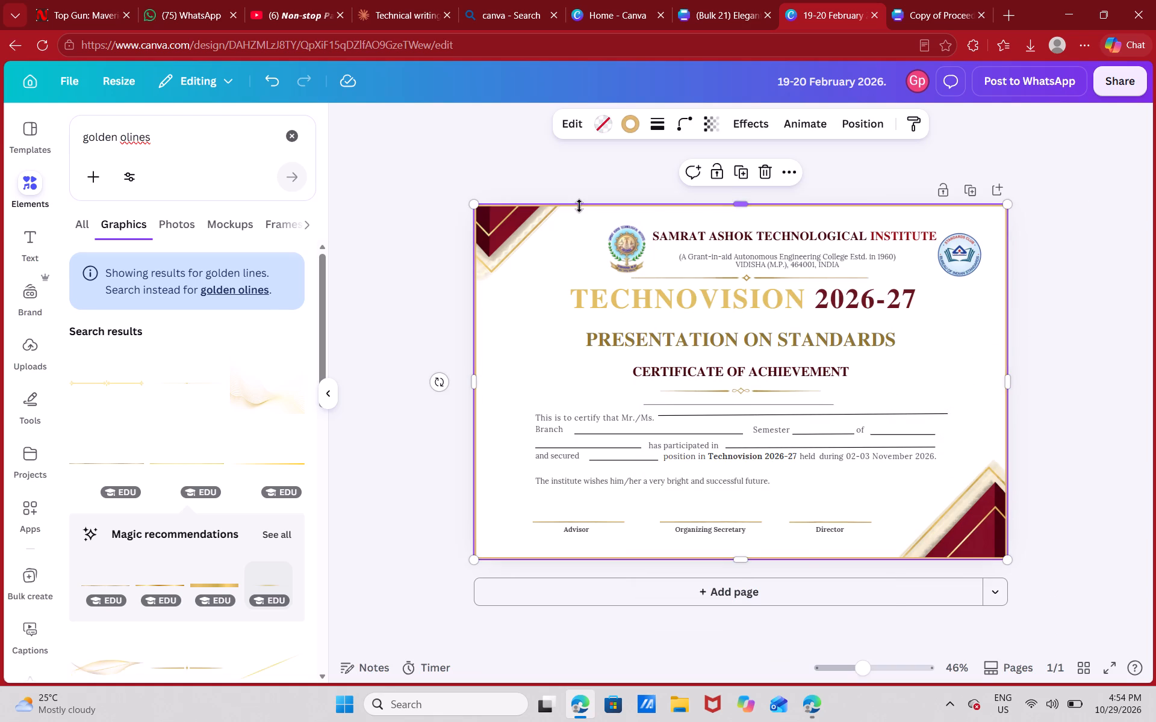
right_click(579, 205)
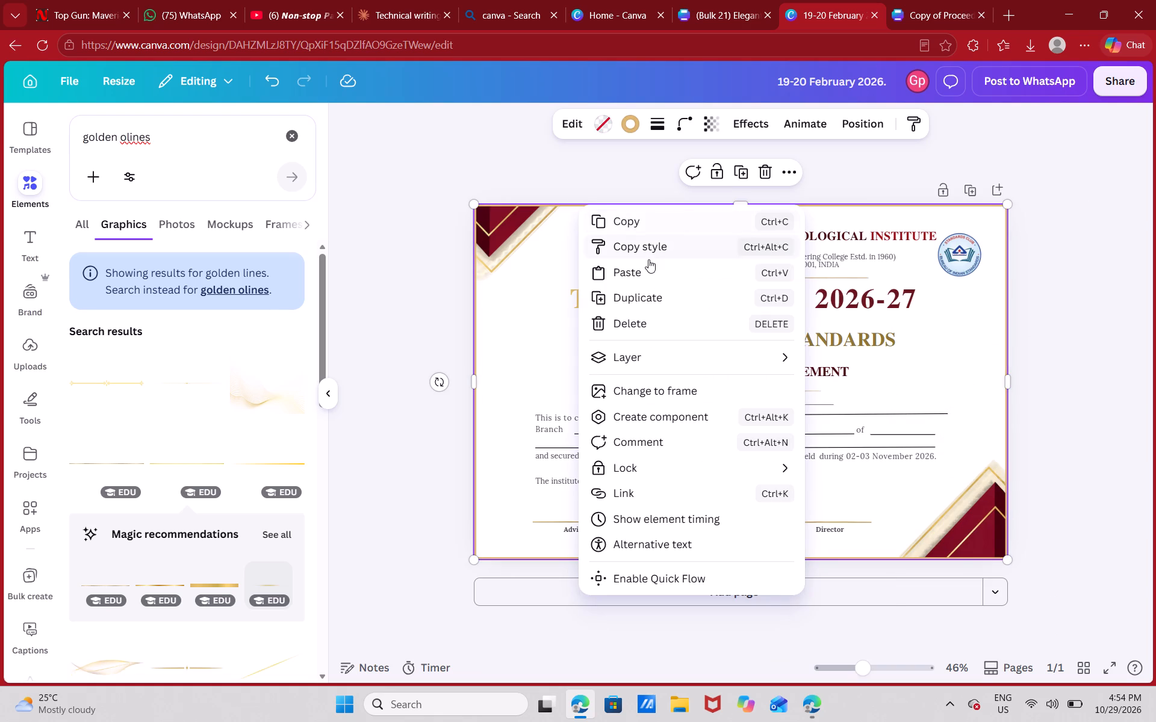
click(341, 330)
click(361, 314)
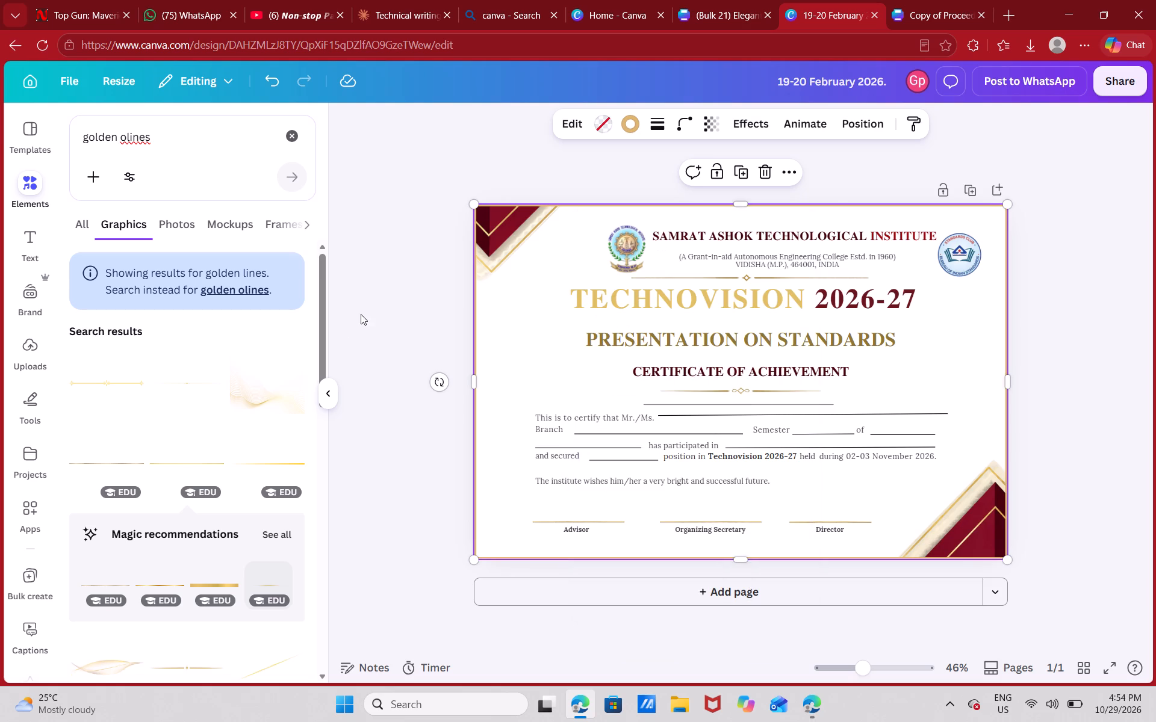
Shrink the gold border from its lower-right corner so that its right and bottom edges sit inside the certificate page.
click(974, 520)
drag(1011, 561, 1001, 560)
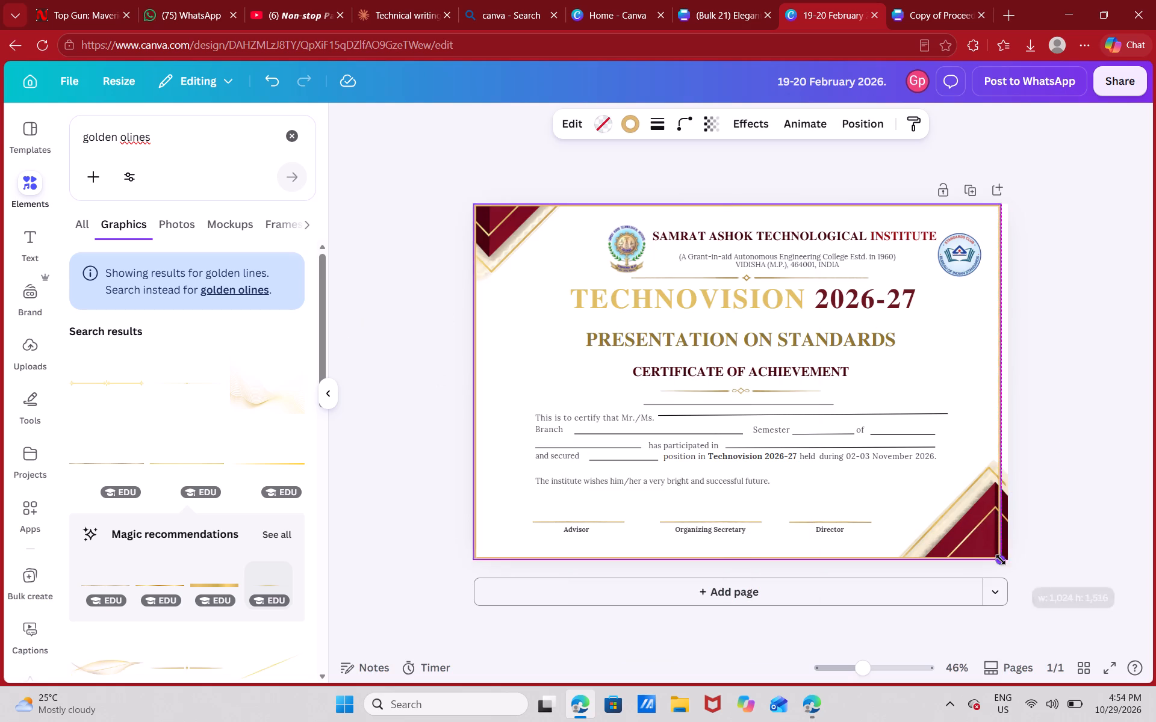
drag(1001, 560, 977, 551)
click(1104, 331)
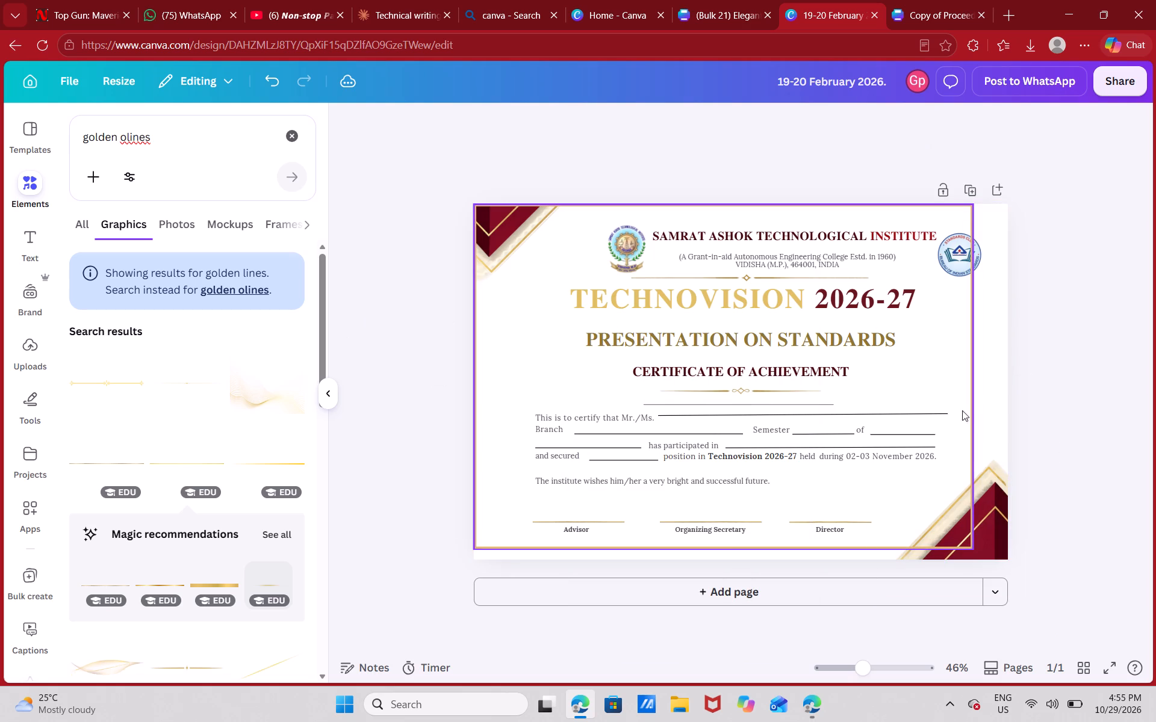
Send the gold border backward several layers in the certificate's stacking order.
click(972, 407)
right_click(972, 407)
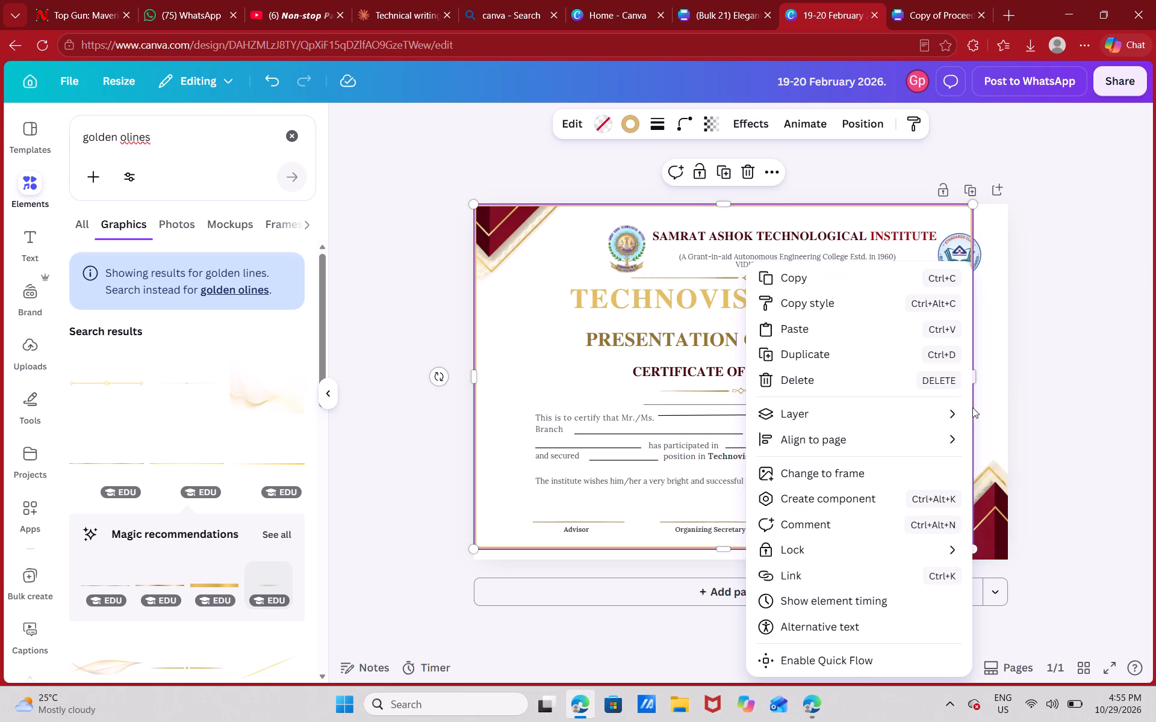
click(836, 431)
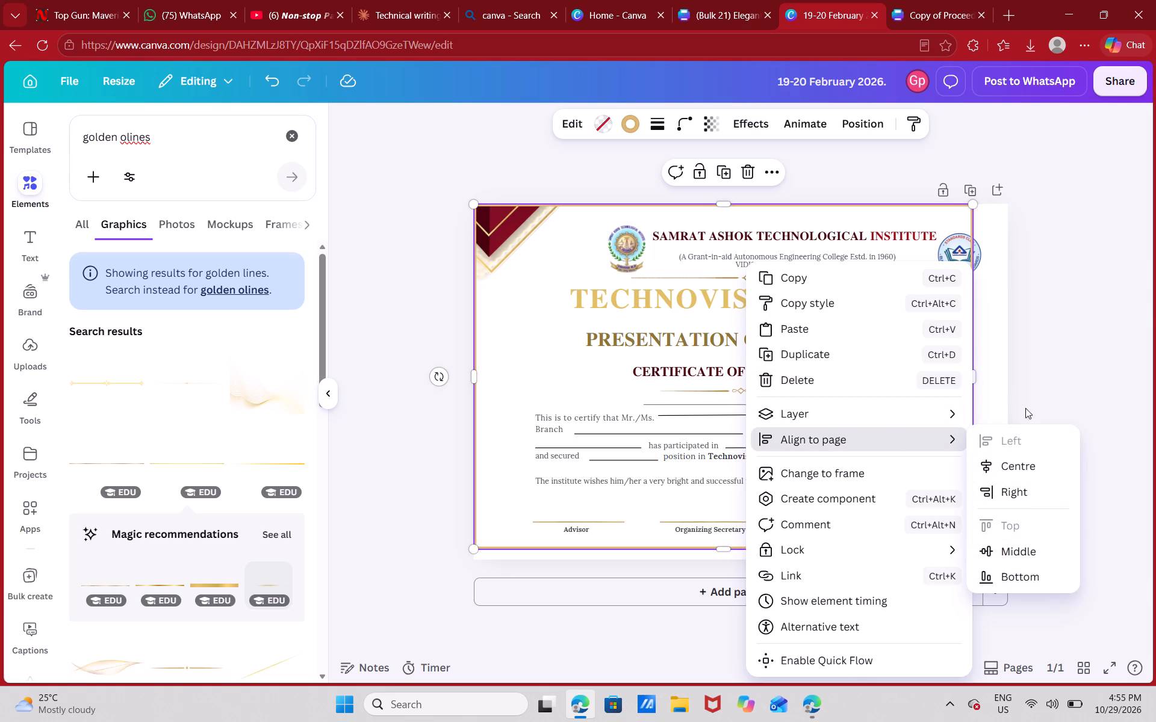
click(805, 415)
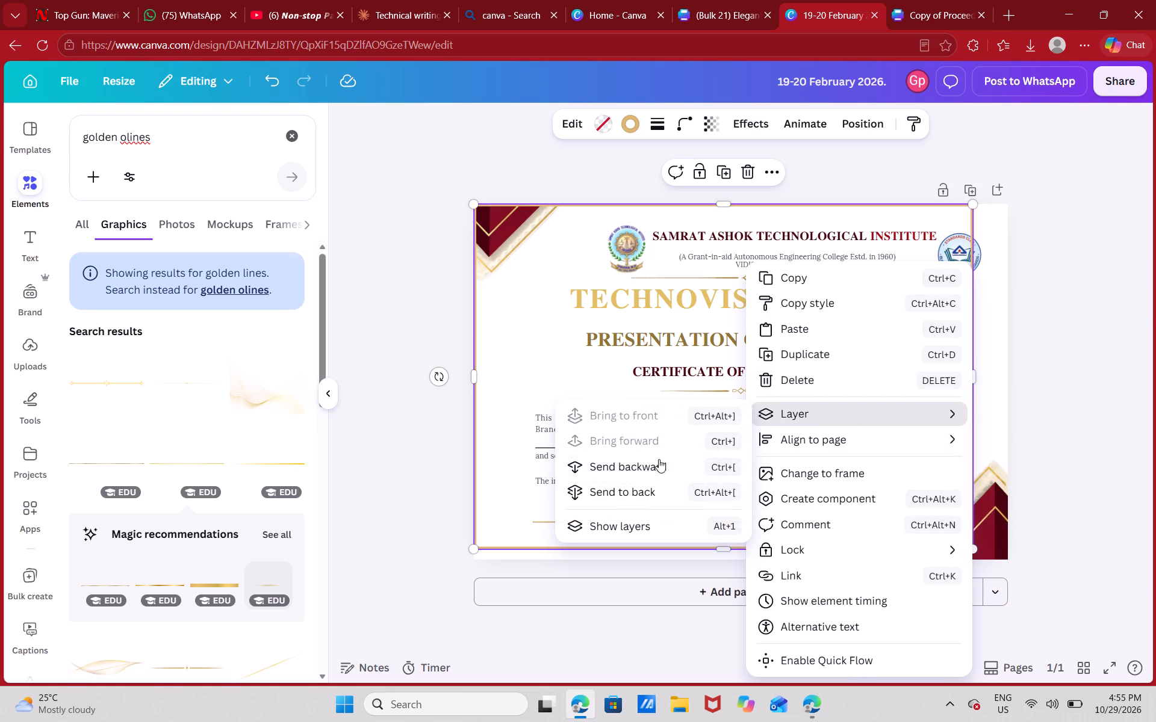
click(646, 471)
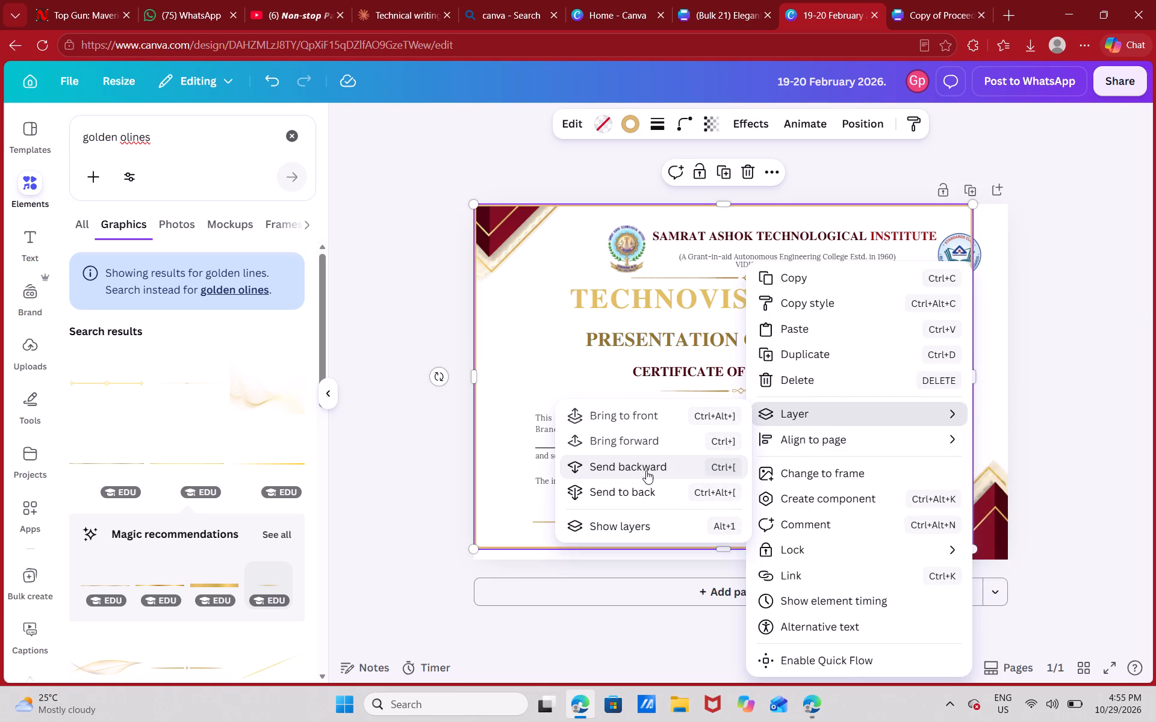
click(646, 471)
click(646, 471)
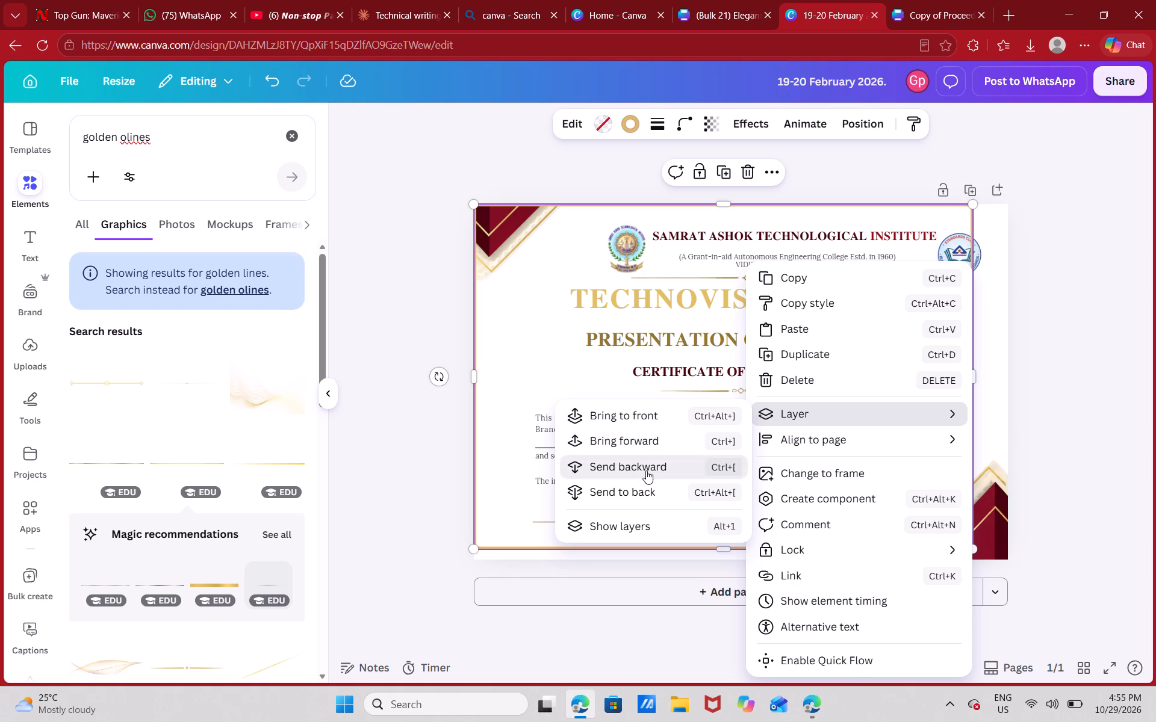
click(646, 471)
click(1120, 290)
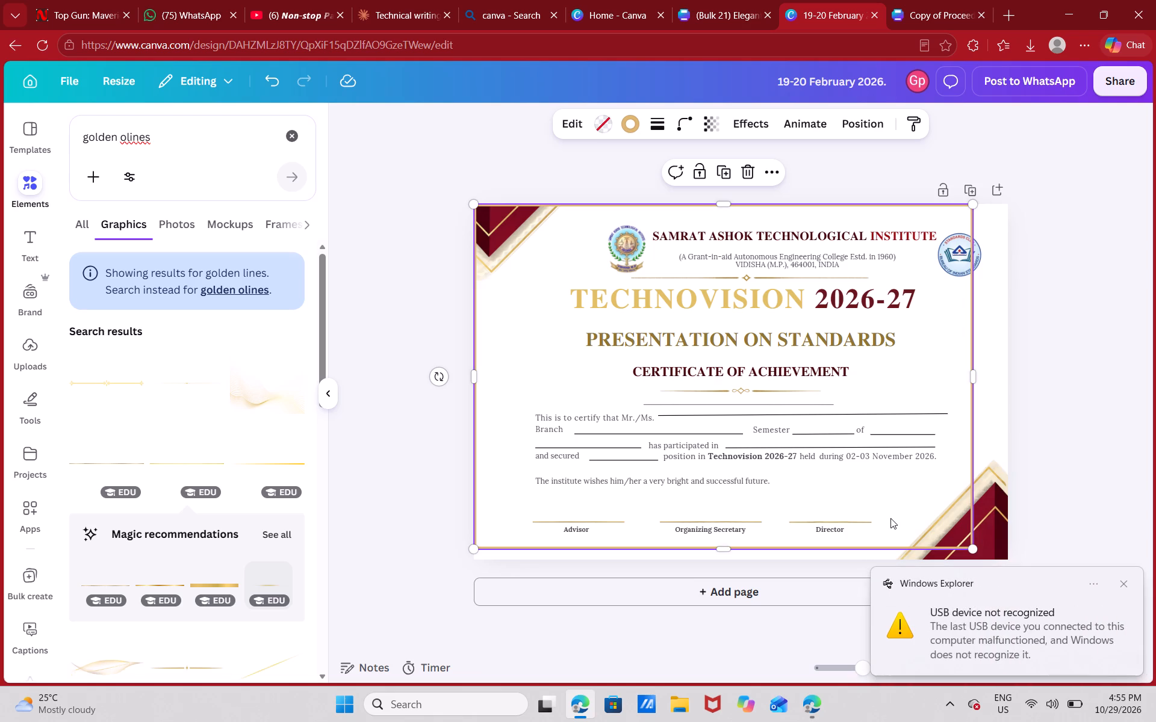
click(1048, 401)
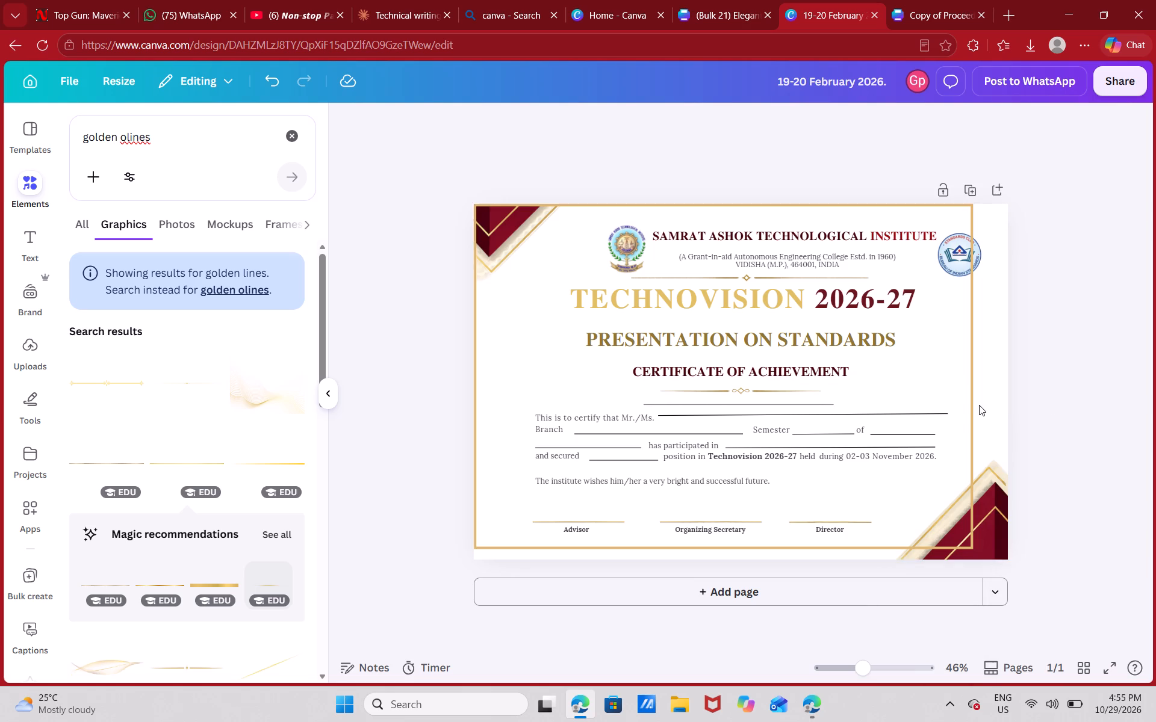
Send the gold border to the back, behind all other certificate elements including the maroon corner decorations.
click(972, 396)
right_click(972, 396)
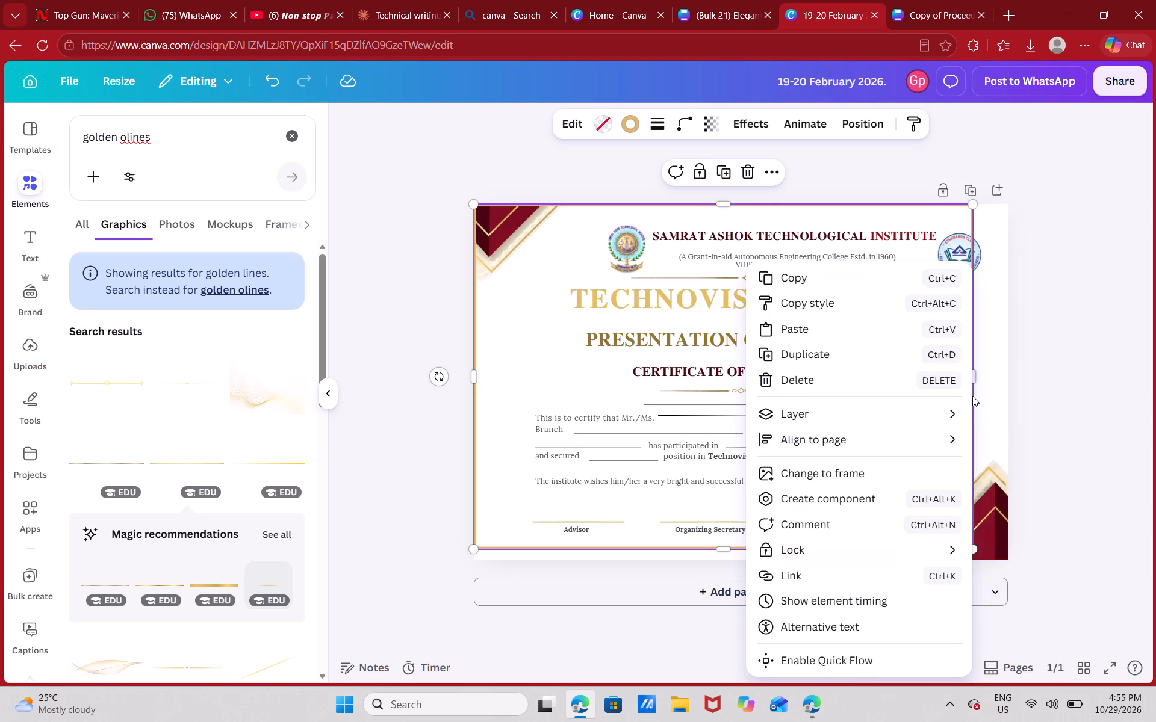
click(875, 418)
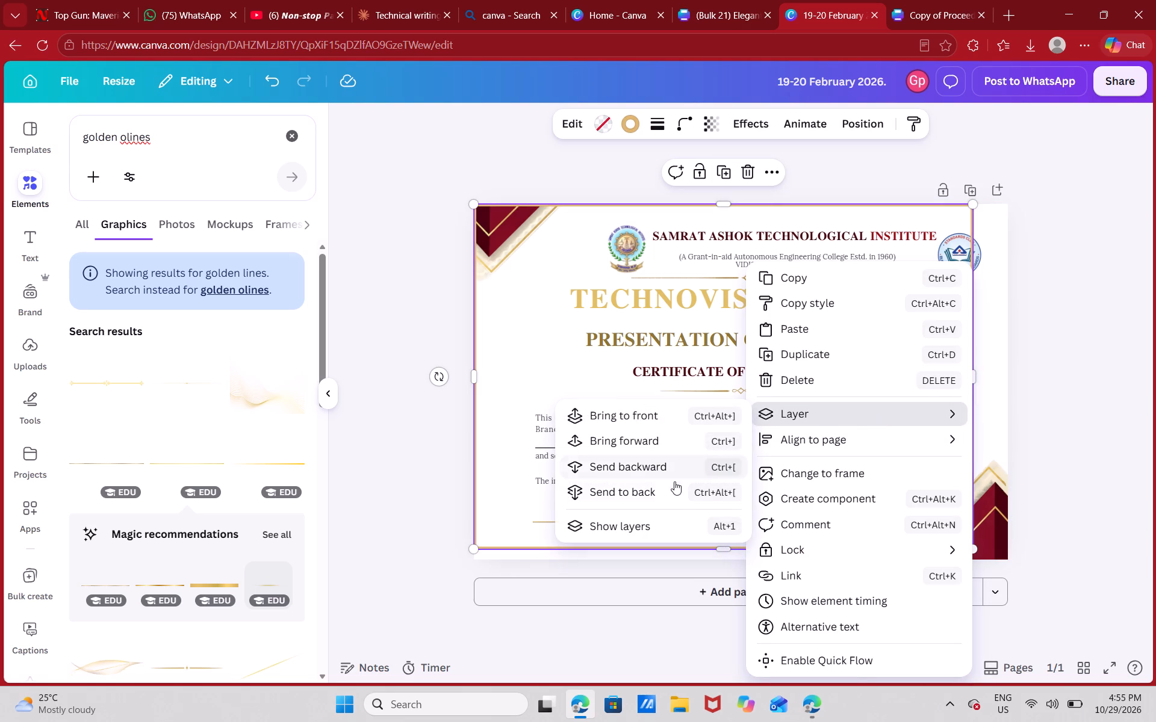
drag(670, 489, 677, 486)
click(676, 486)
triple_click(676, 486)
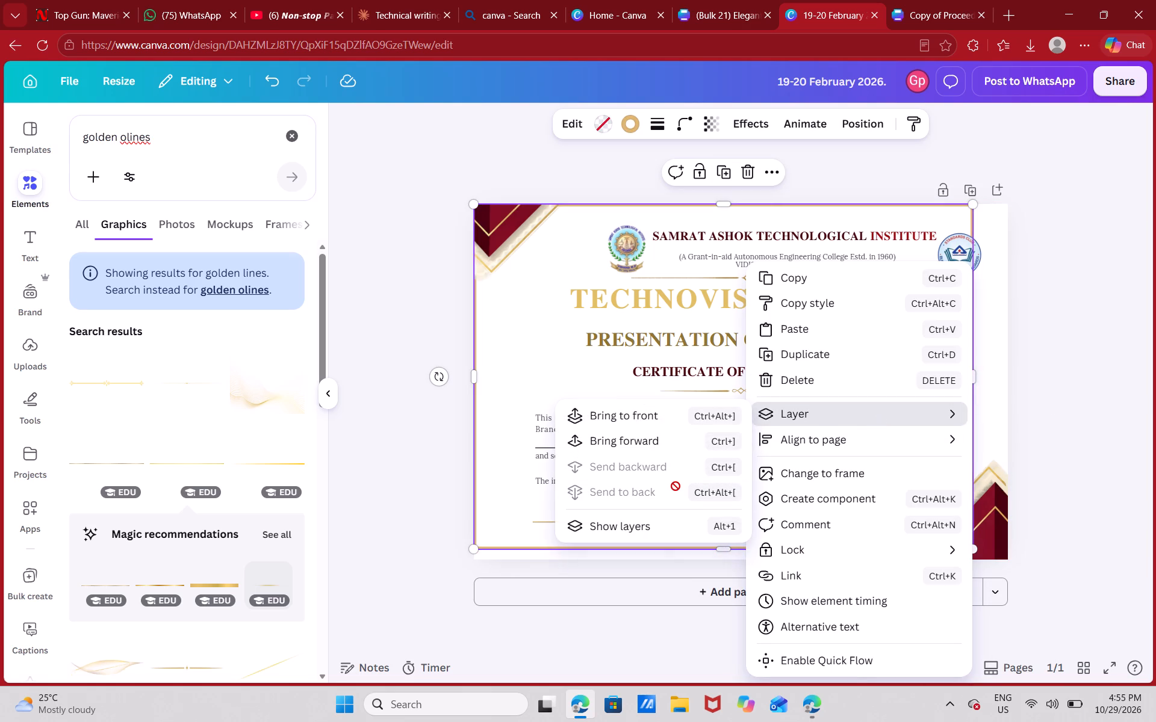
click(676, 486)
click(1079, 245)
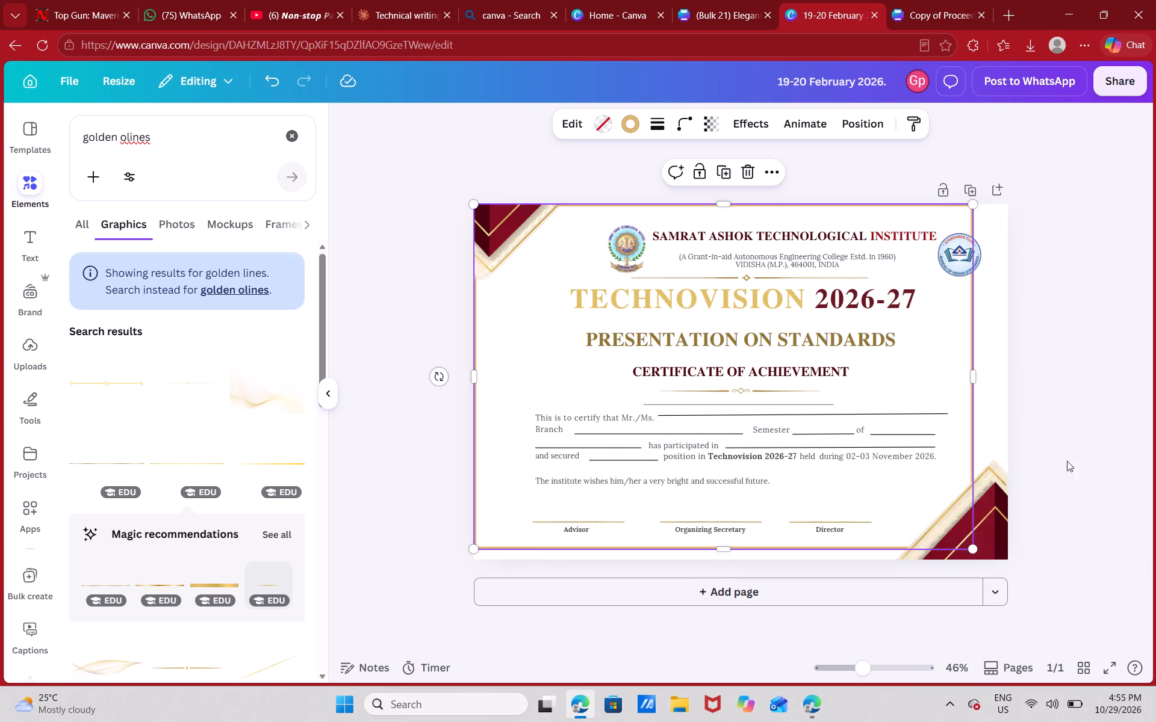
Enlarge the gold border from its lower-right corner so it frames the full certificate page, and deselect it.
drag(974, 548, 994, 550)
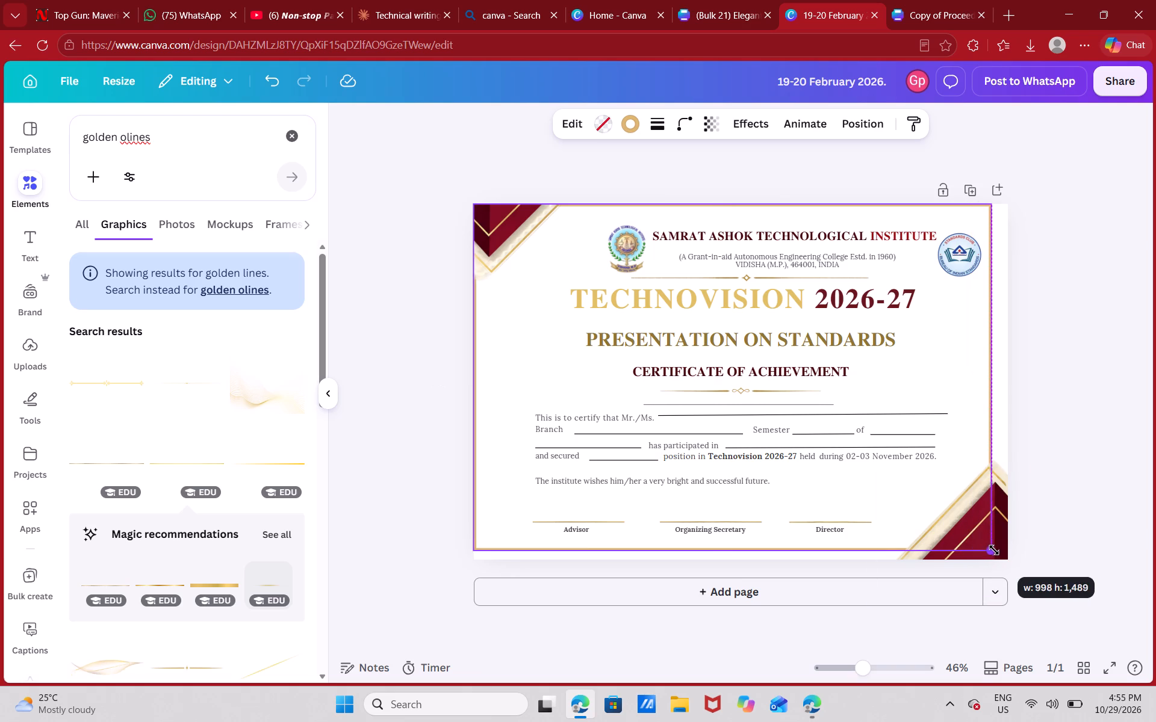
drag(994, 550, 1007, 556)
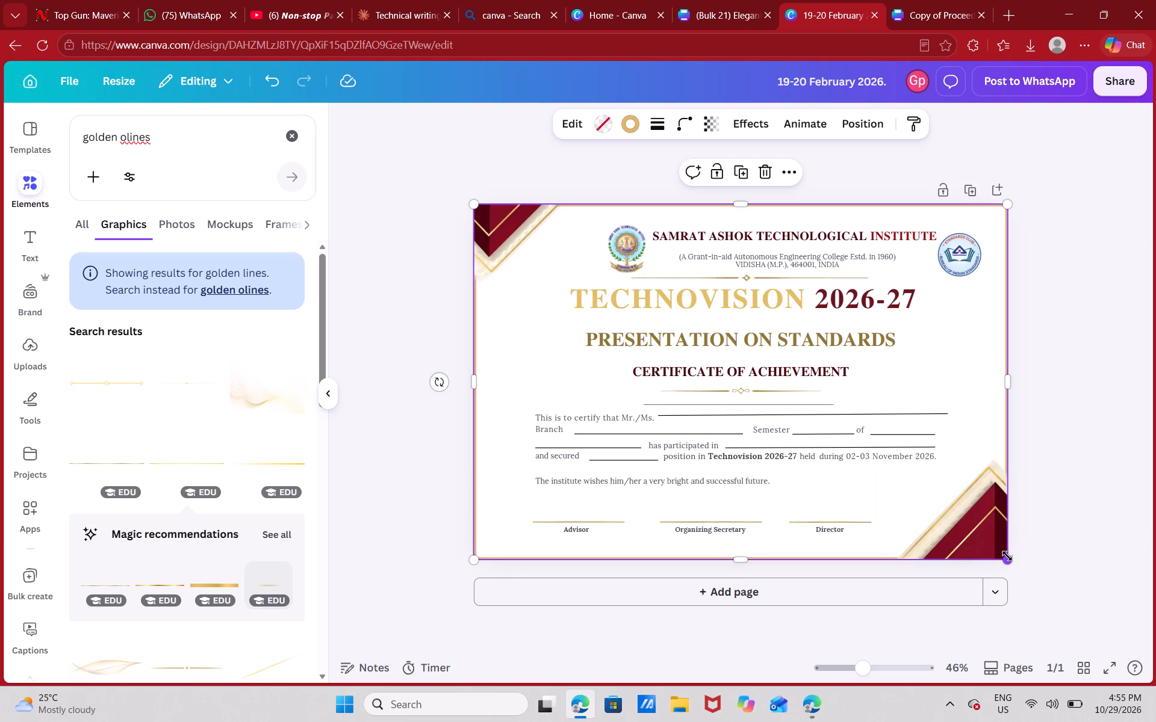
click(1090, 309)
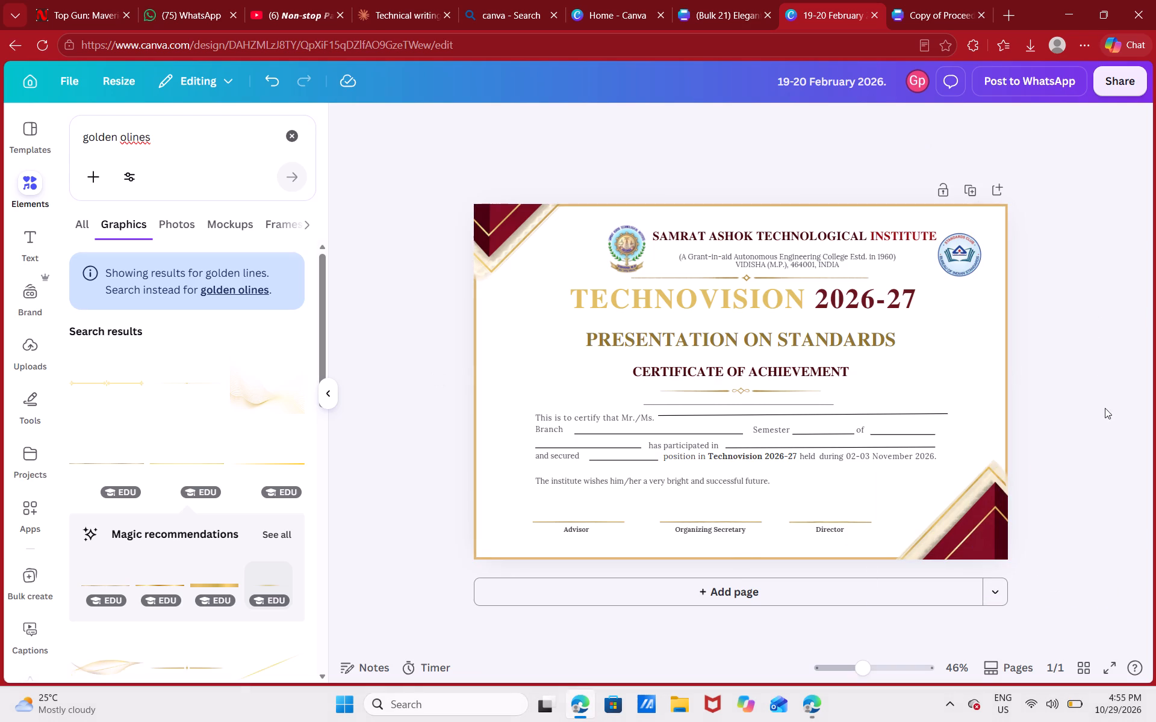
click(1065, 379)
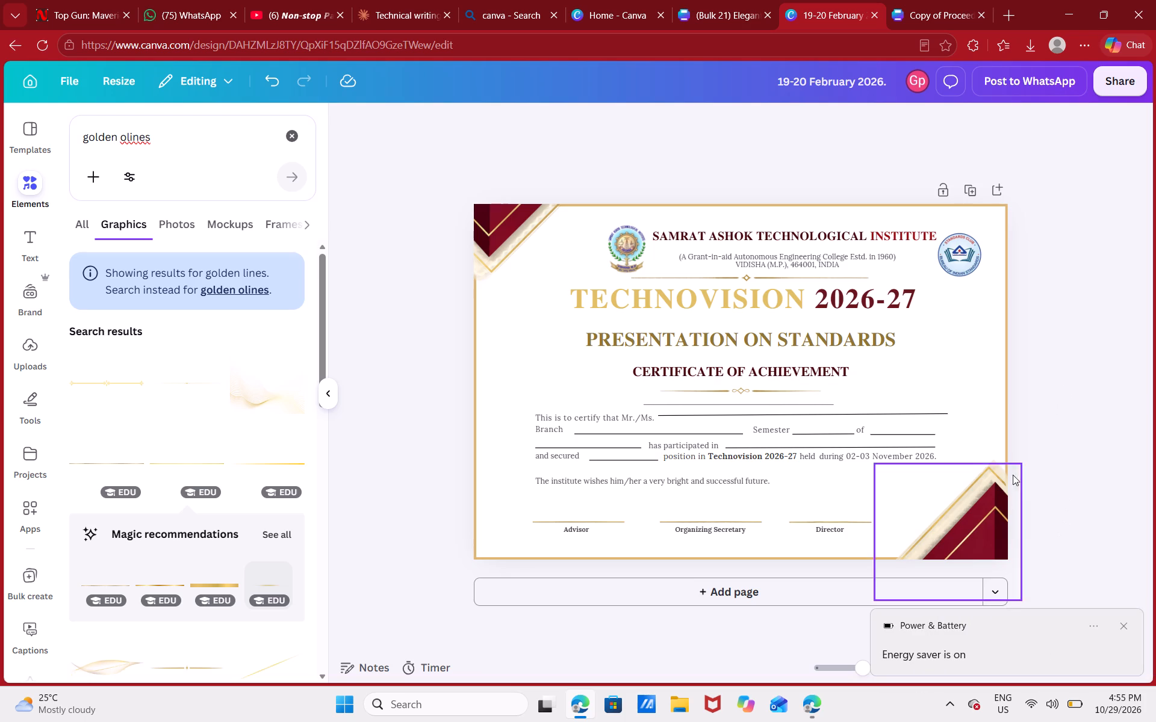
click(1005, 431)
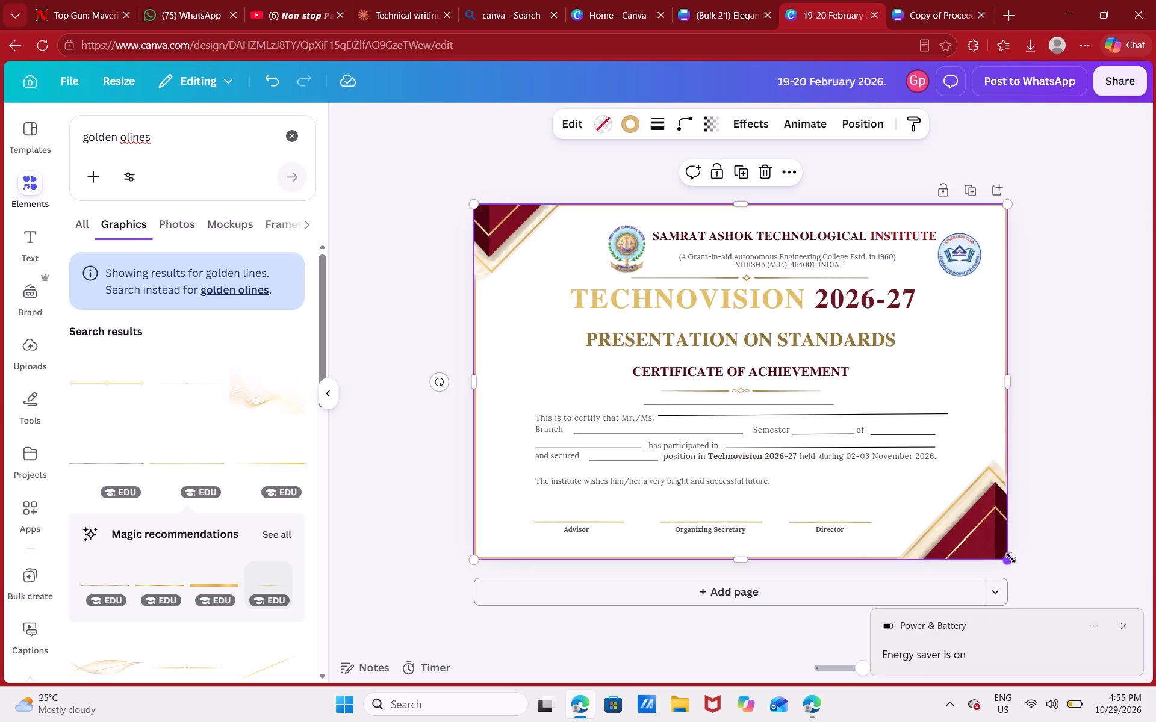
click(1011, 558)
click(1108, 375)
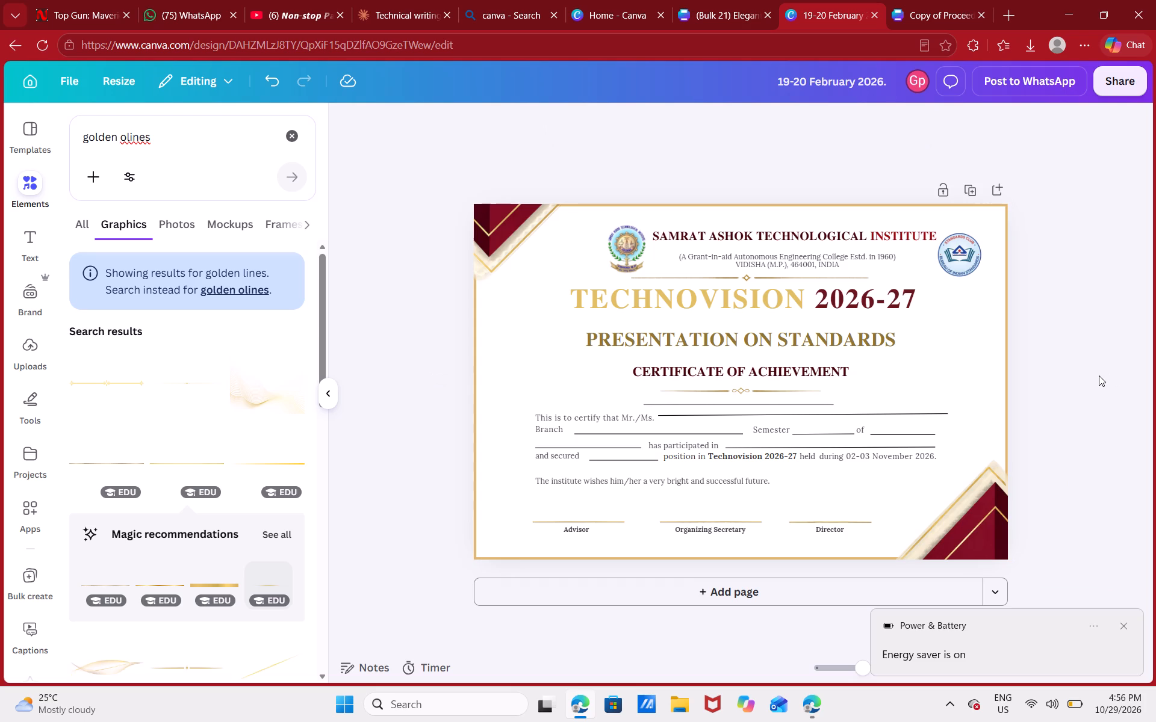
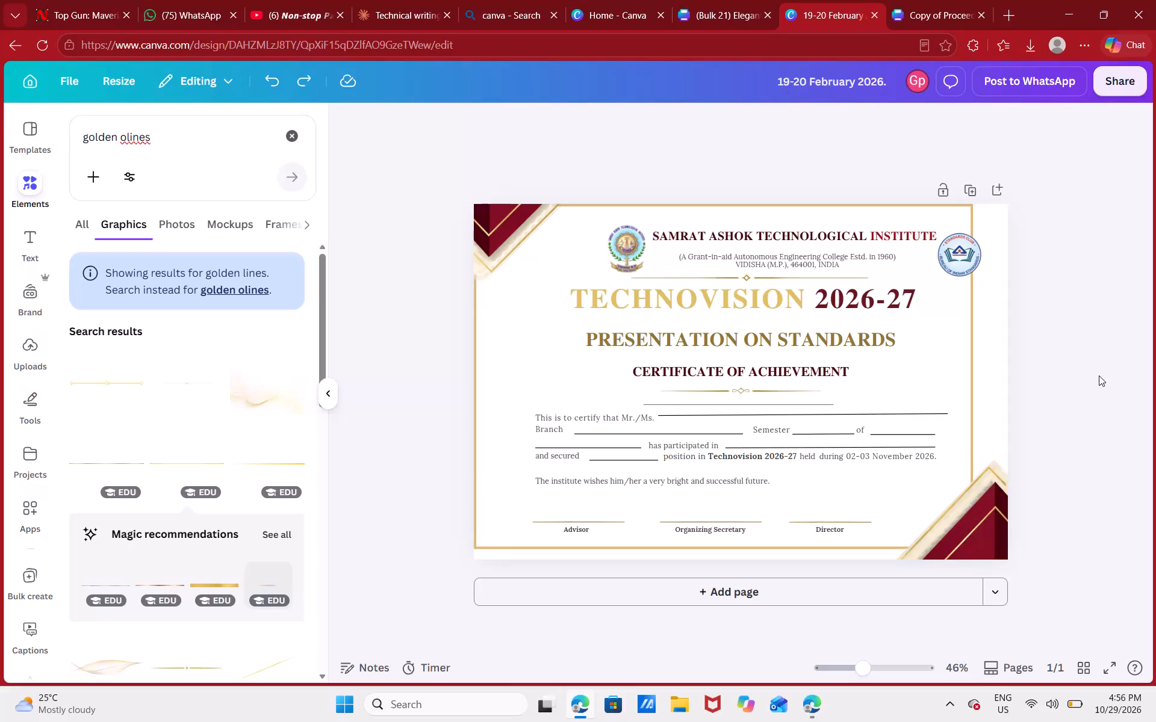
Undo the whole series of layout edits until the certificate is back to its original design with large maroon corners and gold frame.
key(ctrl+z)
key(ctrl+z)
key(ctrl+z)
key(ctrl+z)
key(ctrl+z)
key(ctrl+z)
key(ctrl+z)
key(ctrl+z)
key(ctrl+z)
key(ctrl+z)
key(ctrl+z)
key(ctrl+z)
key(ctrl+z)
key(ctrl+z)
key(ctrl+z)
key(ctrl+z)
key(ctrl+z)
key(ctrl+z)
key(ctrl+z)
key(ctrl+z)
key(ctrl+z)
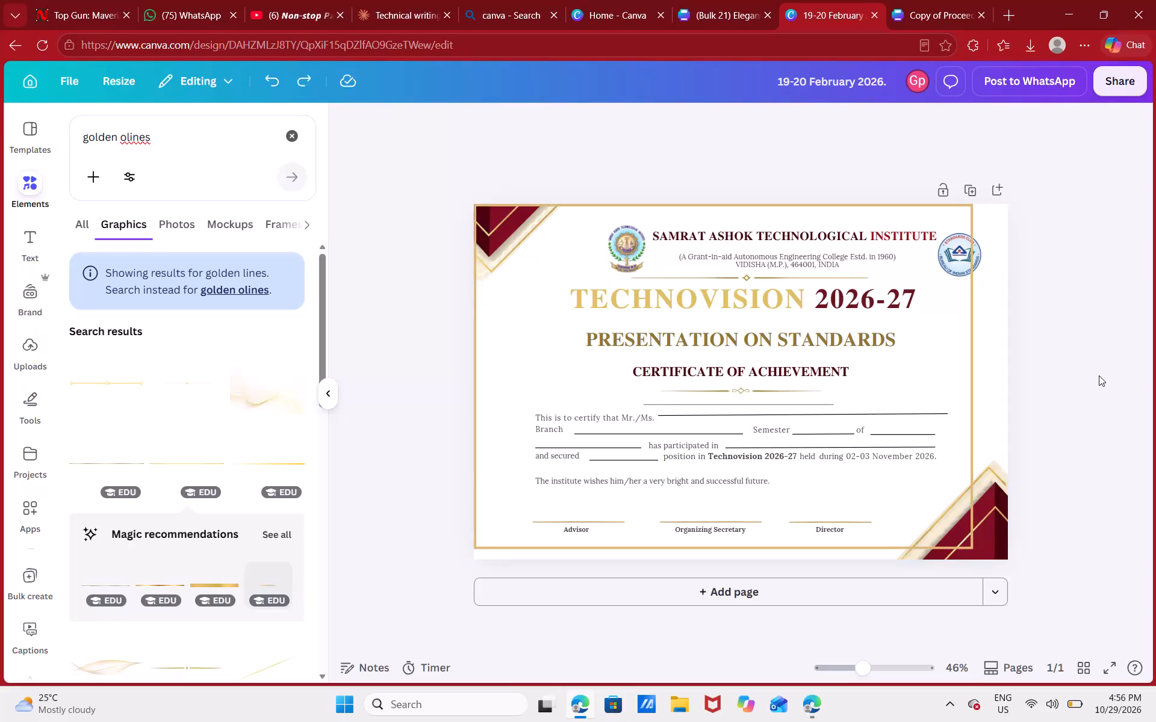
key(ctrl+z)
key(ctrl+z)
key(ctrl+z)
key(ctrl+z)
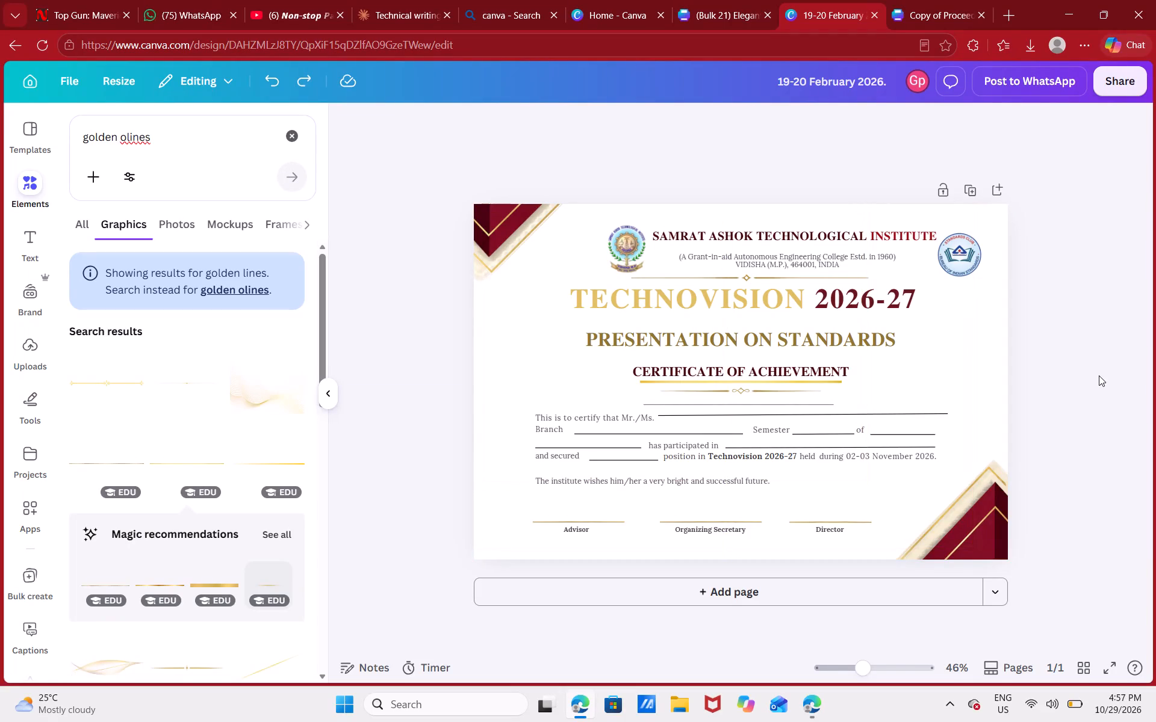
key(ctrl+z)
key(ctrl+z)
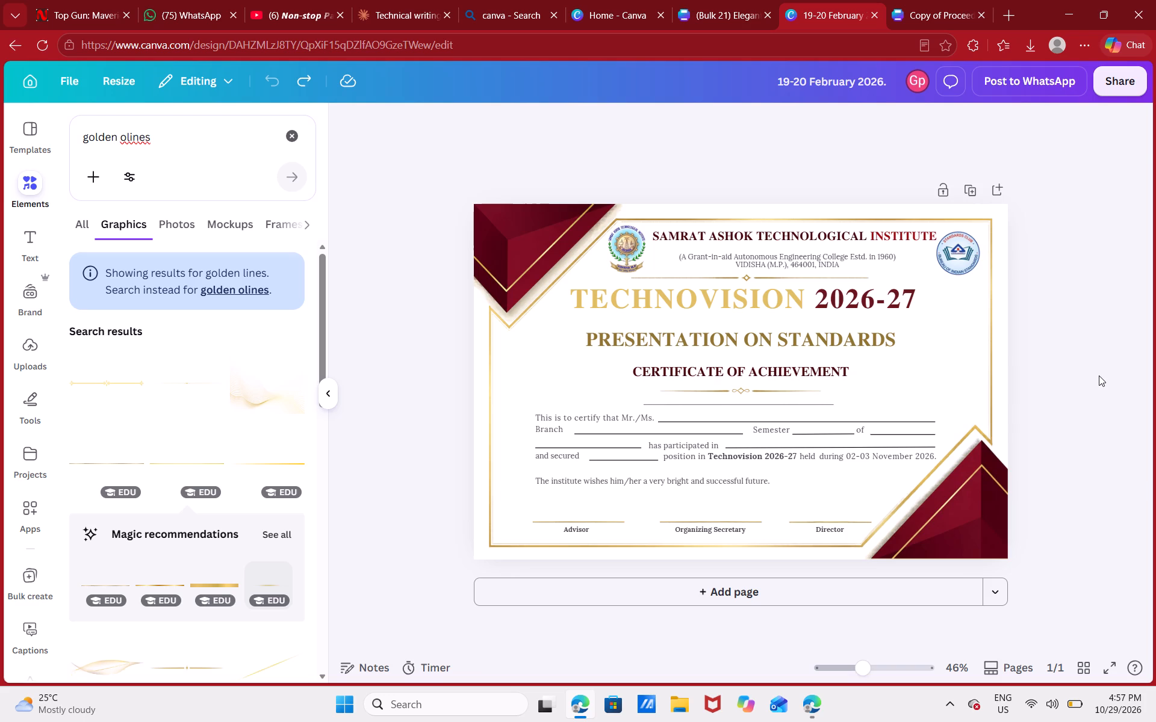
click(1083, 173)
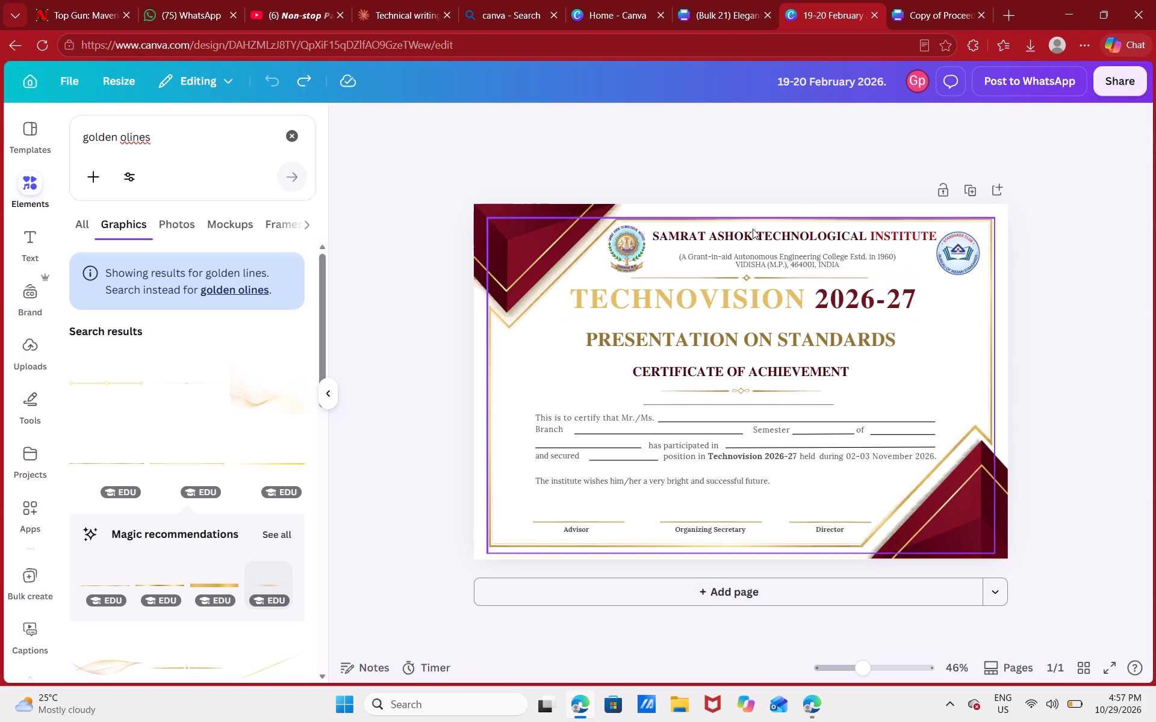
Nudge the two-line college address text up slightly, closer beneath the institute name, and deselect it.
click(768, 261)
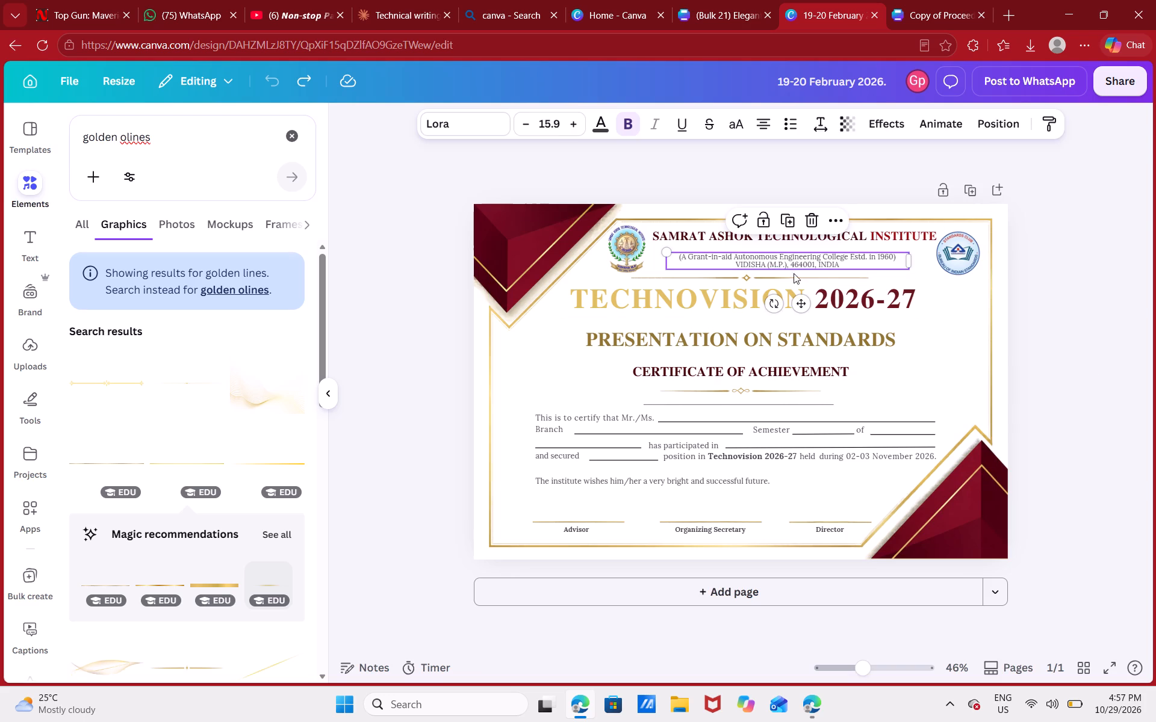
key(Up)
key(Up)
key(Up)
key(Up)
key(Up)
key(Up)
key(Up)
key(Up)
key(Up)
key(Up)
key(Up)
key(Up)
key(Up)
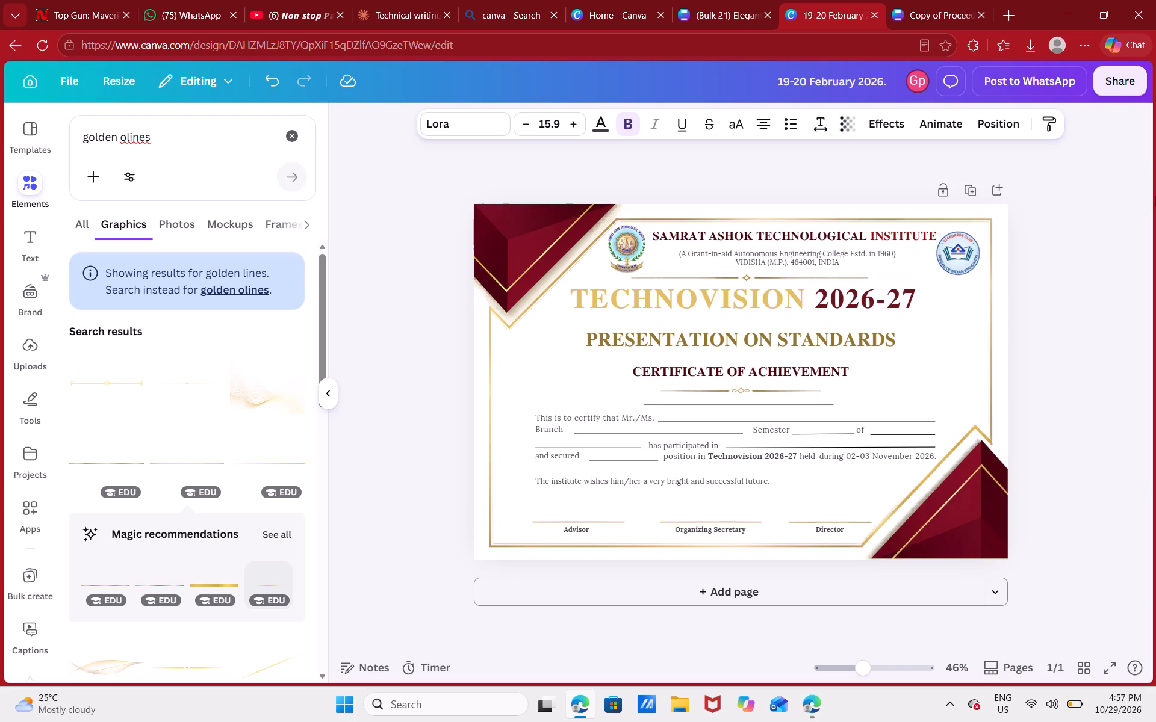
key(Up)
key(Up)
key(Up)
key(Up)
key(Up)
key(Up)
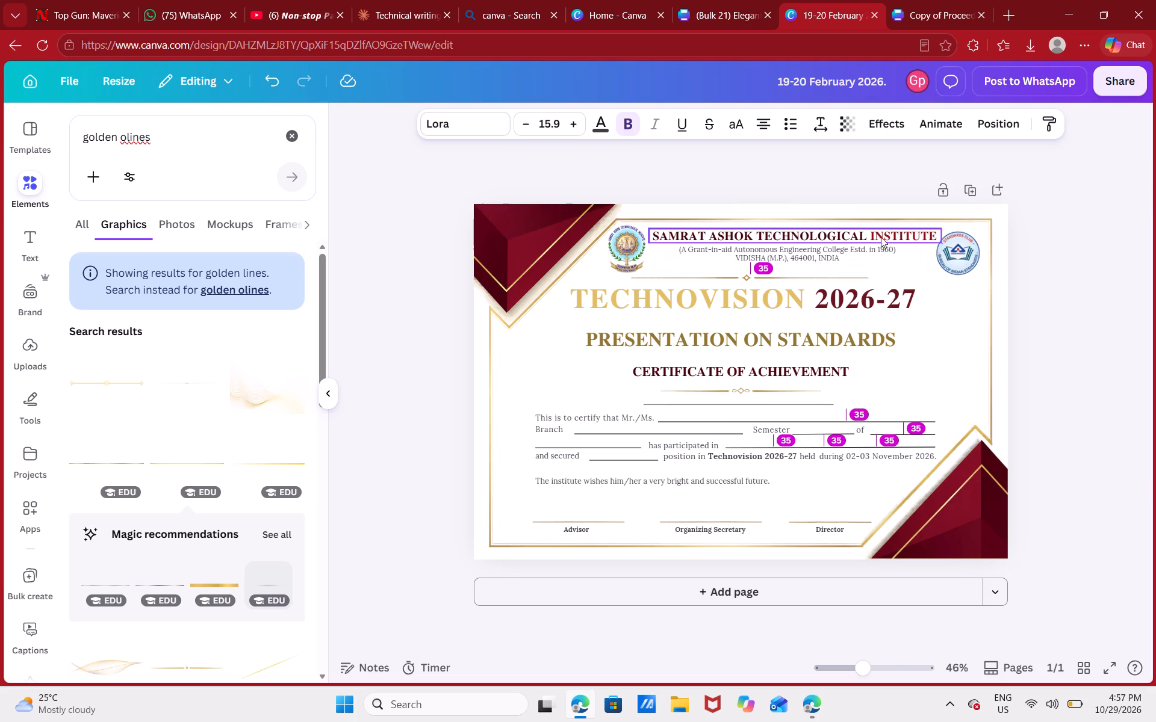
key(Up)
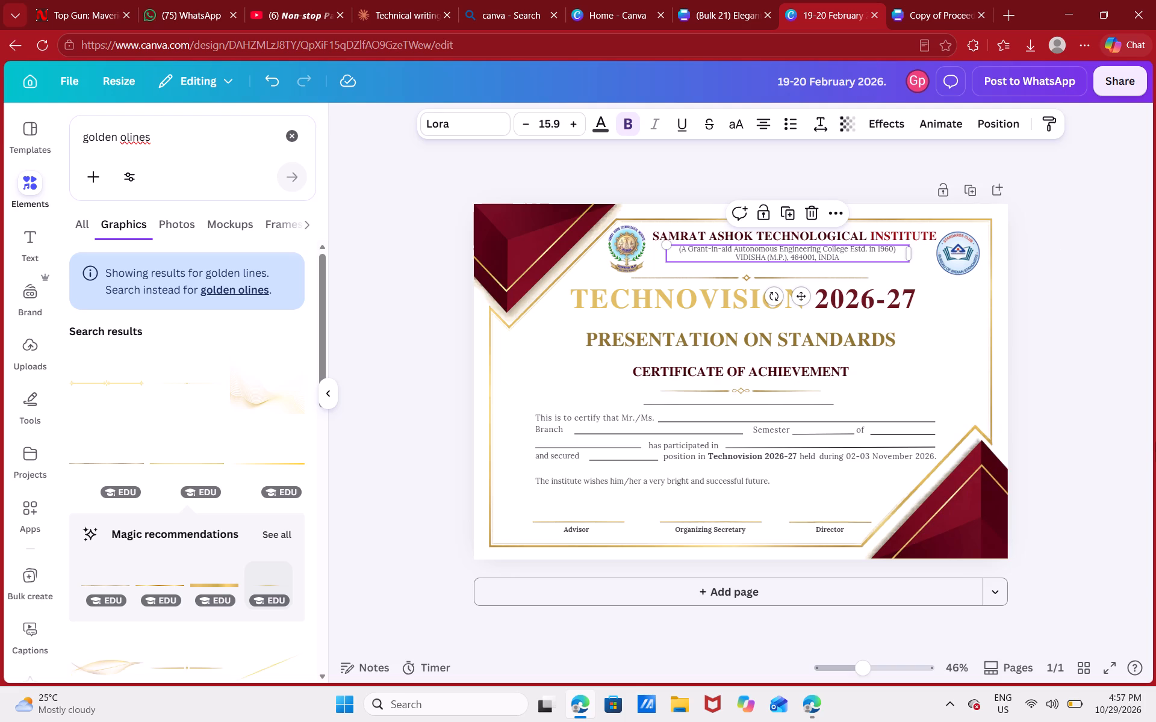
click(1084, 334)
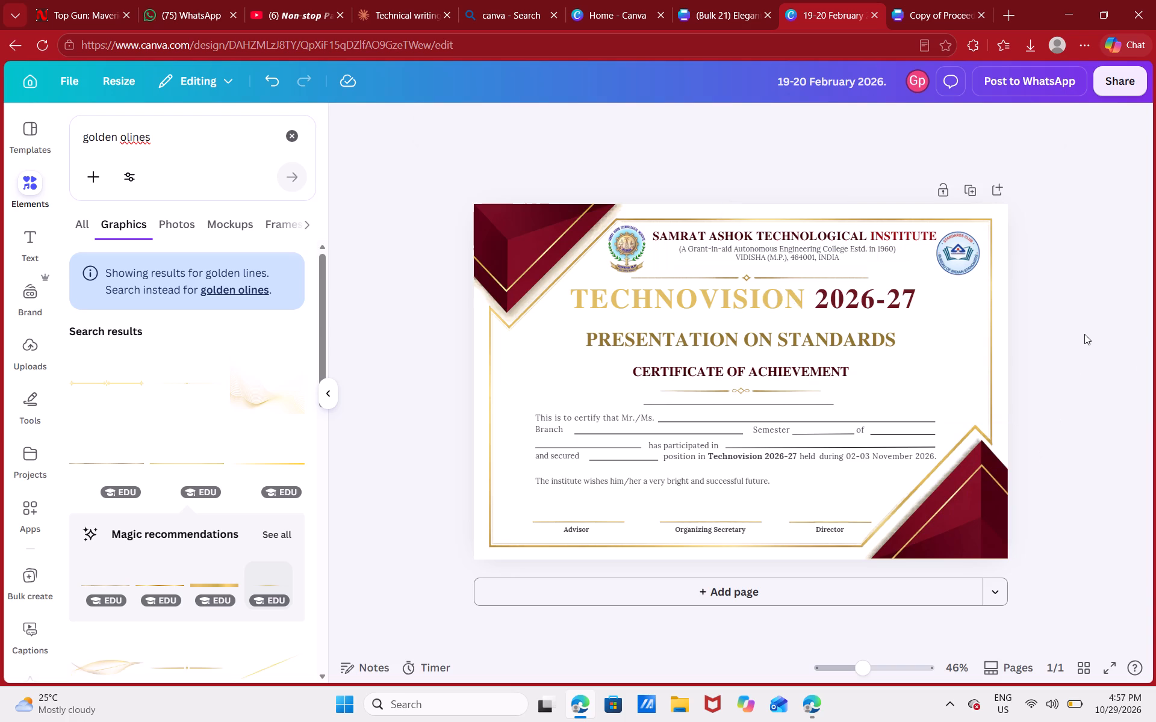
Shift the gold divider line above the TECHNOVISION title to the right, so it sits roughly centred under the address, and deselect it.
click(809, 275)
key(Right)
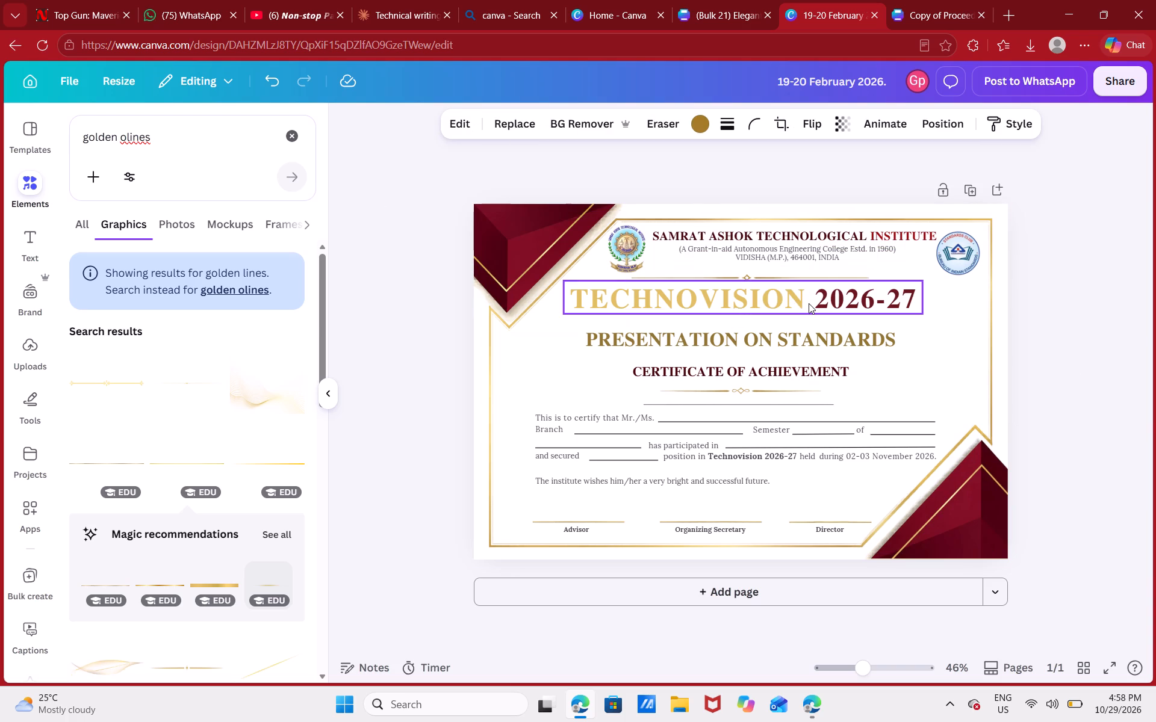
key(Right)
key(Right)
key(Right)
key(Right)
key(Right)
key(Right)
key(Right)
key(Right)
key(Right)
key(Right)
key(Right)
key(Right)
key(Right)
key(Right)
key(Right)
key(Right)
key(Right)
key(Right)
key(Right)
key(Right)
key(Right)
key(Right)
key(Right)
key(Right)
key(Right)
key(Right)
key(Right)
key(Right)
key(Right)
key(Right)
key(Right)
key(Right)
key(Right)
key(Right)
key(Right)
key(Right)
key(Right)
key(Right)
key(Right)
key(Right)
key(Right)
key(Right)
key(Right)
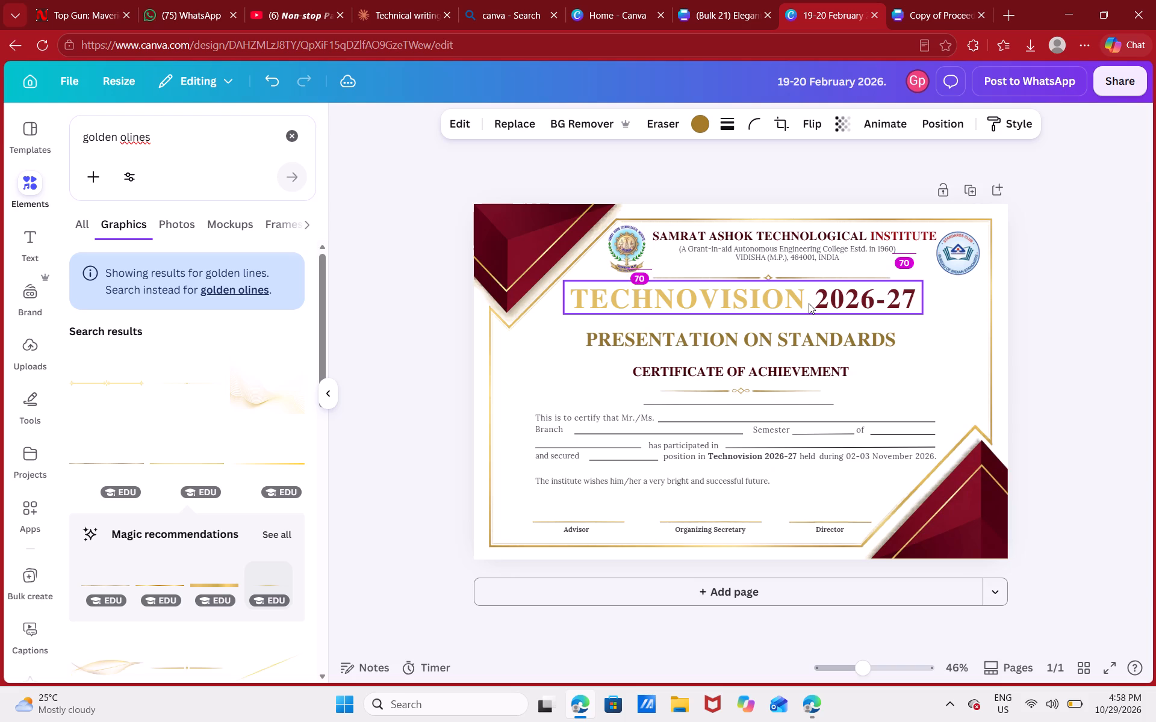
key(Right)
key(Right)
key(Right)
key(Right)
key(Right)
key(Right)
key(Right)
key(Right)
key(Right)
key(Right)
key(Right)
key(Right)
key(Right)
key(Right)
key(Right)
key(Right)
key(Right)
key(Right)
key(Right)
key(Right)
key(Right)
key(Right)
key(Right)
key(Right)
key(Right)
key(Right)
key(Right)
key(Right)
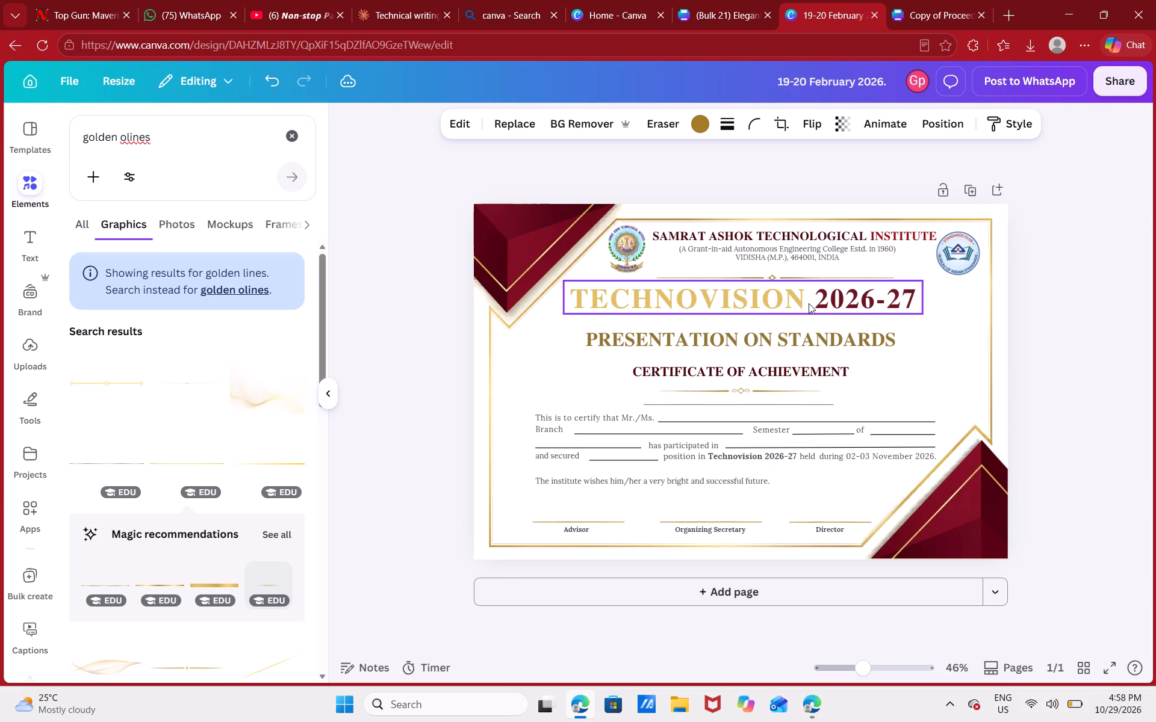
key(Right)
key(Right)
key(Right)
key(Right)
key(Right)
key(Right)
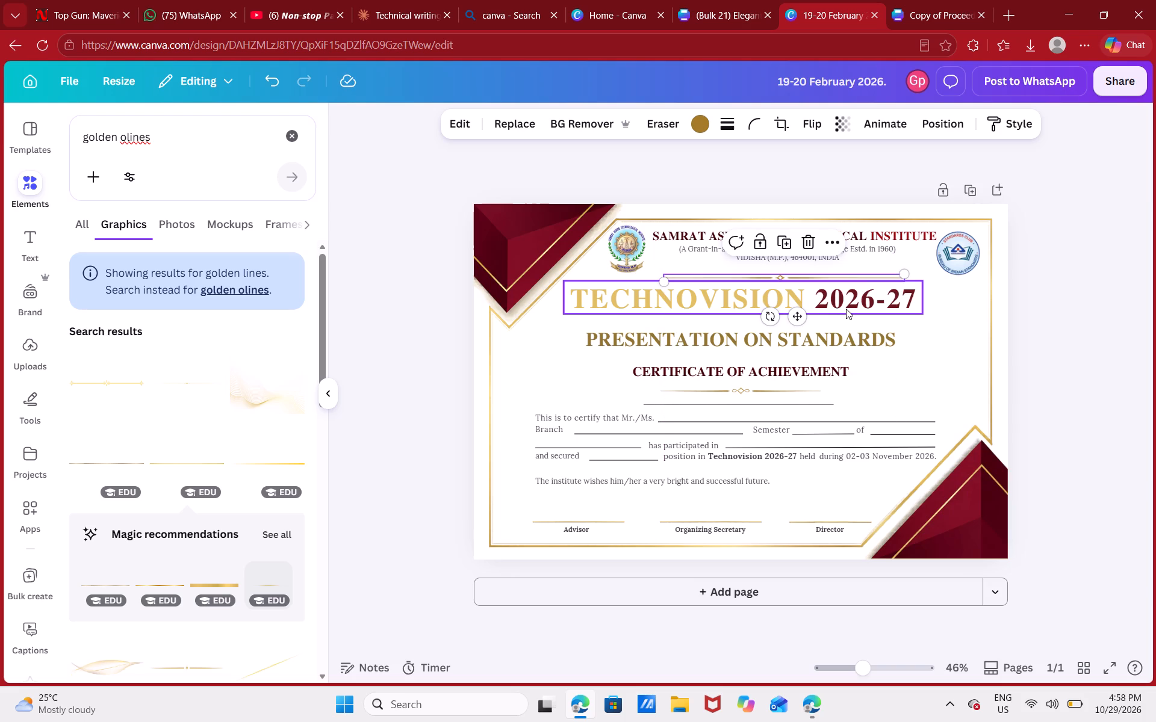
click(846, 309)
click(1080, 293)
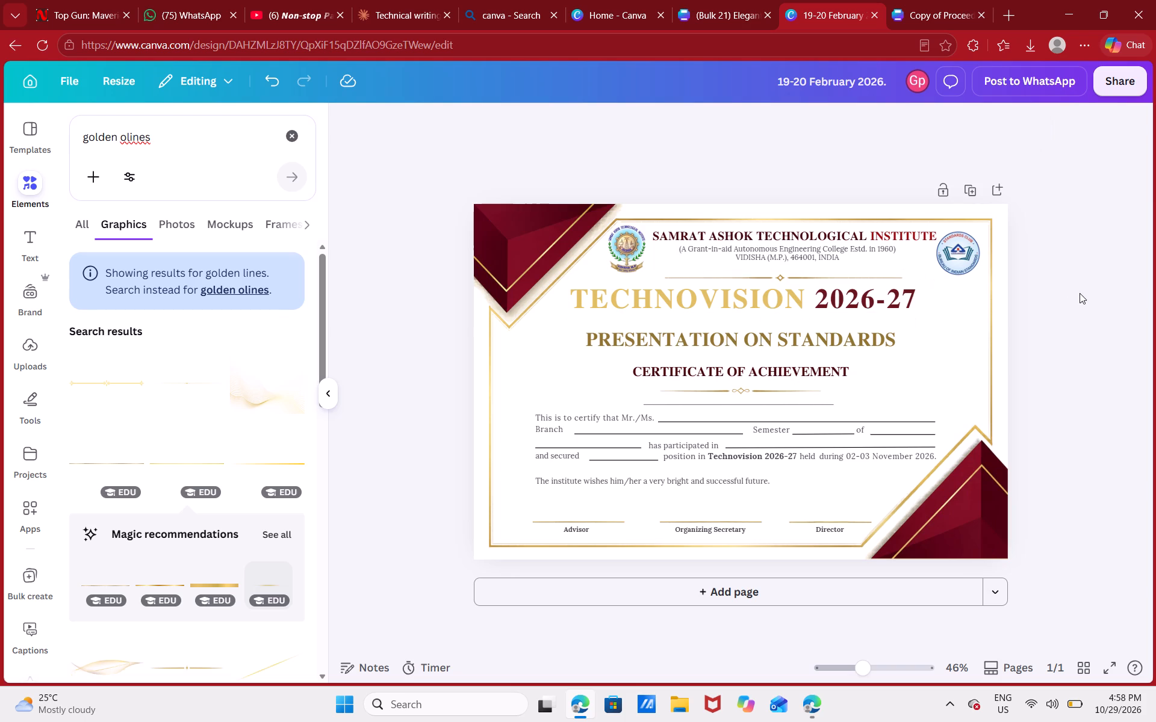
Shrink the TECHNOVISION 2026-27 title from its upper-left corner to about font size 55.8 and deselect it.
click(802, 300)
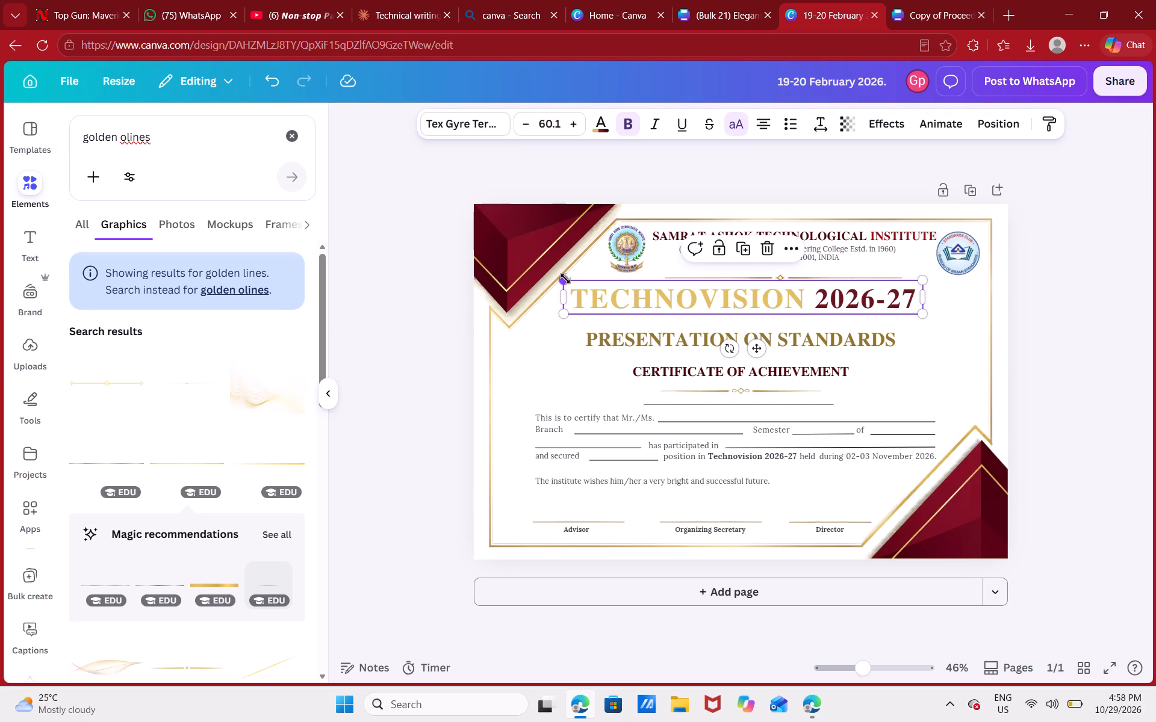
drag(565, 279, 586, 281)
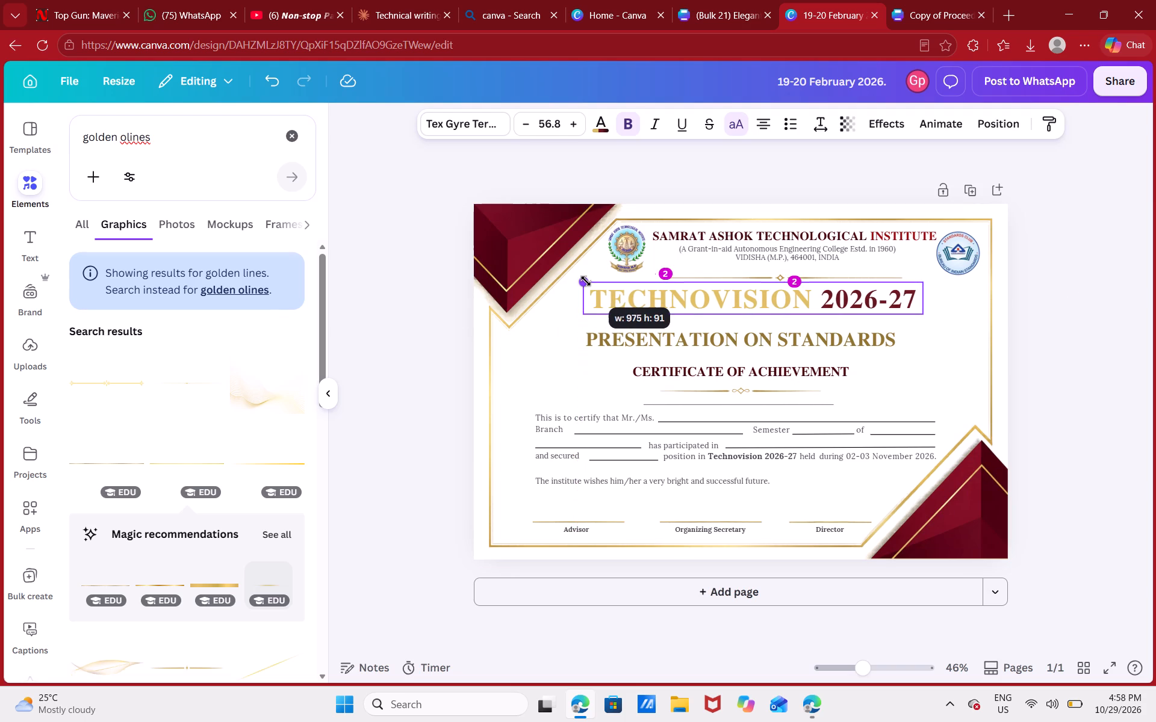
drag(586, 281, 589, 281)
click(1132, 286)
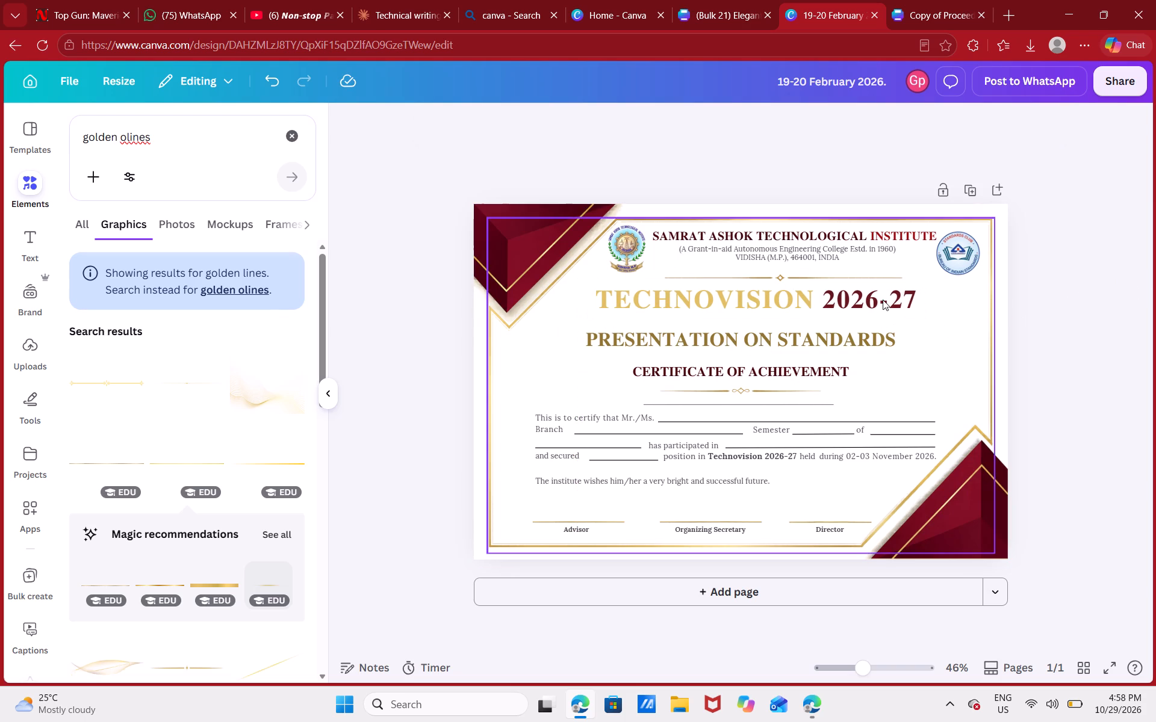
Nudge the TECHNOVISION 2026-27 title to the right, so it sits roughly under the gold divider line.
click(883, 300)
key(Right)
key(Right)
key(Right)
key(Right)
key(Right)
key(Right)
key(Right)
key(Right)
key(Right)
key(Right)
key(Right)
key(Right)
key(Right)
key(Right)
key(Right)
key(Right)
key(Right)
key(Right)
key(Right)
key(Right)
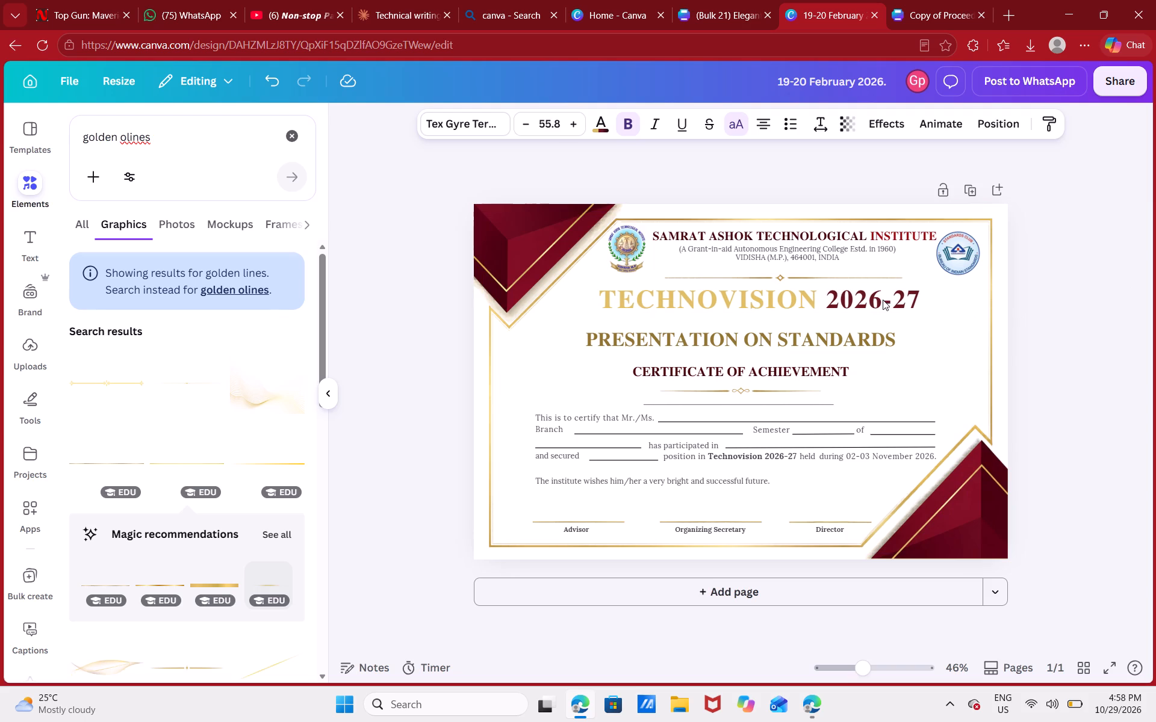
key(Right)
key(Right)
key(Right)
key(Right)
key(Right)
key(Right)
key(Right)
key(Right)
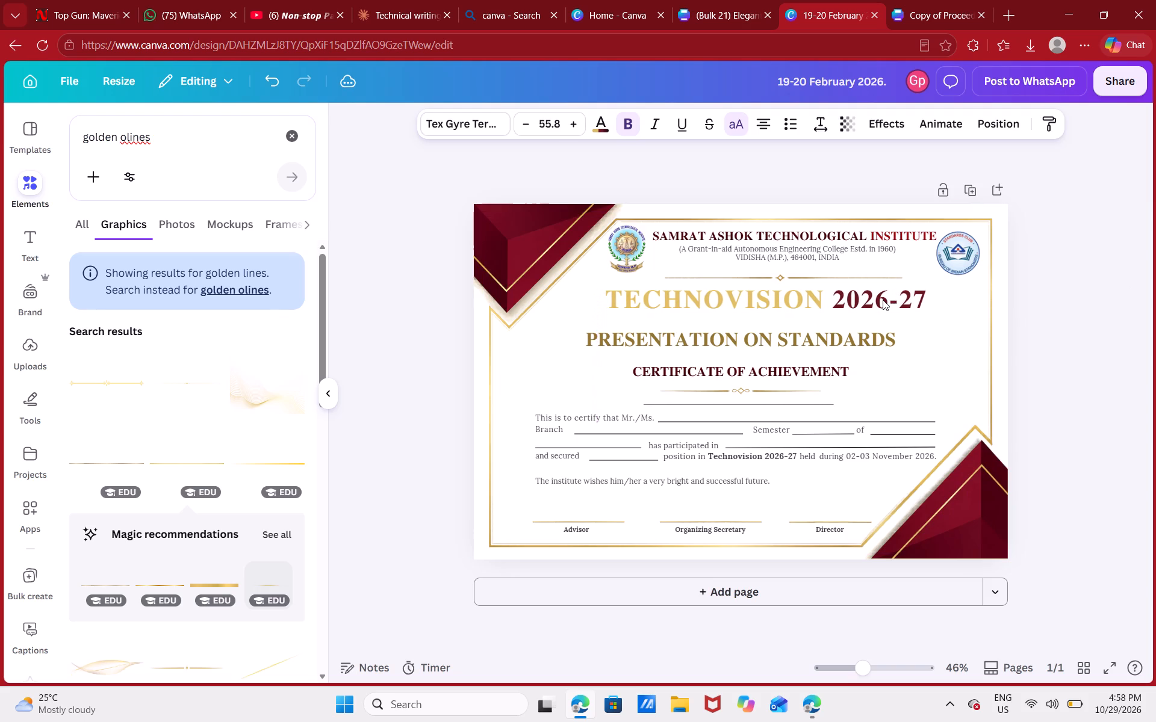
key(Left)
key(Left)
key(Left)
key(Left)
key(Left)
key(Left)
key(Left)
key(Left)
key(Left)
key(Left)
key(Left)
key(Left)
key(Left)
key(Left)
Undo the title nudges and the earlier shrinking of the TECHNOVISION 2026-27 title, and deselect it.
key(ctrl+z)
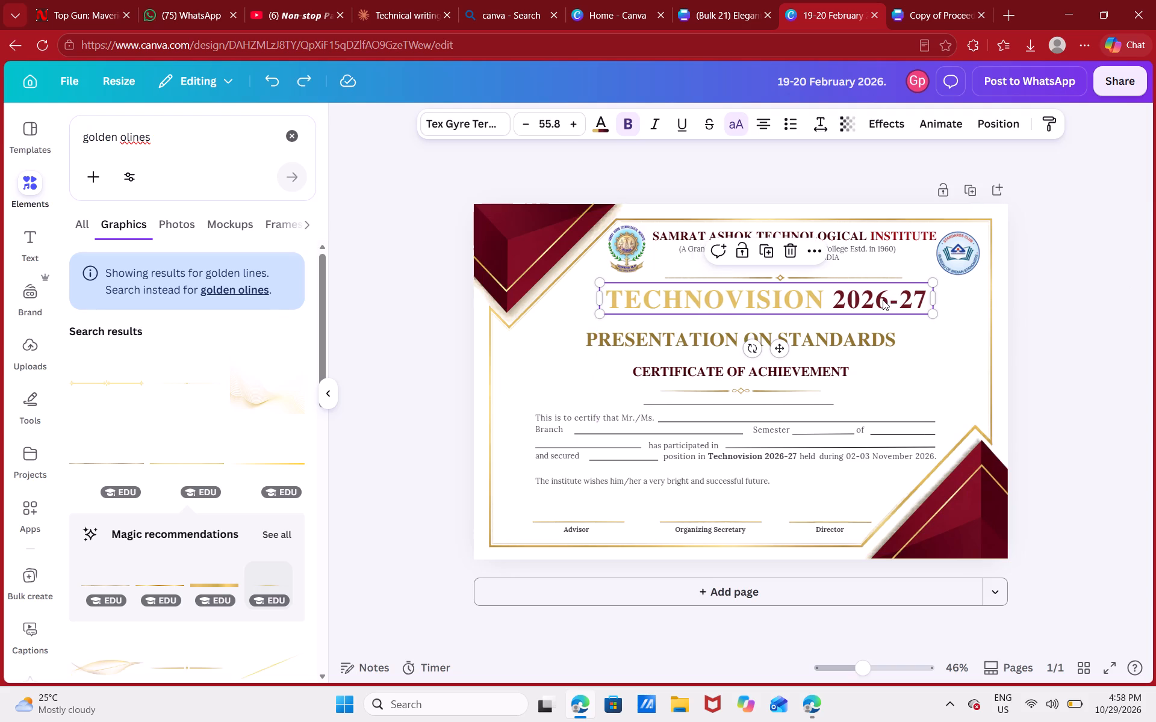
key(ctrl+z)
key(ctrl+z)
click(1080, 241)
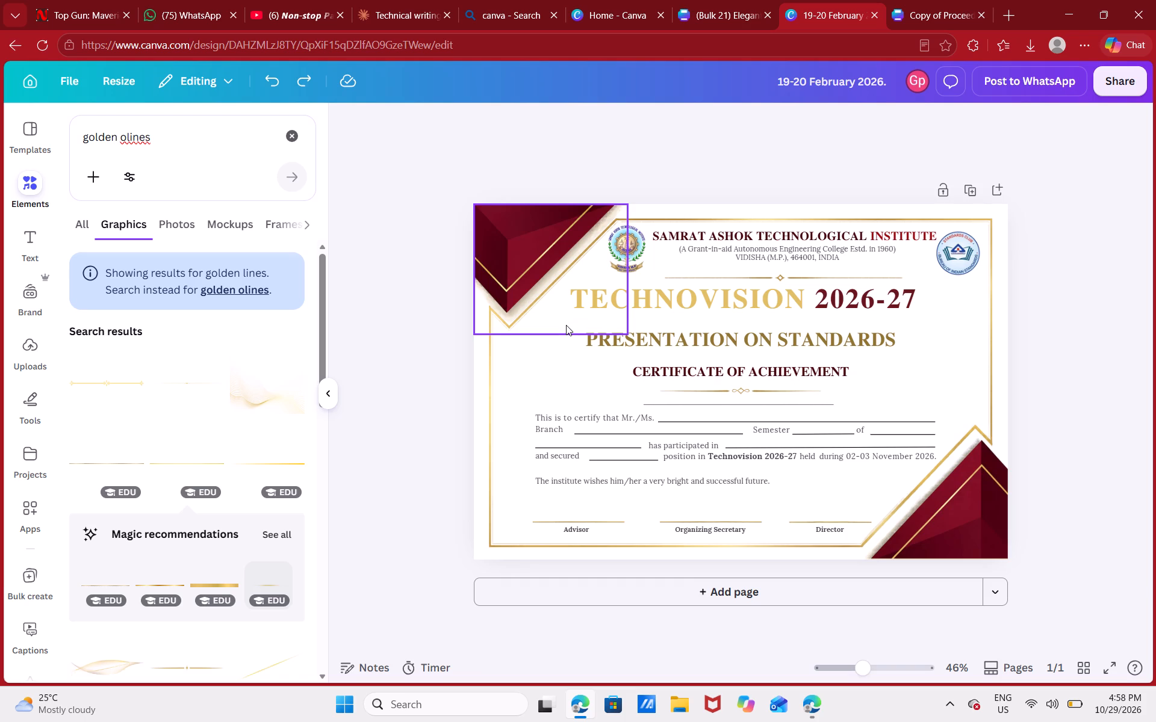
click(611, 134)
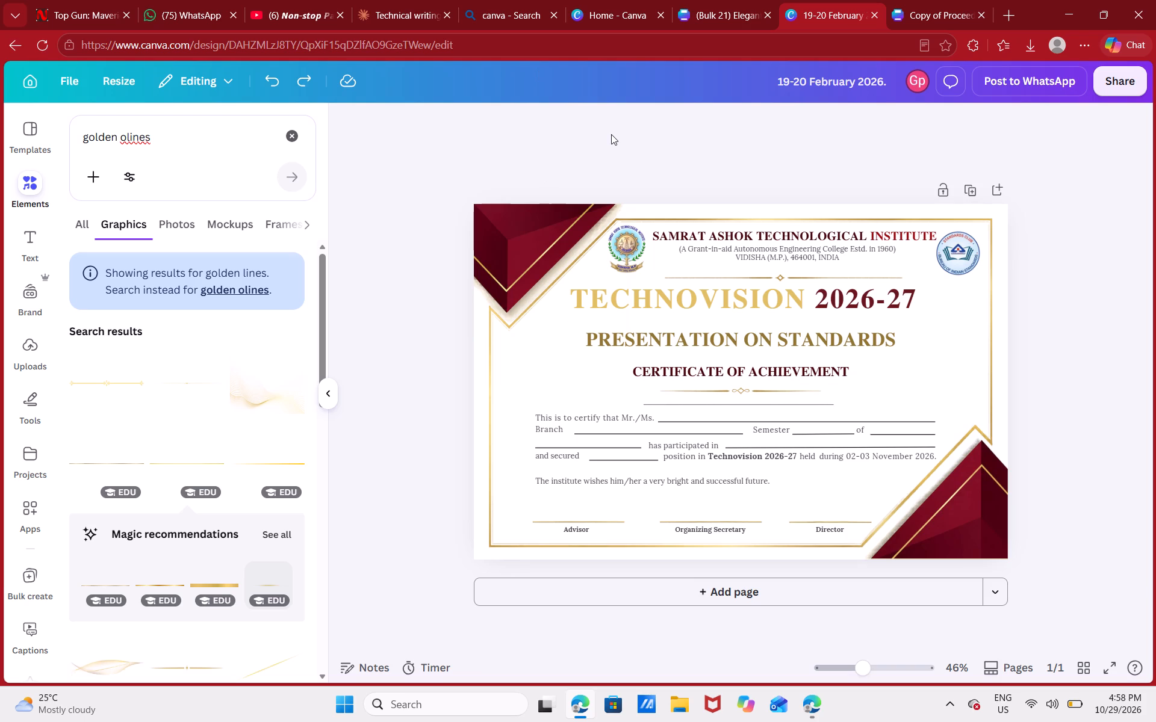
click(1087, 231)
Delete the thin dark line beneath the gold divider under CERTIFICATE OF ACHIEVEMENT.
click(820, 406)
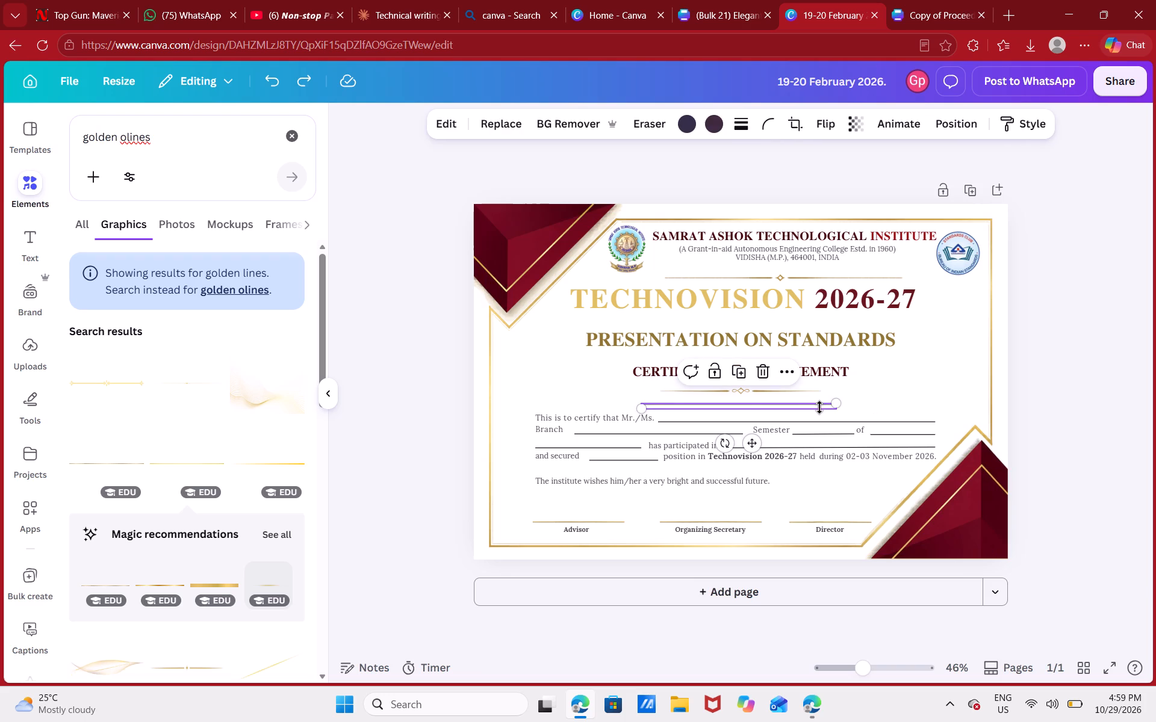
key(BackSpace)
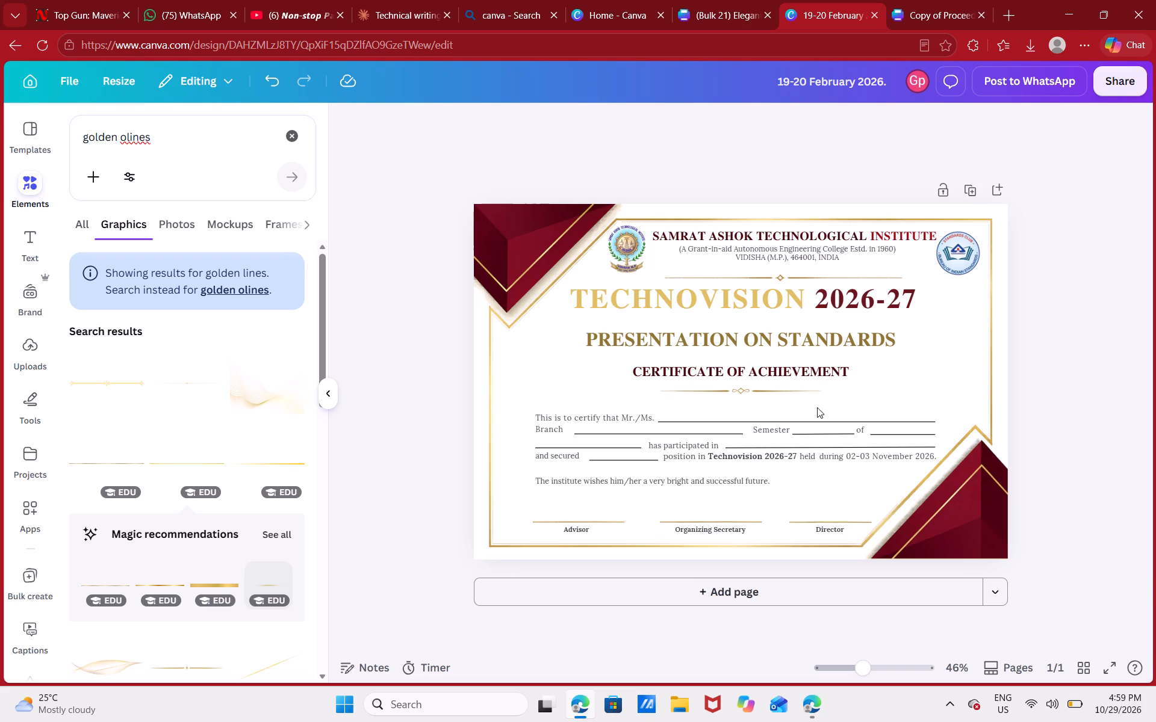
Open the "has participated in paper/poster titled as" design from the Canva home page and copy its navy PRESENTATION ON STANDARDS banner.
click(627, 0)
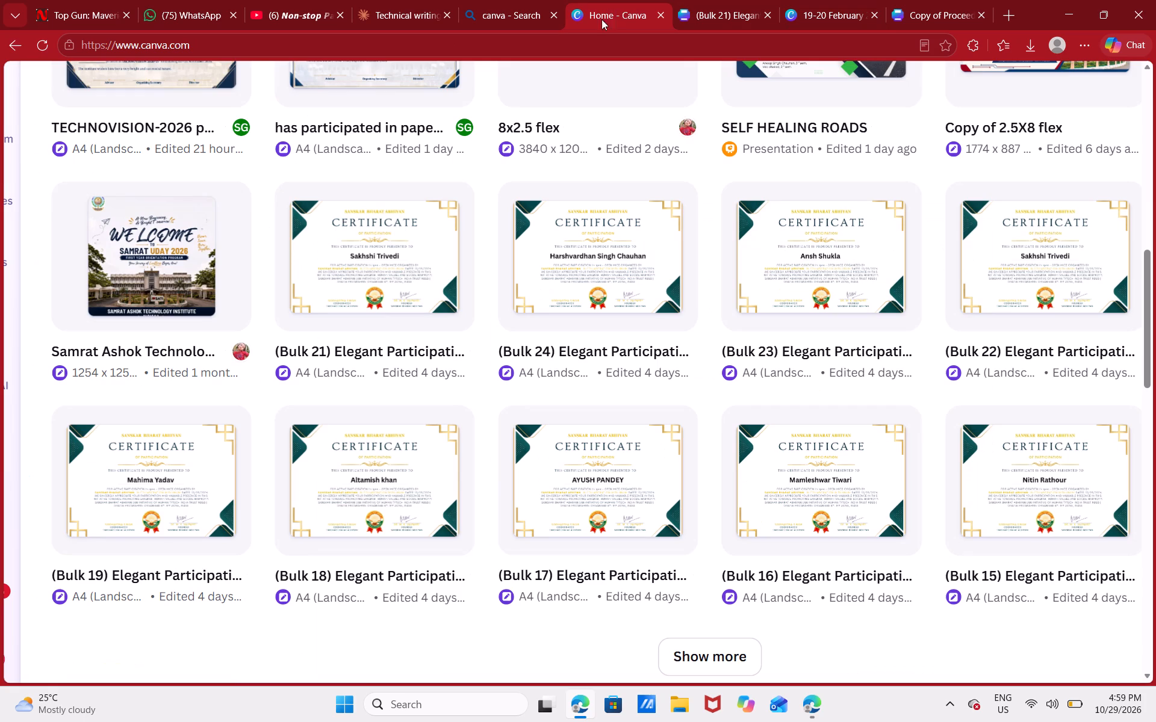
scroll(290, 437, up, 5)
click(380, 217)
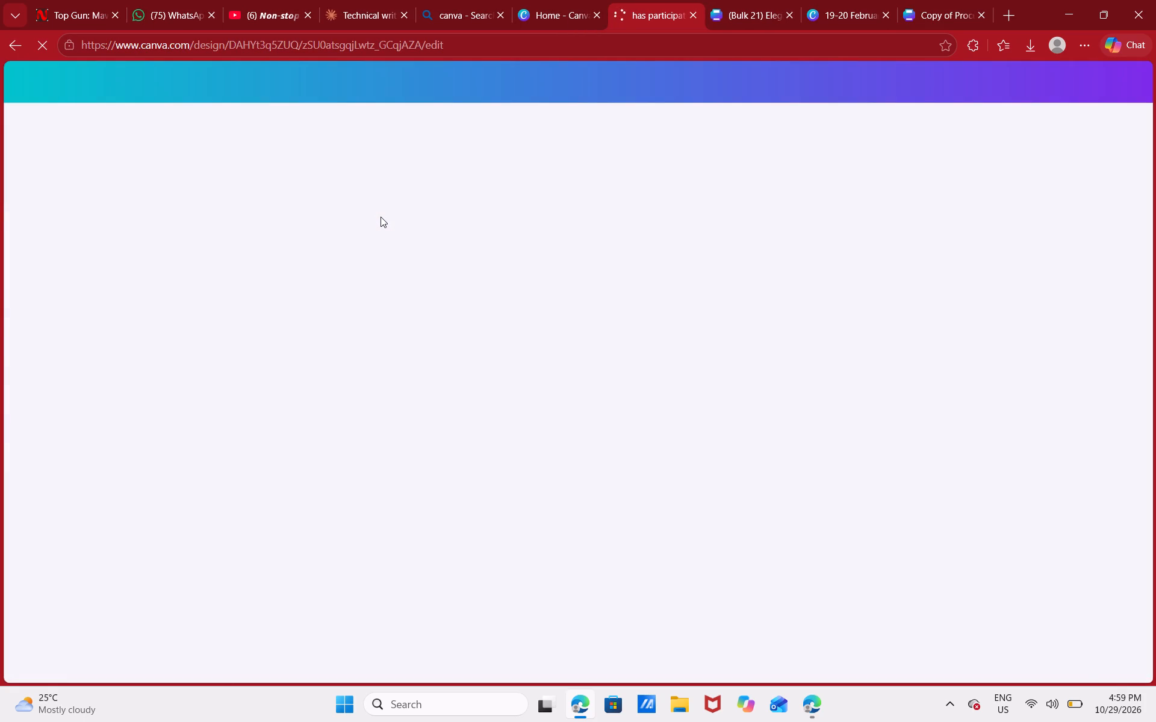
click(1053, 339)
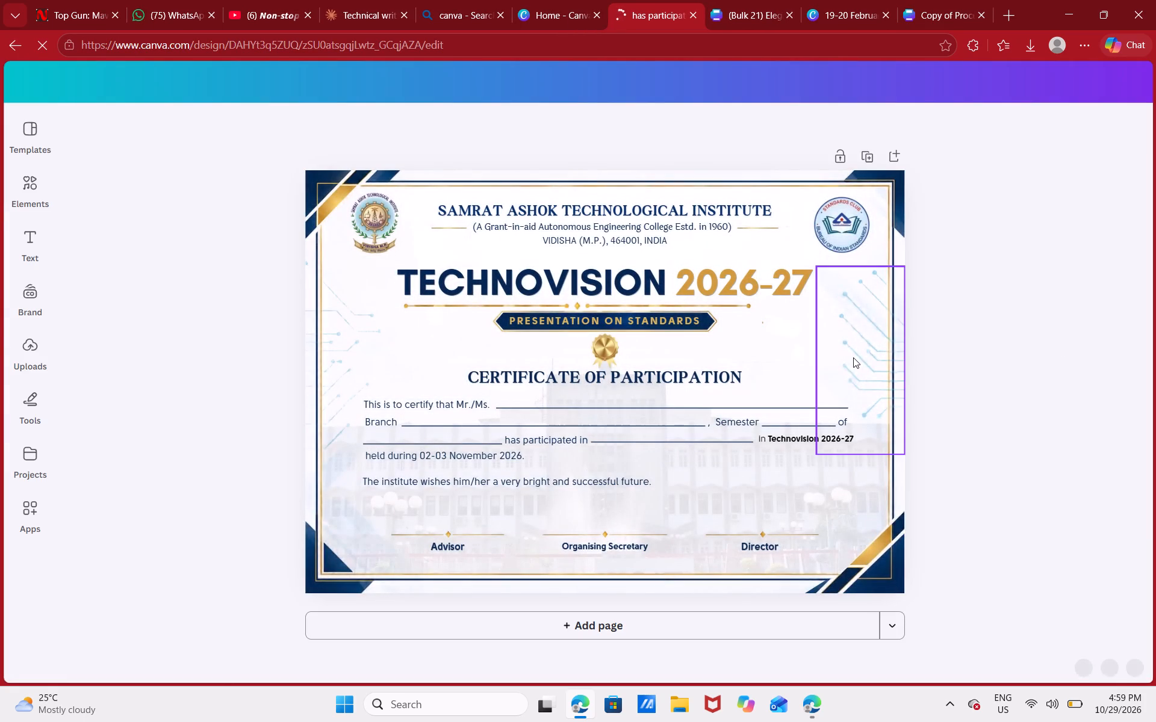
click(734, 0)
click(679, 0)
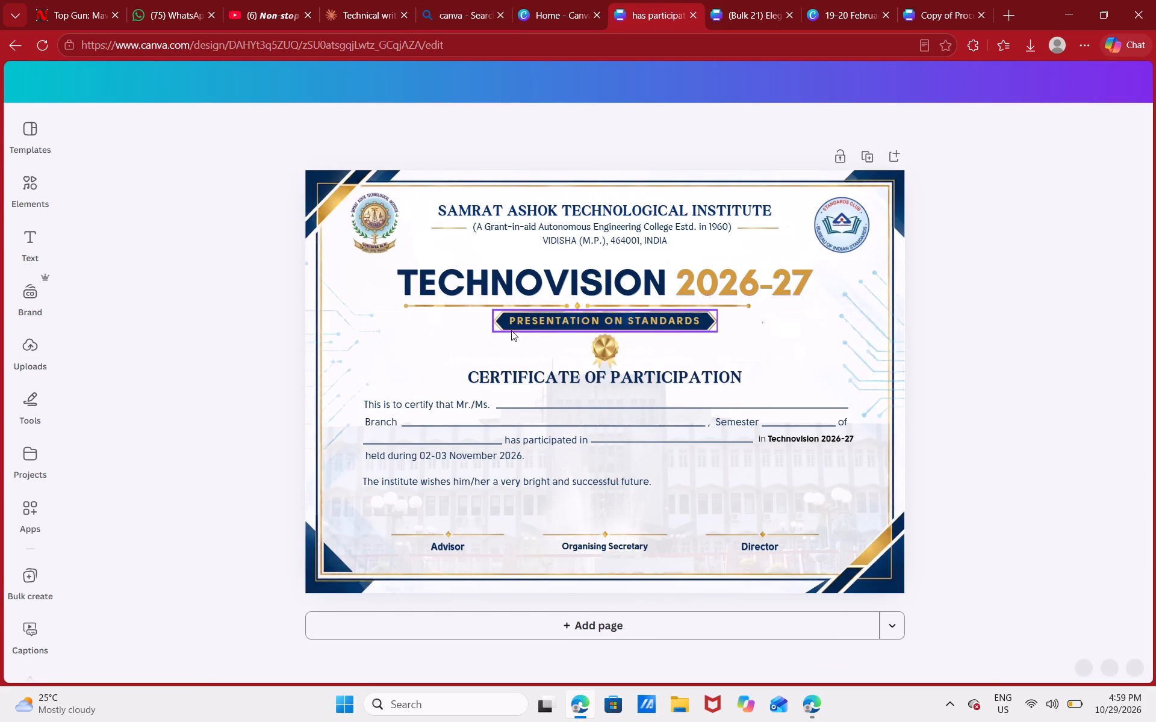
click(535, 323)
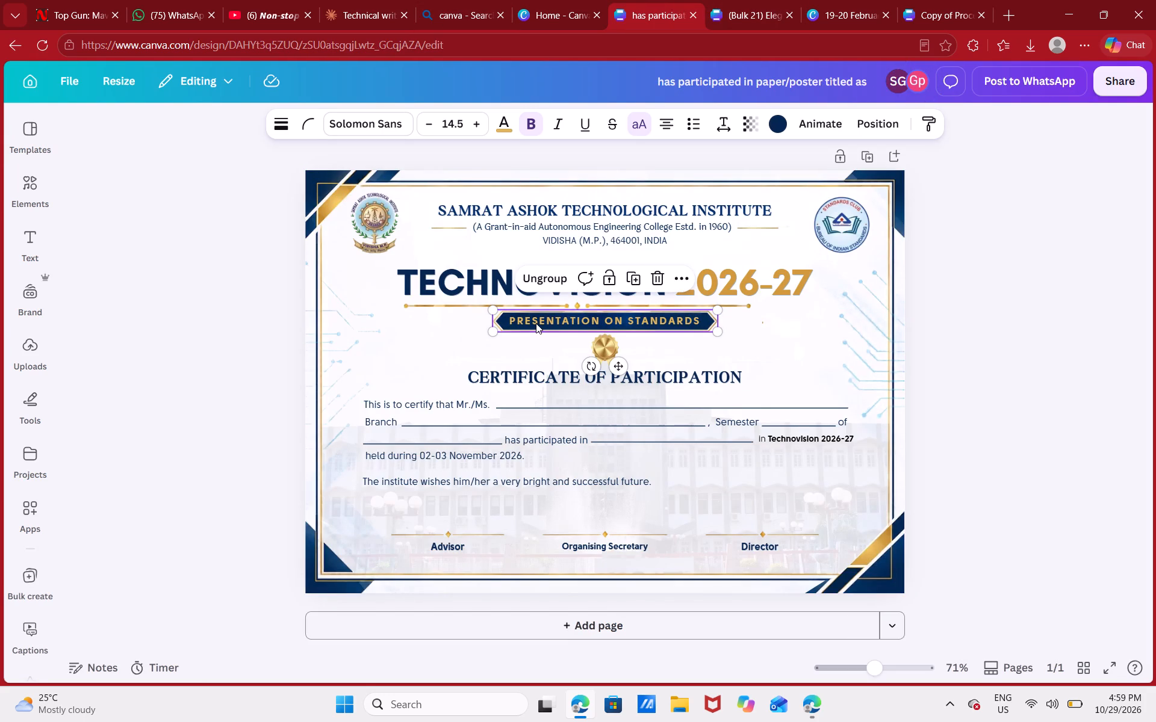
key(ctrl+c)
Switch back to the "19-20 February 2026." certificate, paste the navy banner and move it down over the CERTIFICATE OF ACHIEVEMENT heading.
click(734, 0)
click(833, 0)
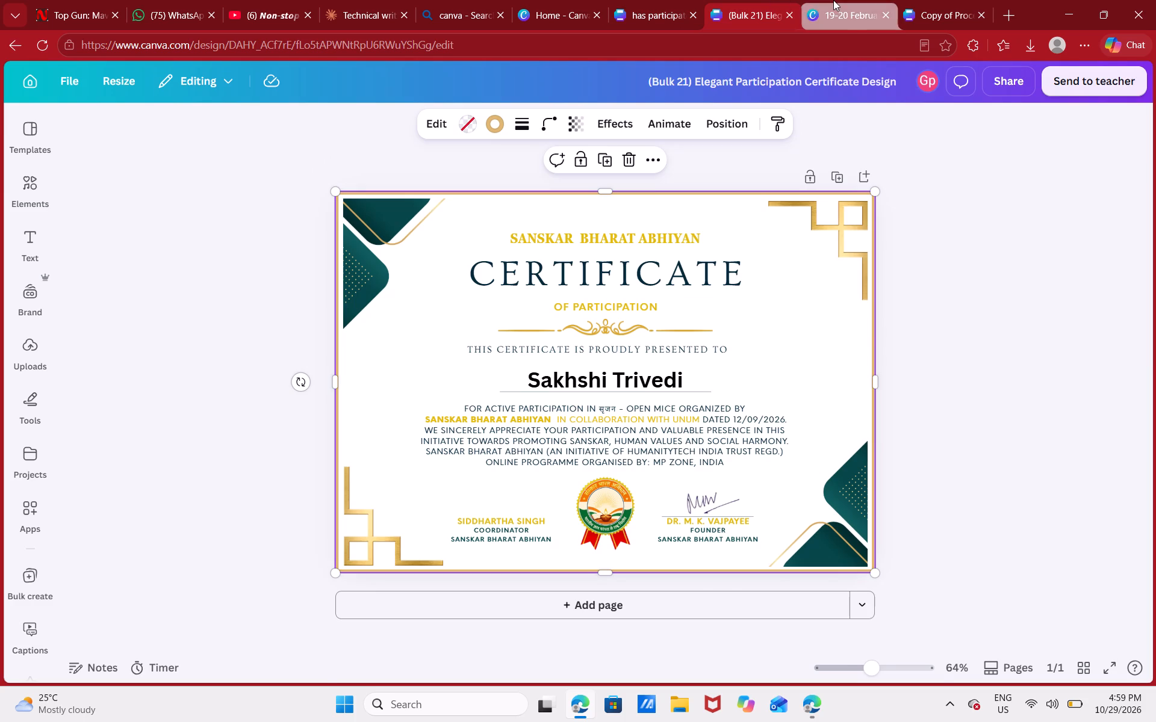
key(ctrl+v)
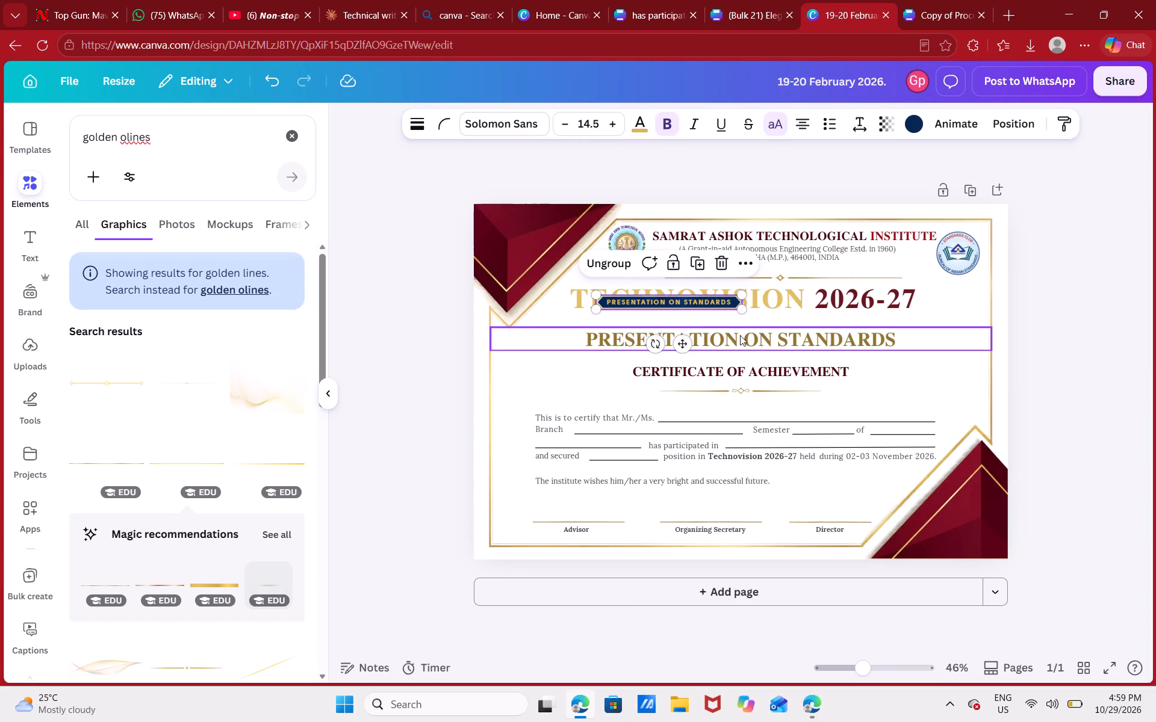
drag(686, 347, 716, 368)
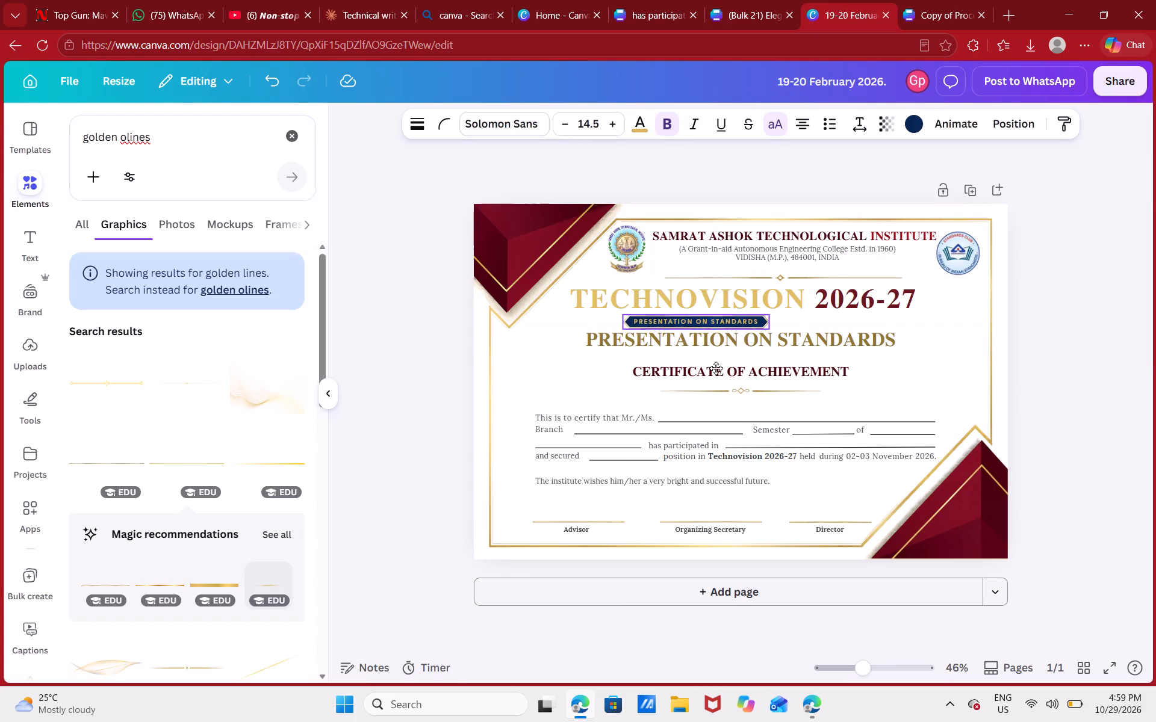
drag(716, 368, 735, 413)
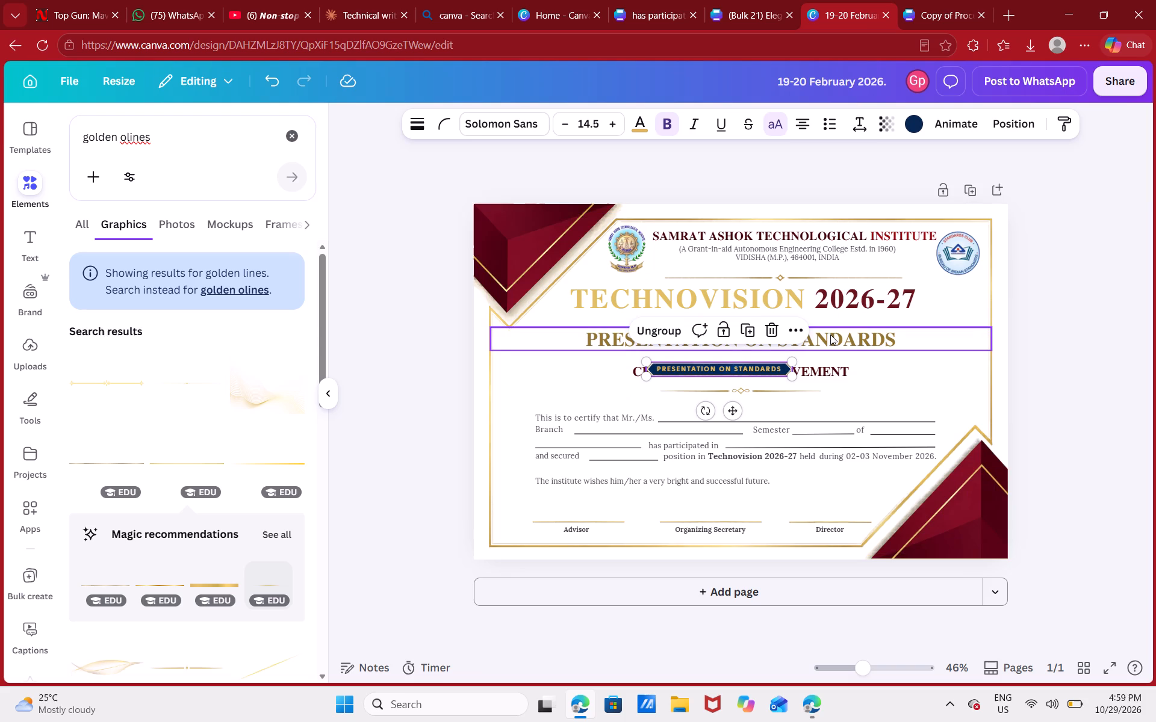
Delete the original gold PRESENTATION ON STANDARDS text under the TECHNOVISION title.
click(830, 335)
key(BackSpace)
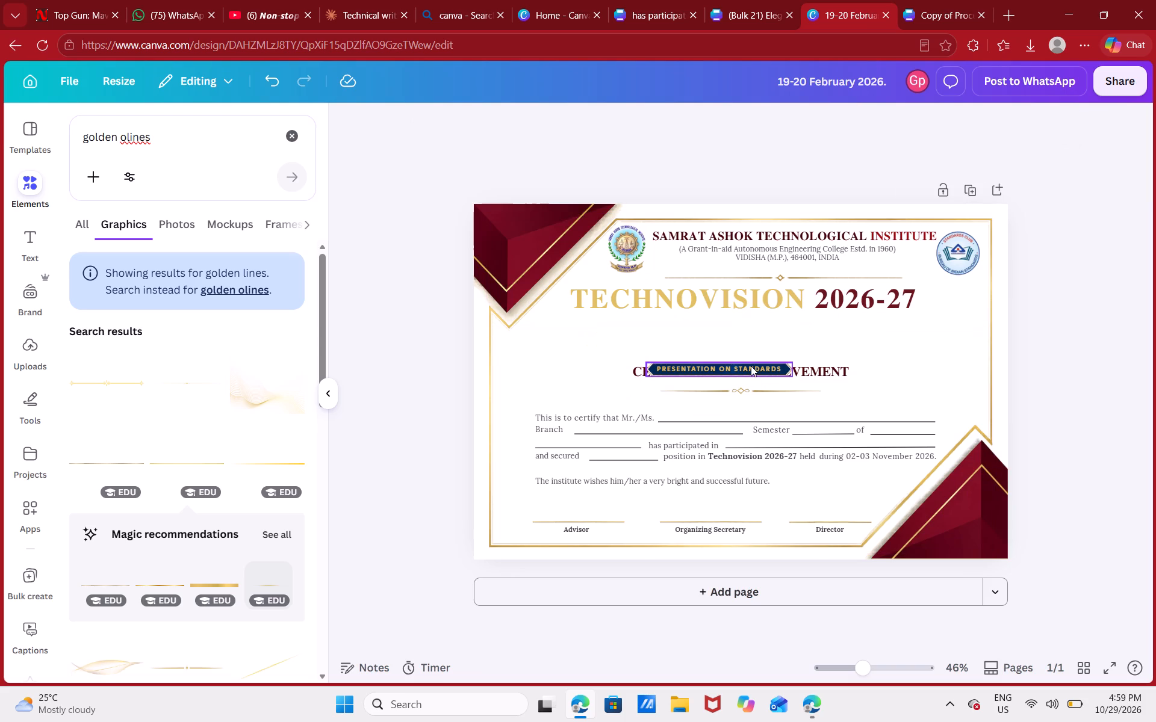
Move the navy banner up into the gap above CERTIFICATE OF ACHIEVEMENT and enlarge it to about font size 21.2.
drag(751, 366, 751, 336)
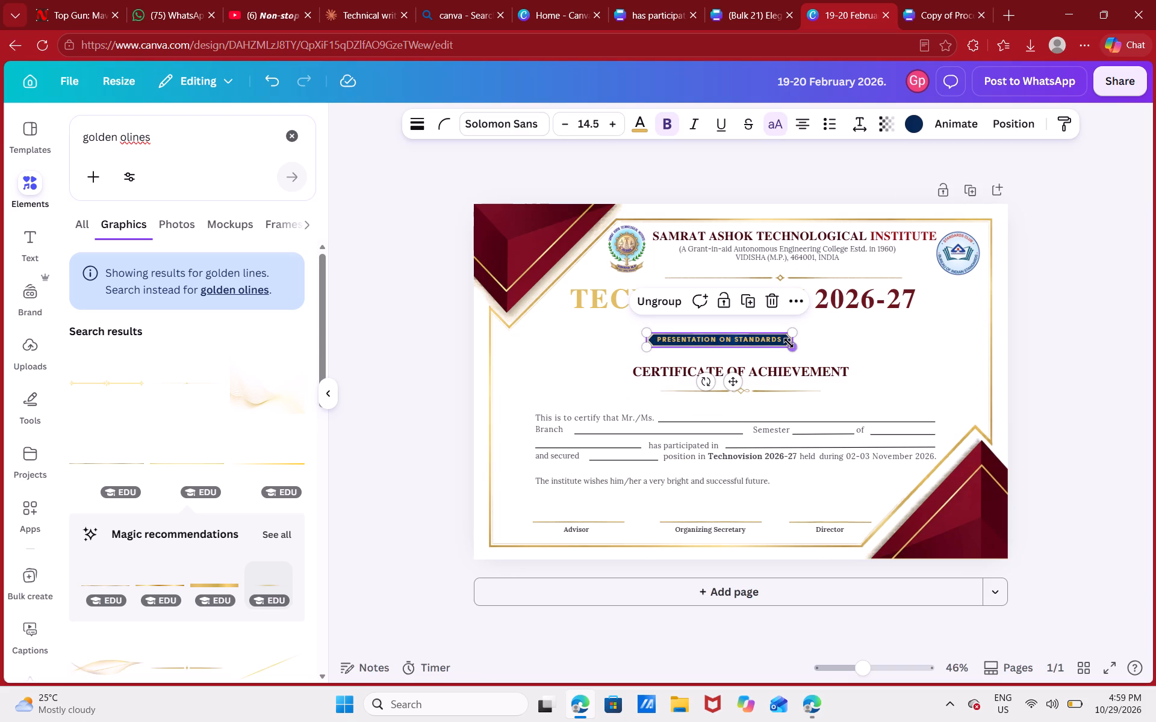
drag(789, 343, 853, 355)
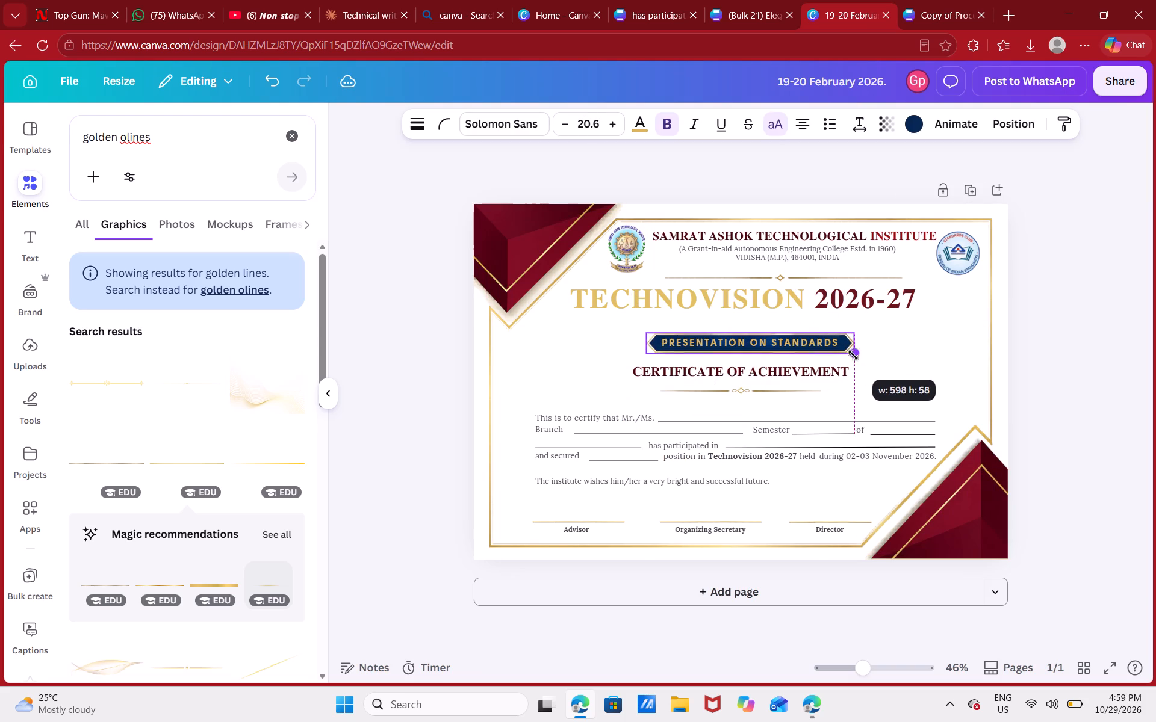
drag(853, 355, 860, 365)
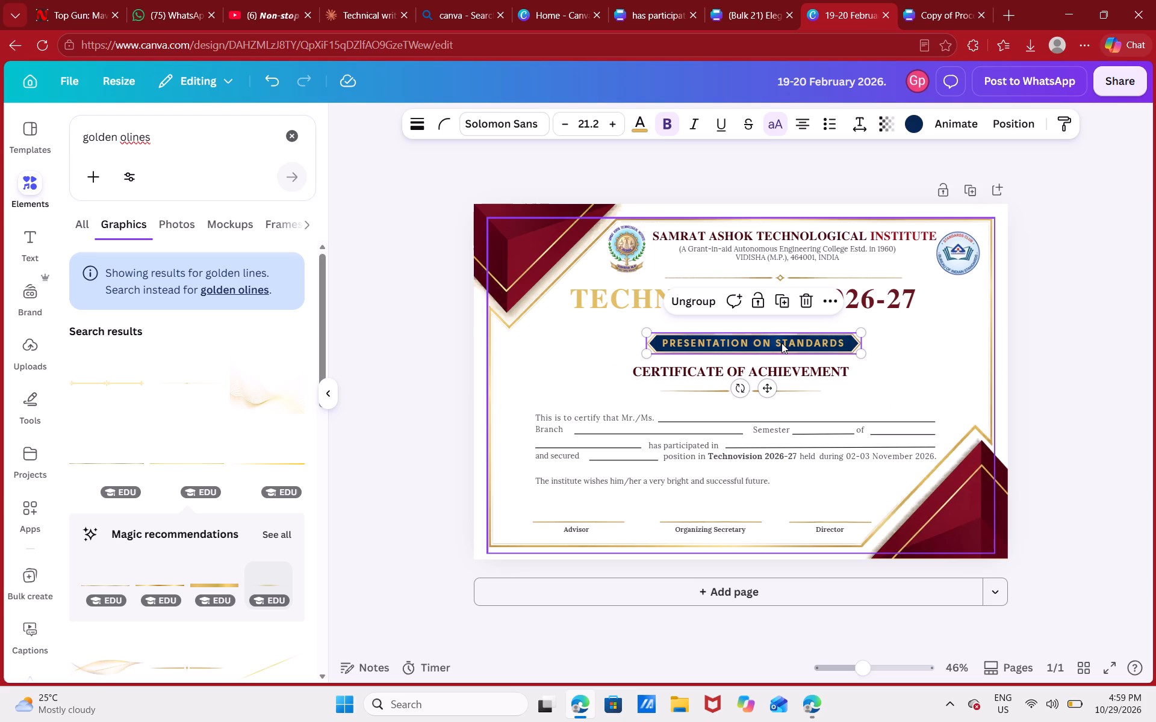
Align the PRESENTATION ON STANDARDS banner to the horizontal centre of the page and deselect it.
right_click(782, 343)
click(875, 407)
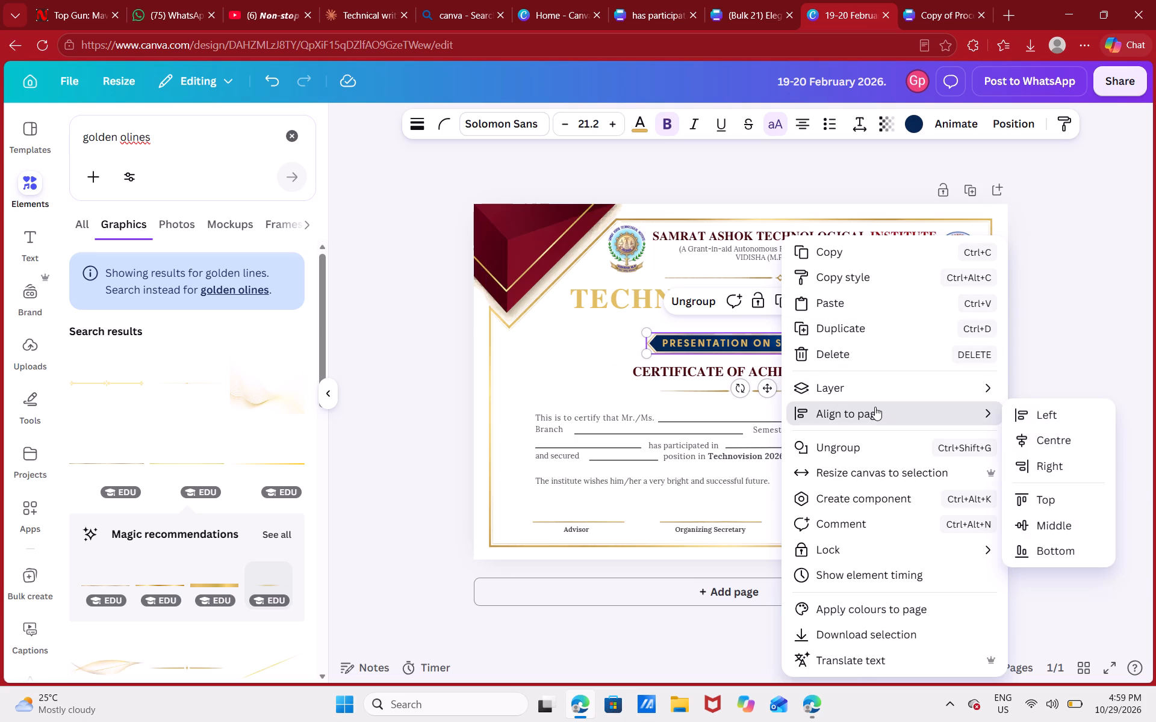
click(1084, 439)
click(1078, 324)
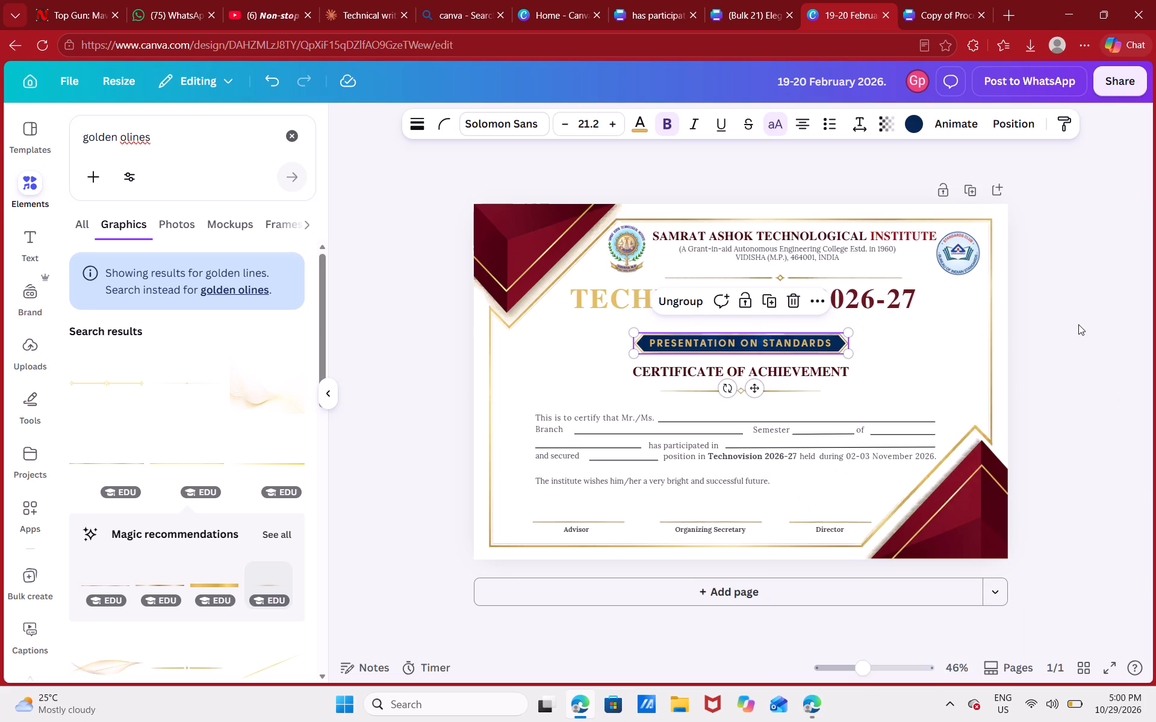
Set the PRESENTATION ON STANDARDS banner's effect colour to the design's red #9B0C11 and deselect it.
click(748, 351)
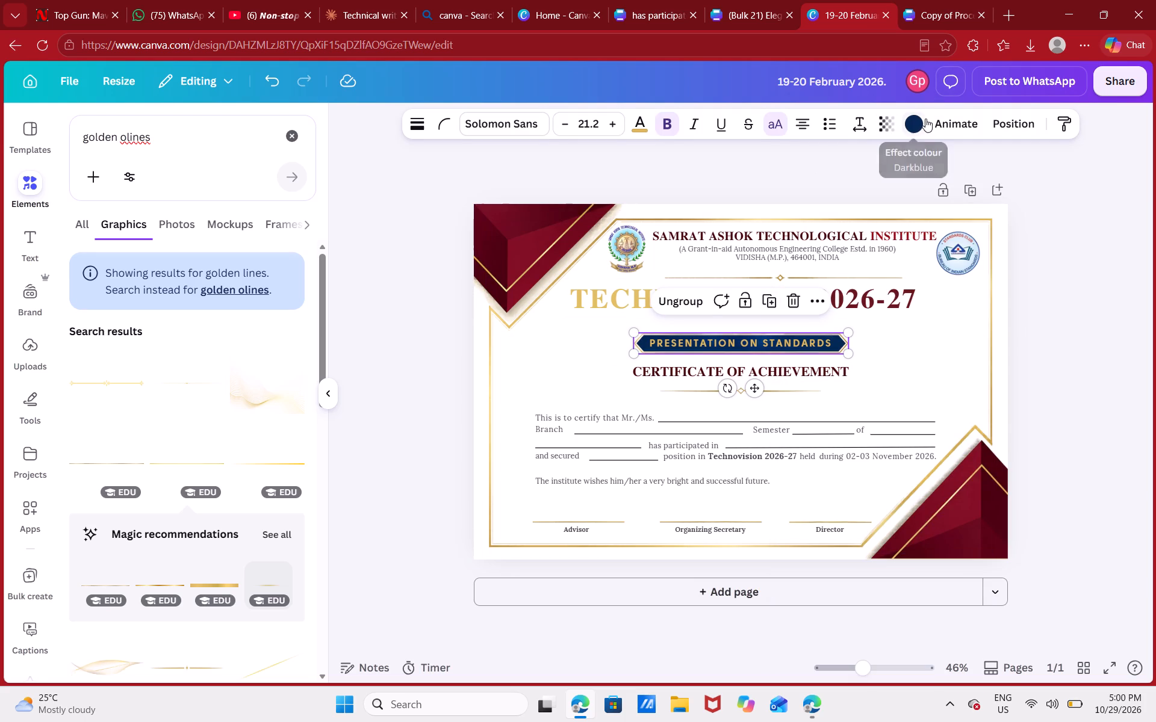
click(916, 122)
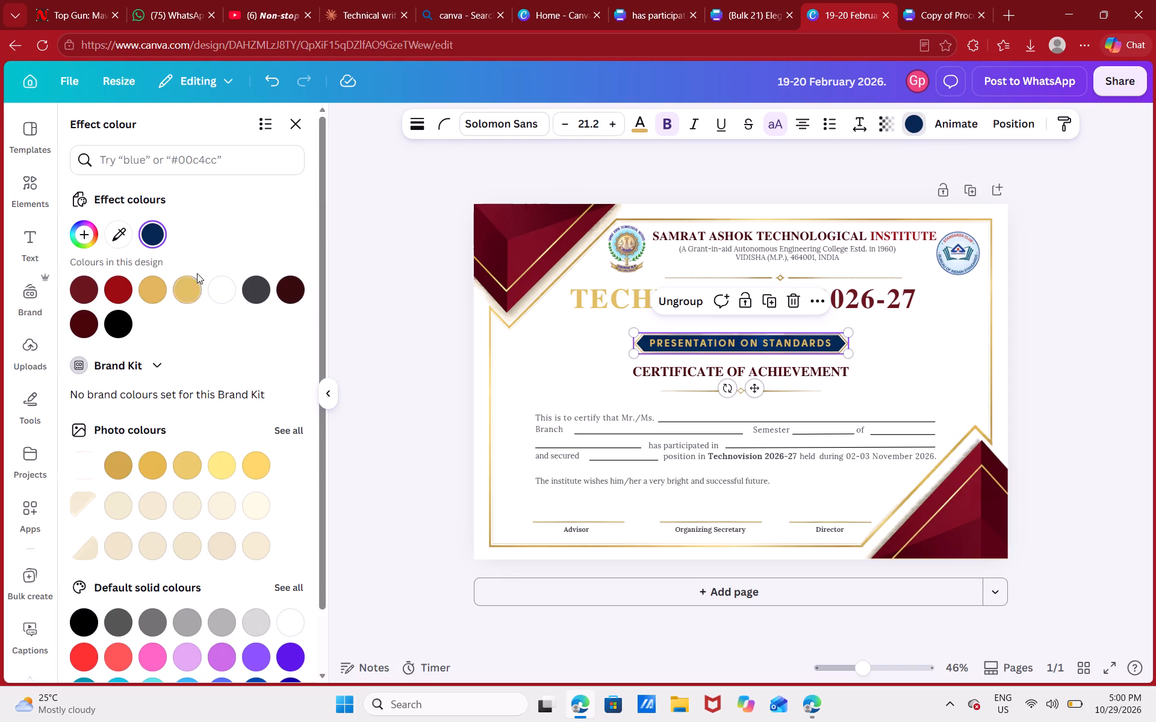
click(113, 294)
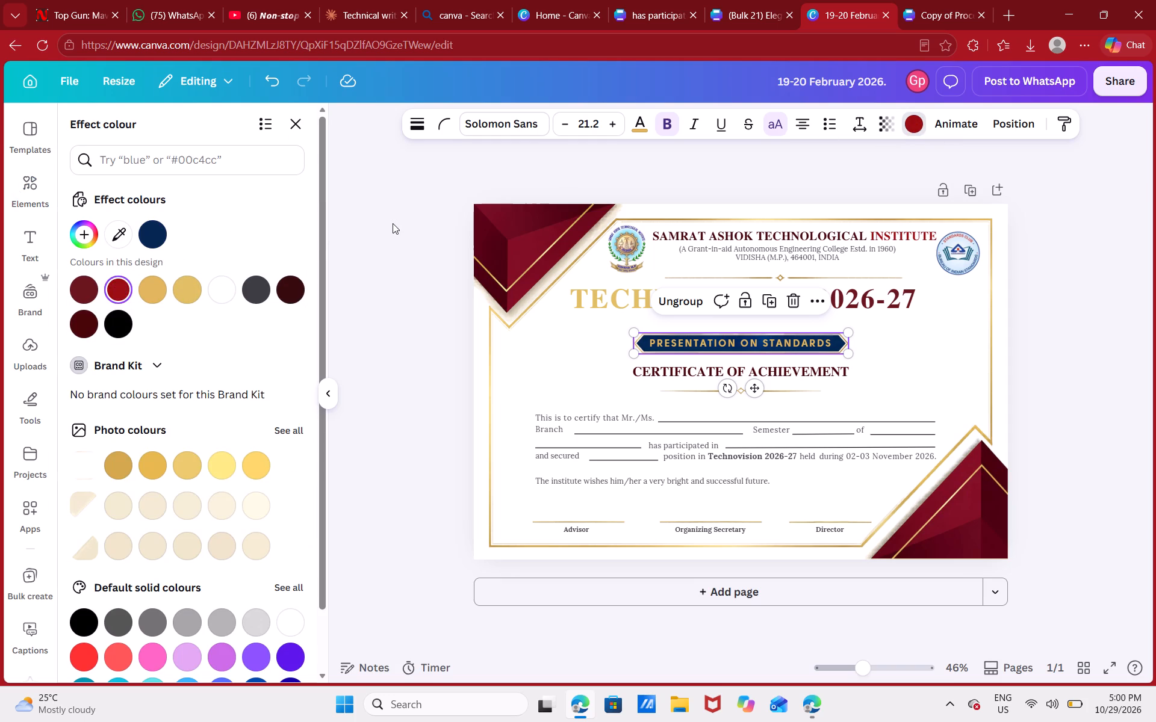
click(393, 223)
click(393, 223)
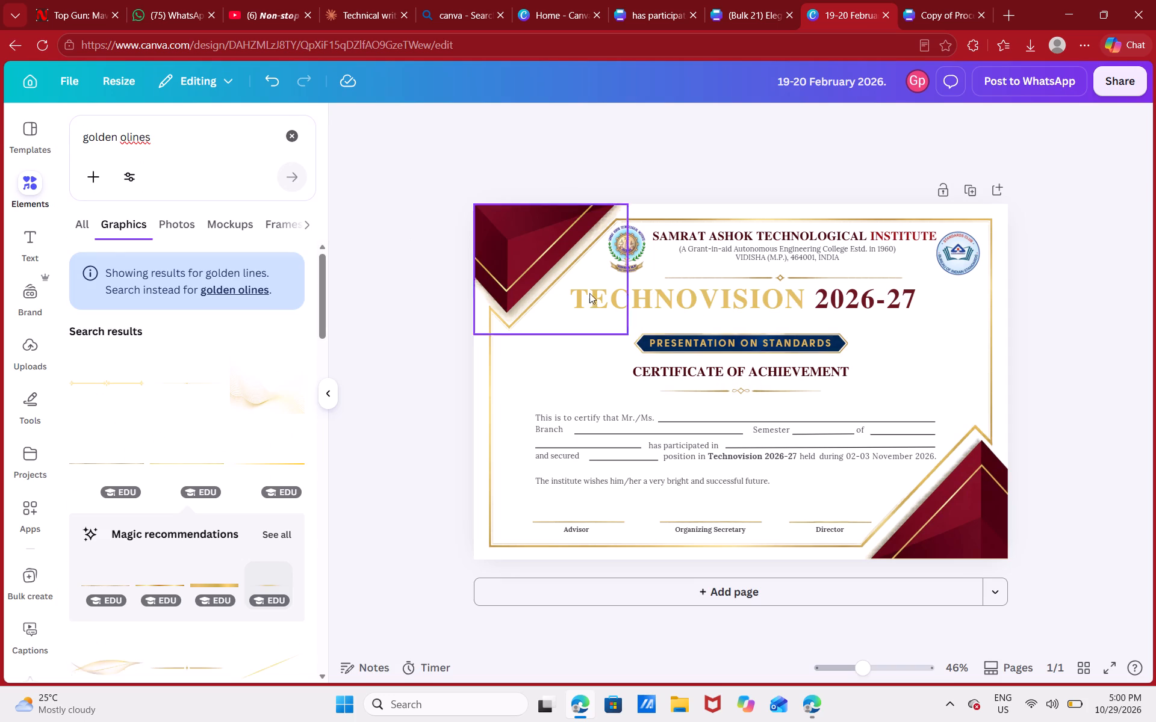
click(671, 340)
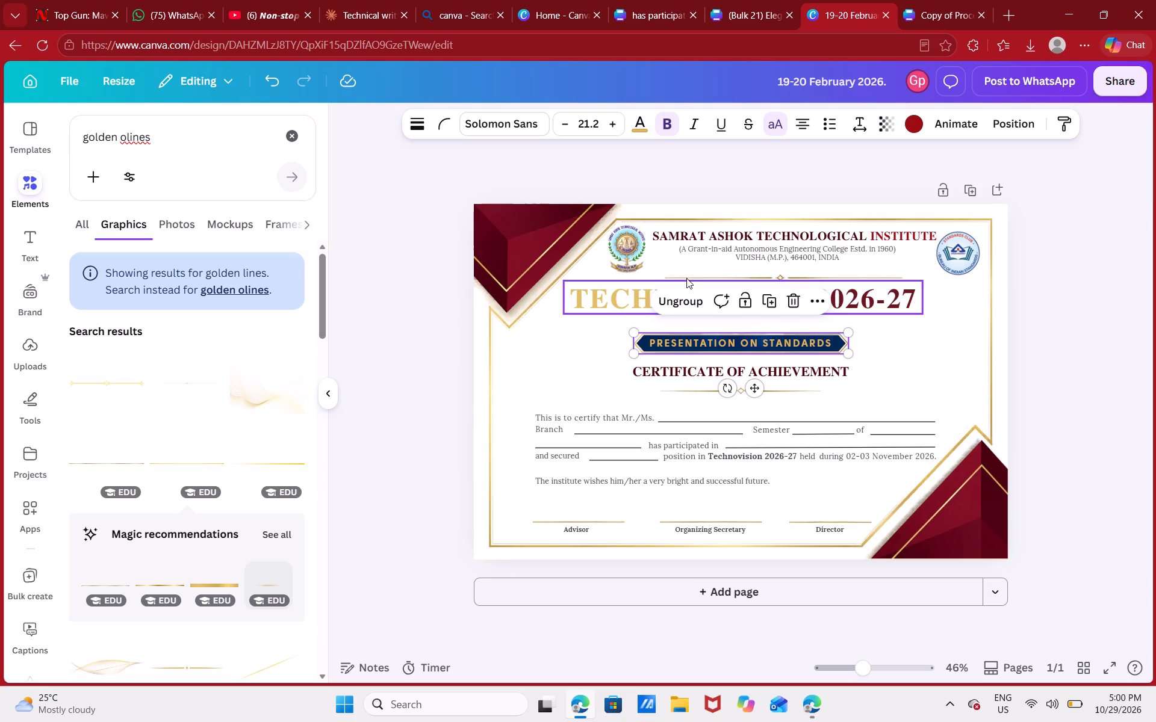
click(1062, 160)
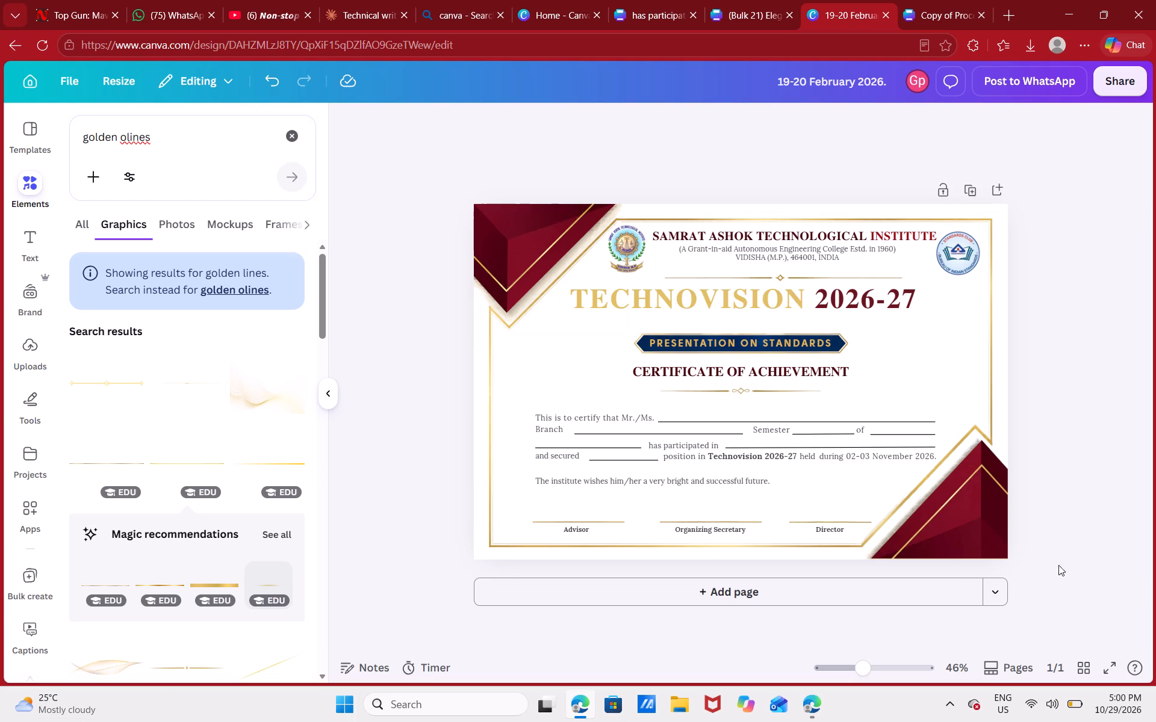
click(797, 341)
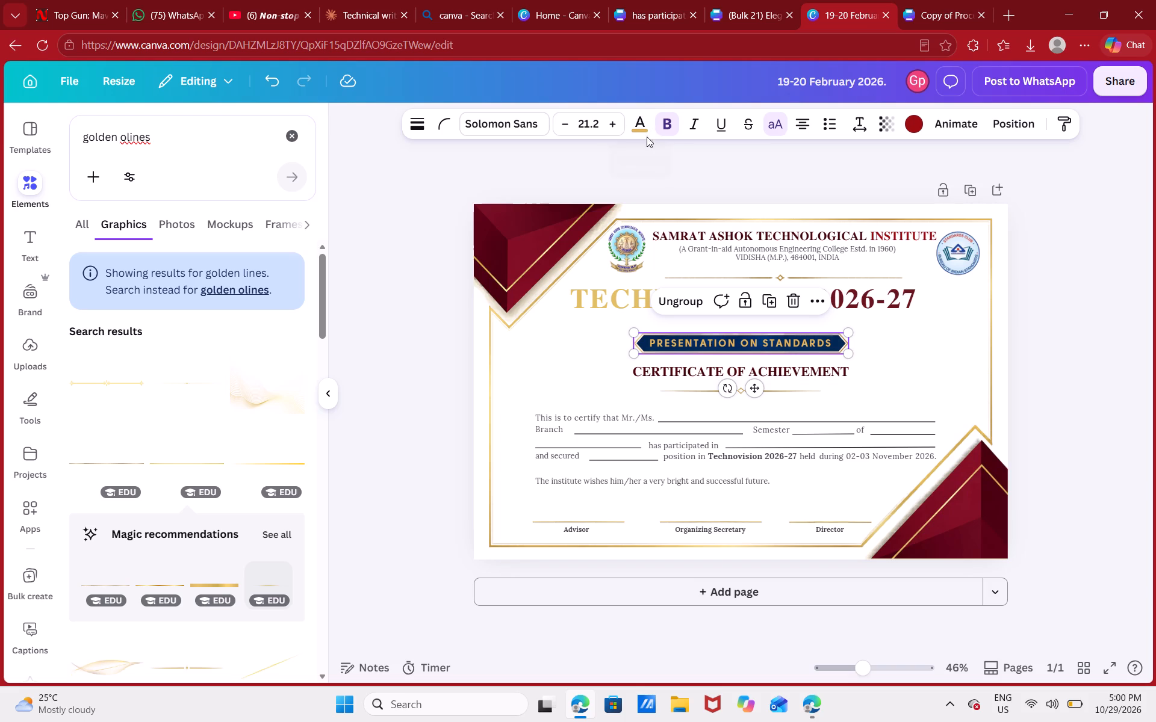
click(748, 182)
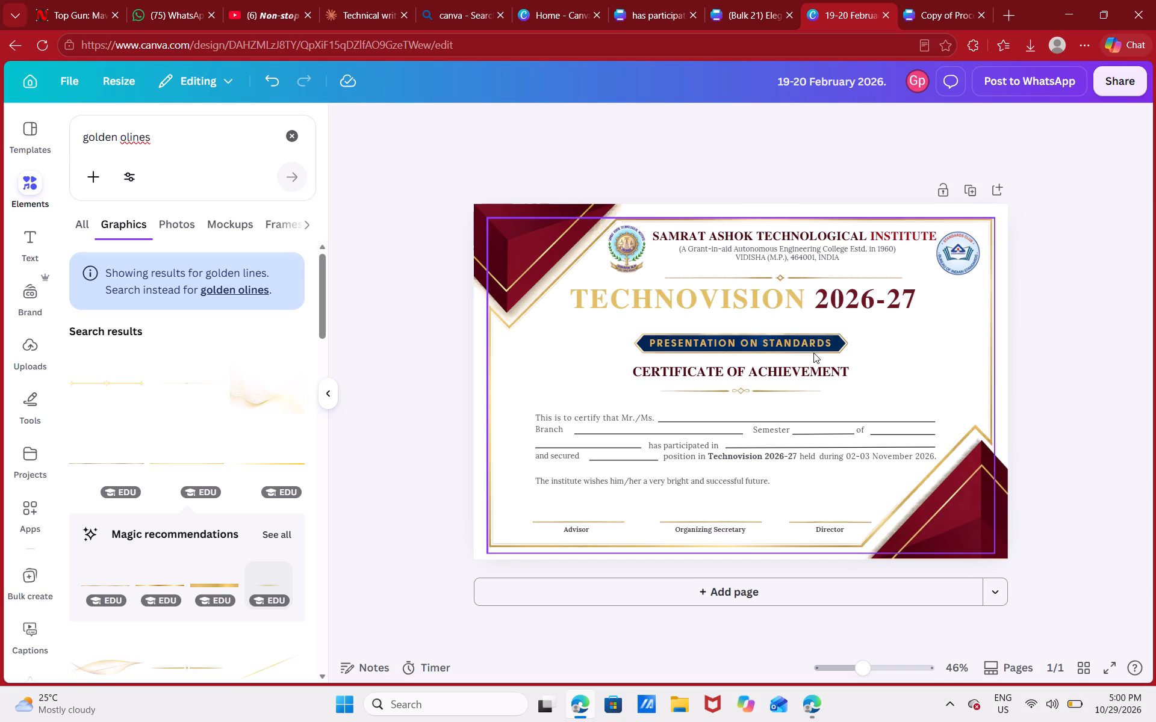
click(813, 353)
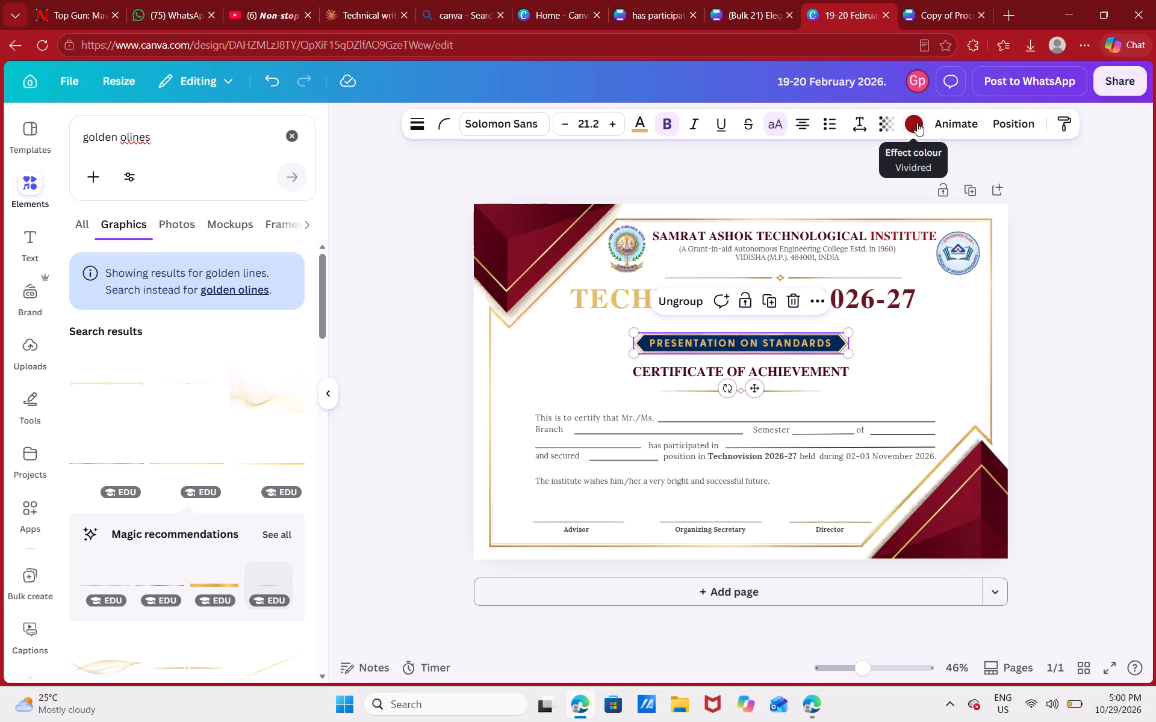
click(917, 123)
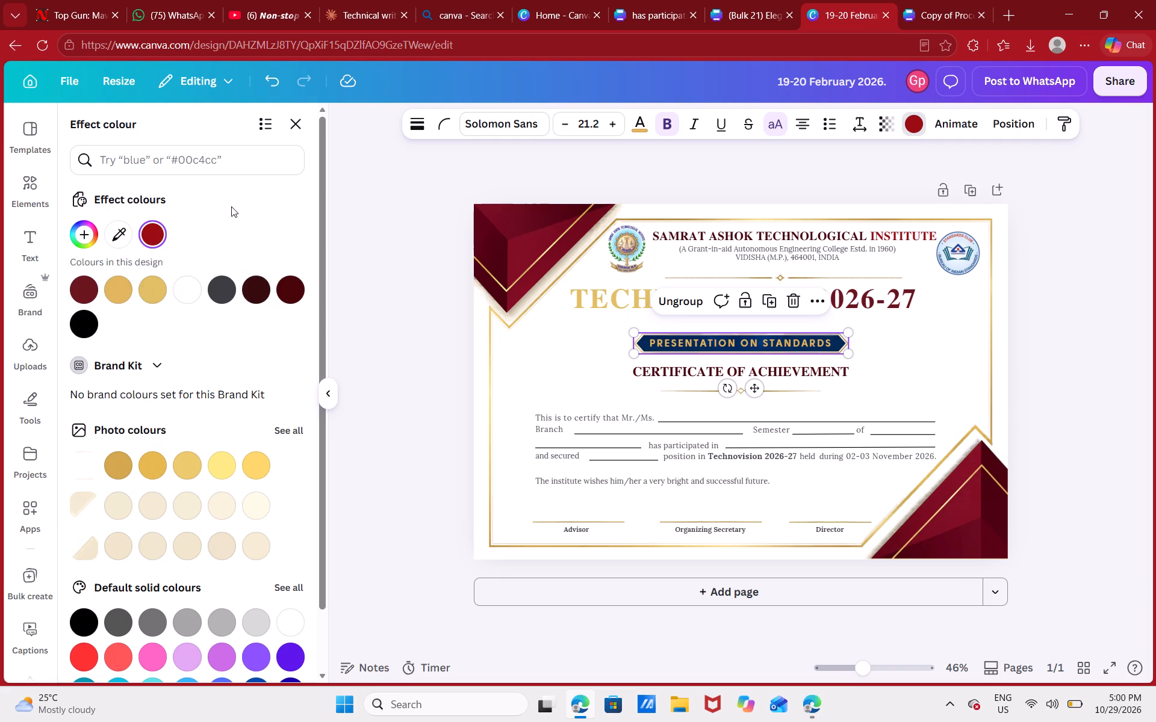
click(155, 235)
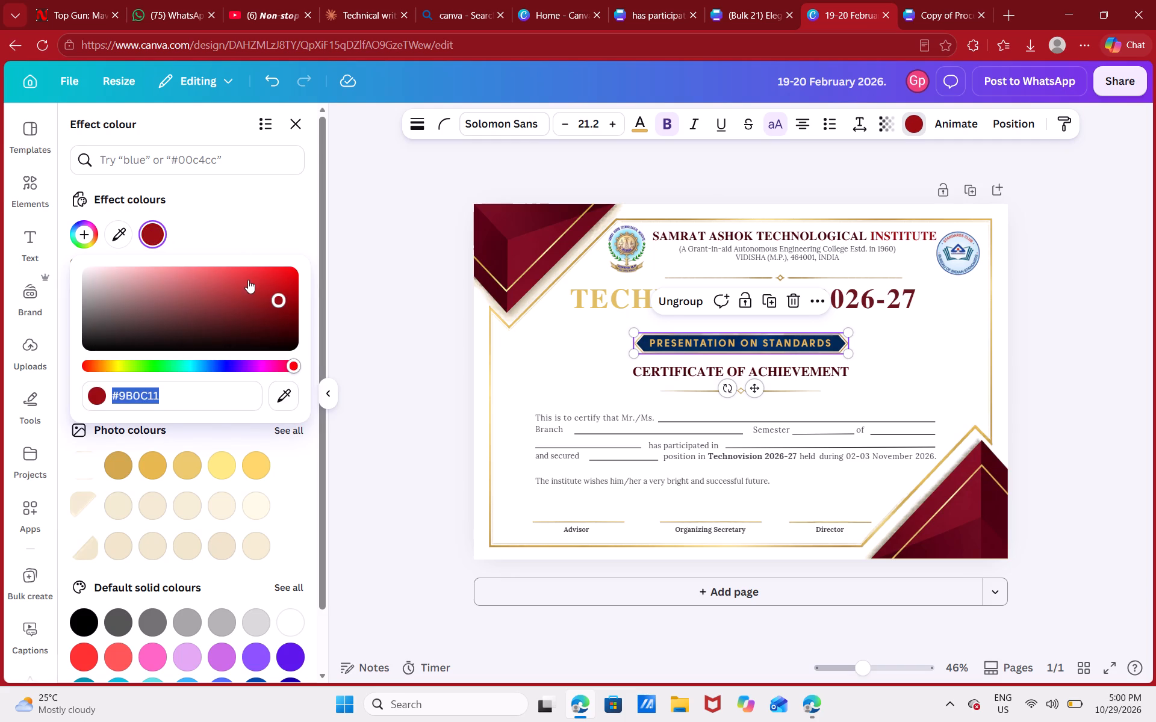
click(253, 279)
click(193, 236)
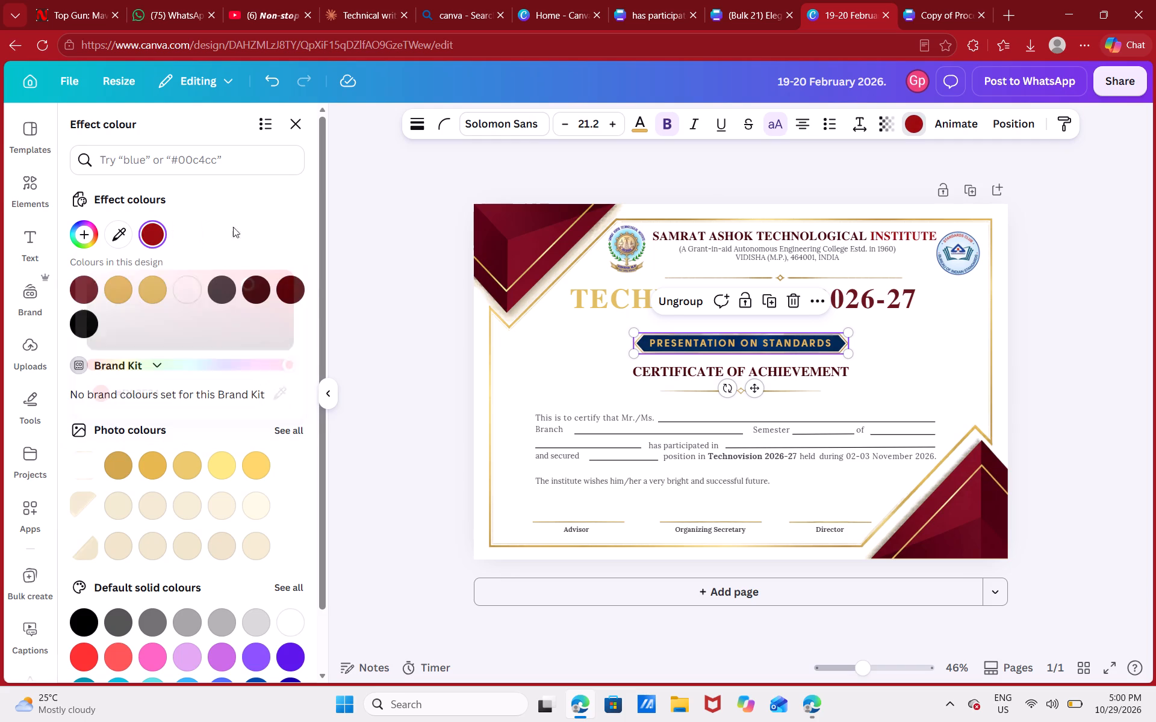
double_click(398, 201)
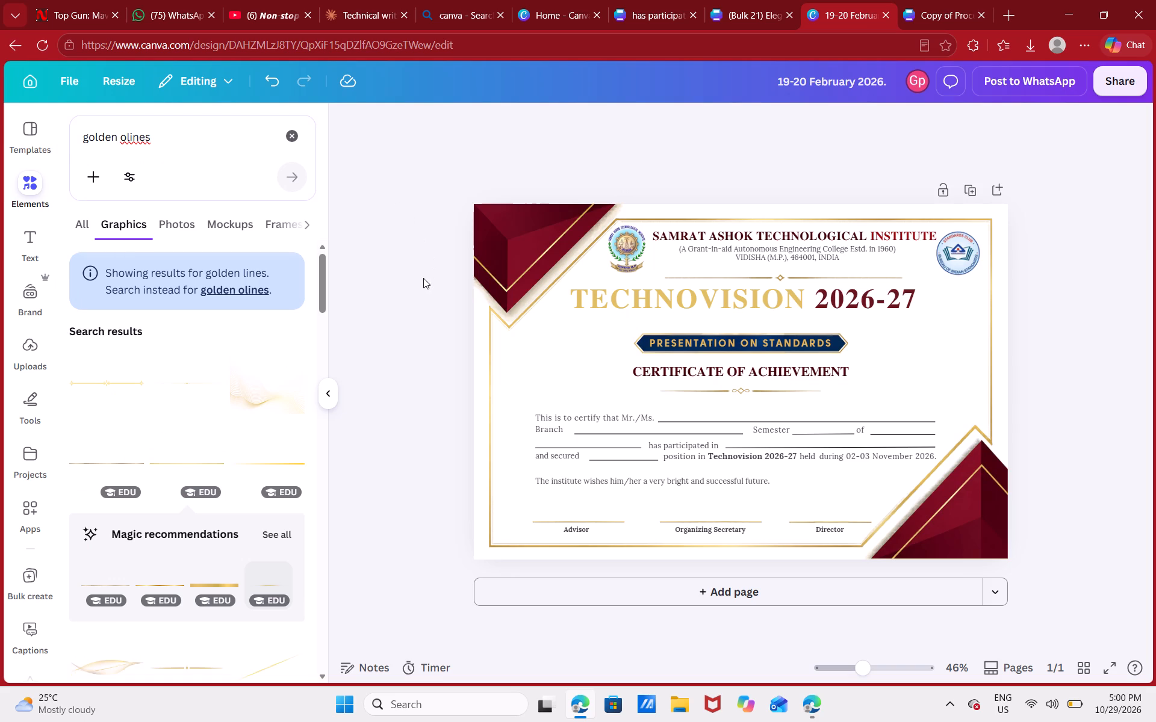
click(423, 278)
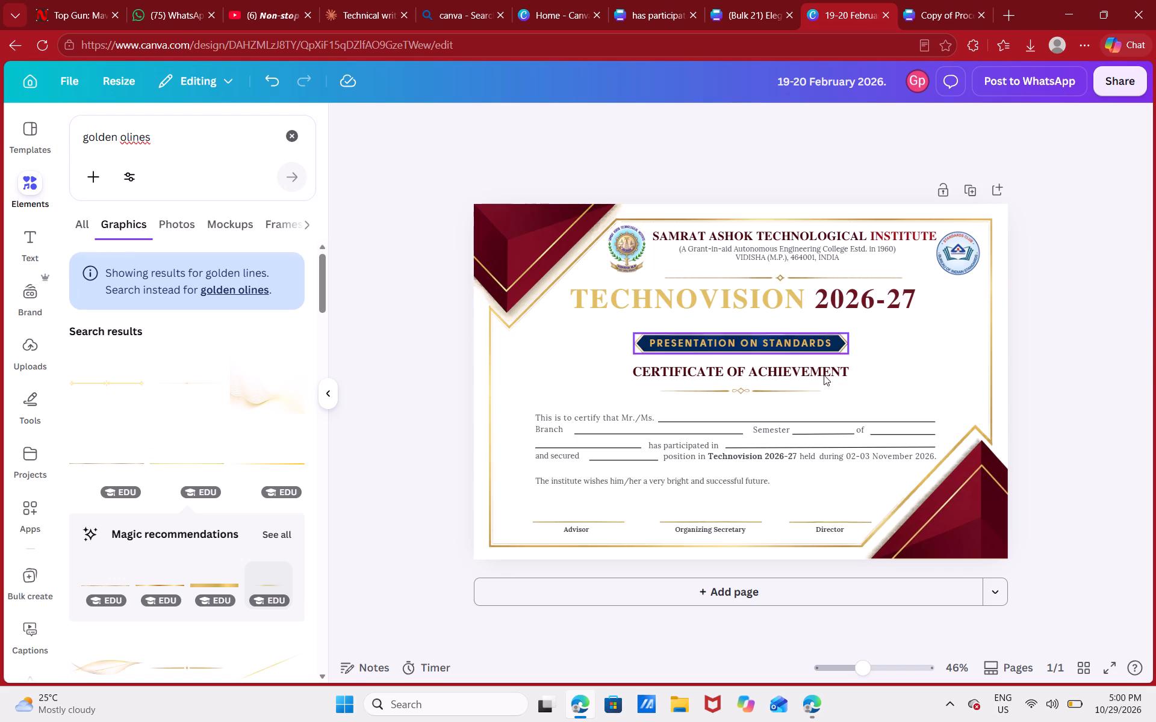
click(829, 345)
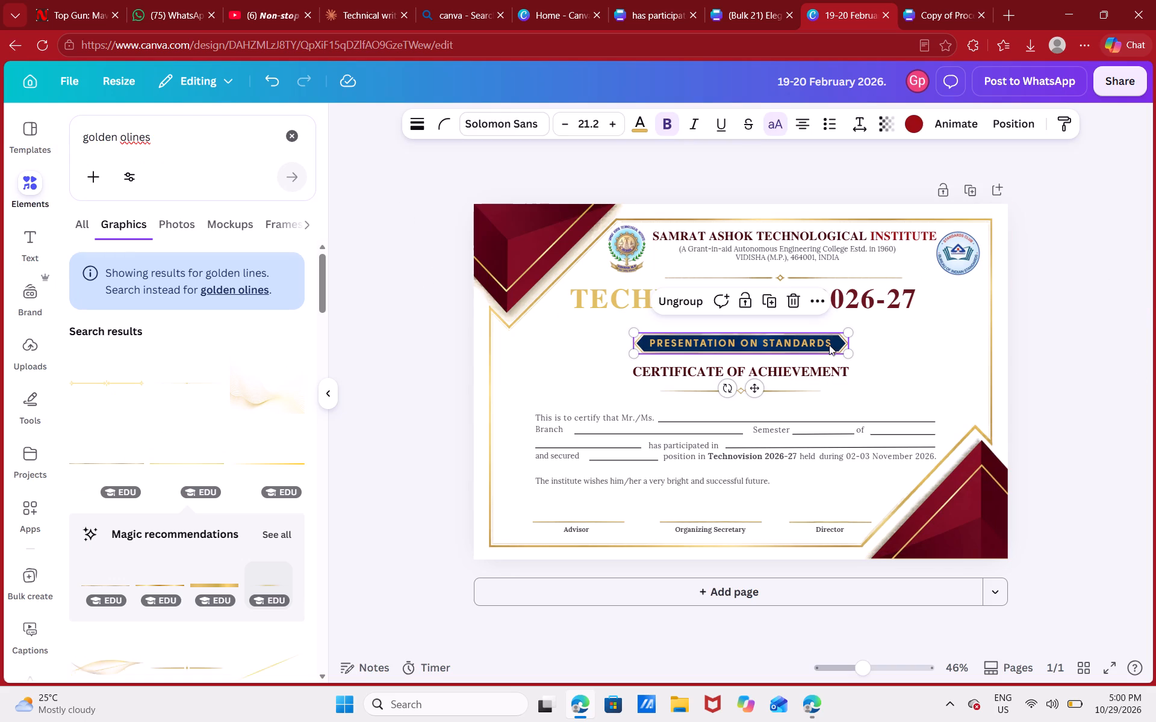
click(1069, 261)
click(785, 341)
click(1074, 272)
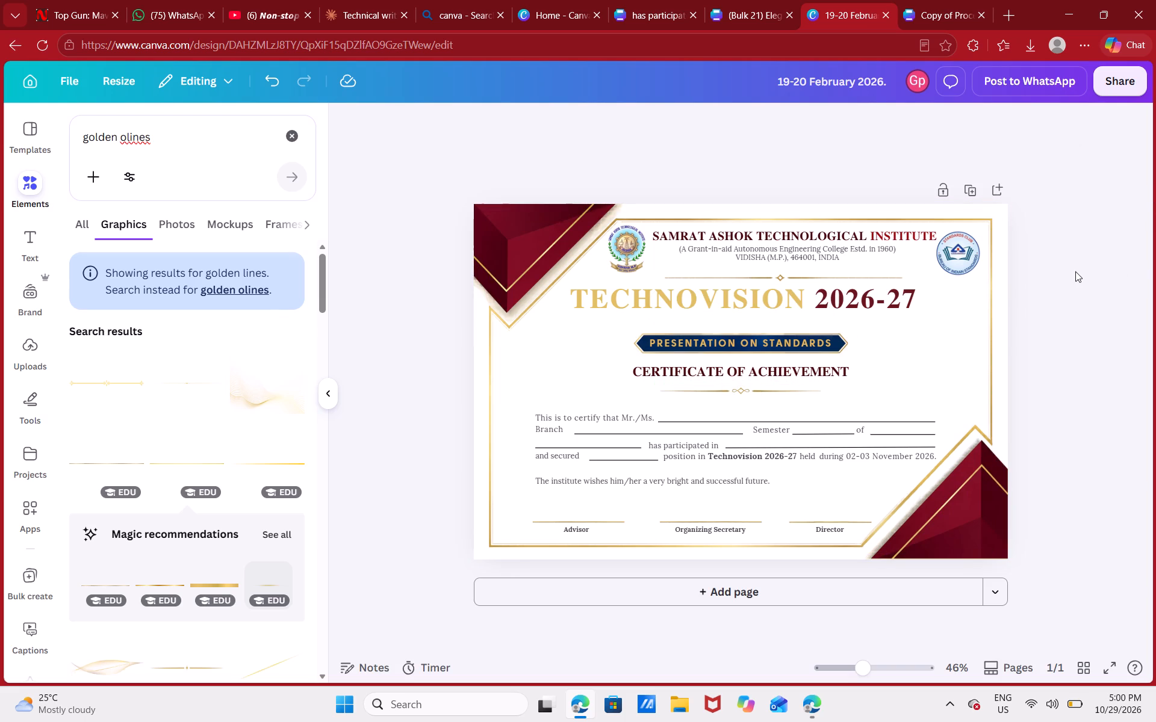
Nudge the TECHNOVISION 2026-27 title down, leaving a gap of about 39 above the PRESENTATION ON STANDARDS banner.
click(807, 301)
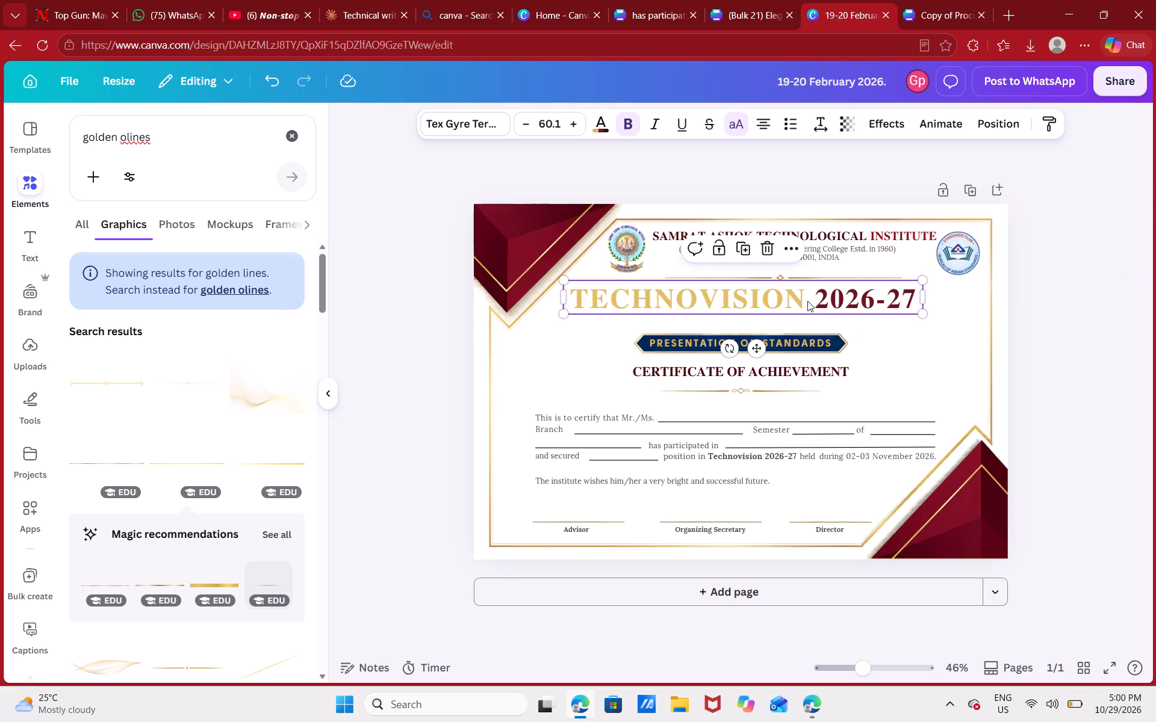
key(Down)
key(Down)
key(Down)
key(Down)
key(Down)
key(Down)
key(Down)
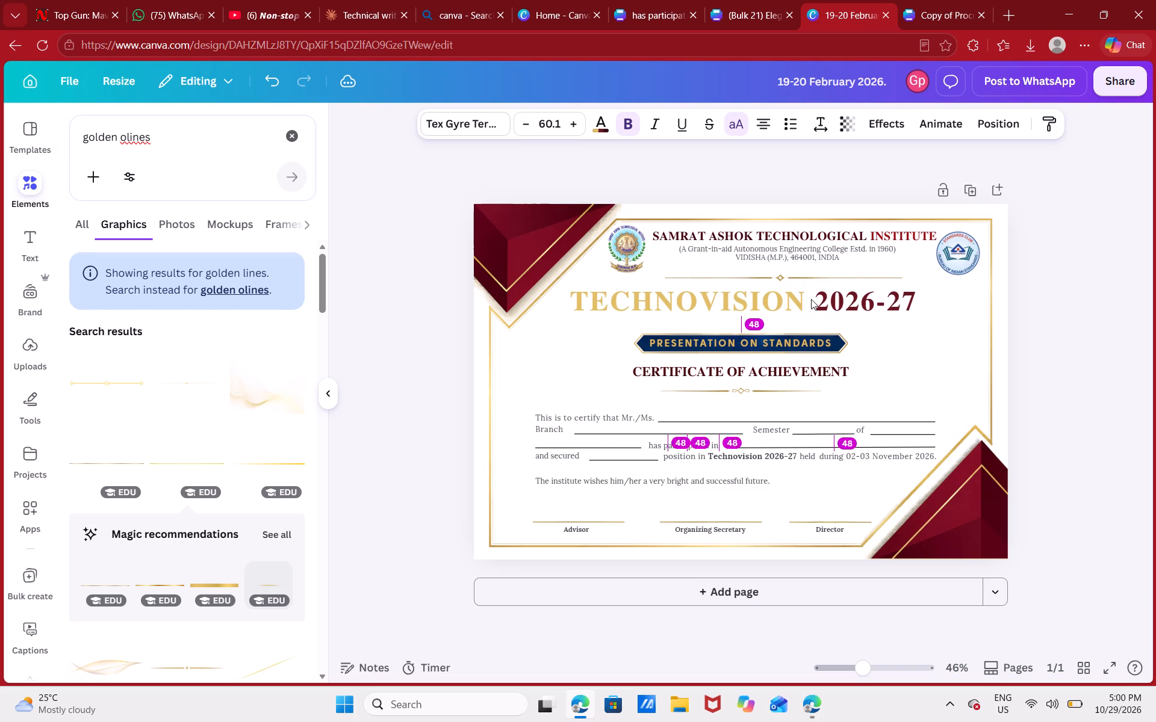
key(Down)
key(Down)
key(Down)
key(Down)
key(Down)
key(Down)
key(Down)
key(Down)
key(Down)
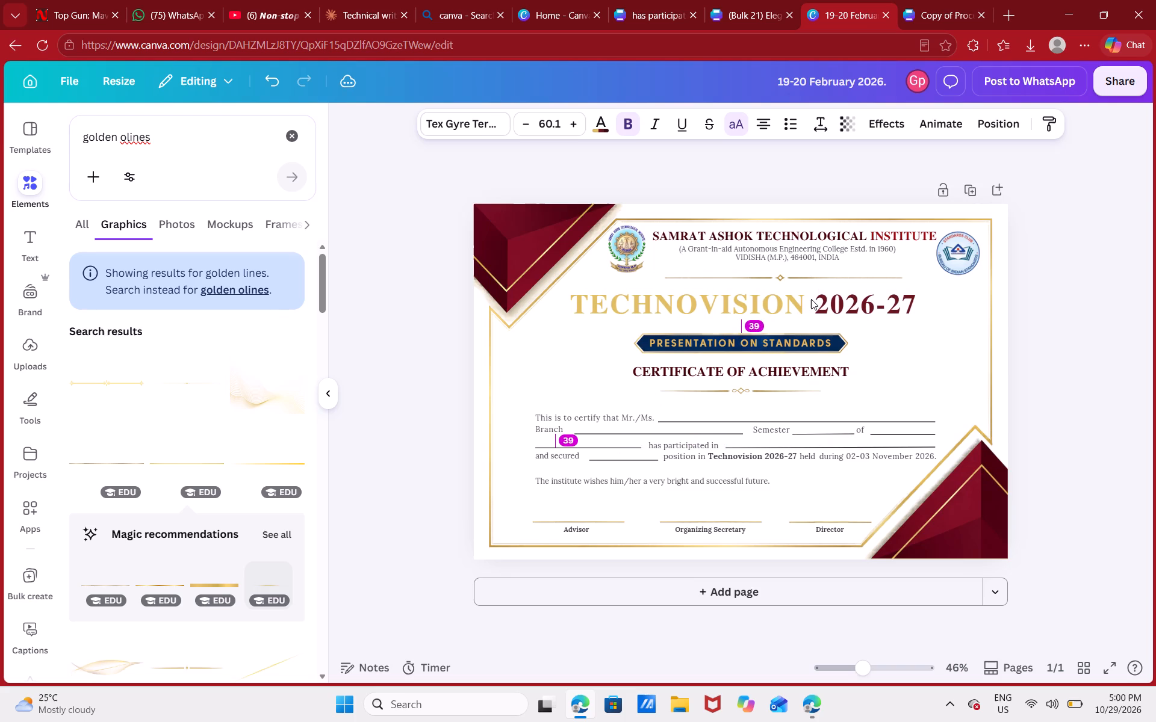
right_click(744, 296)
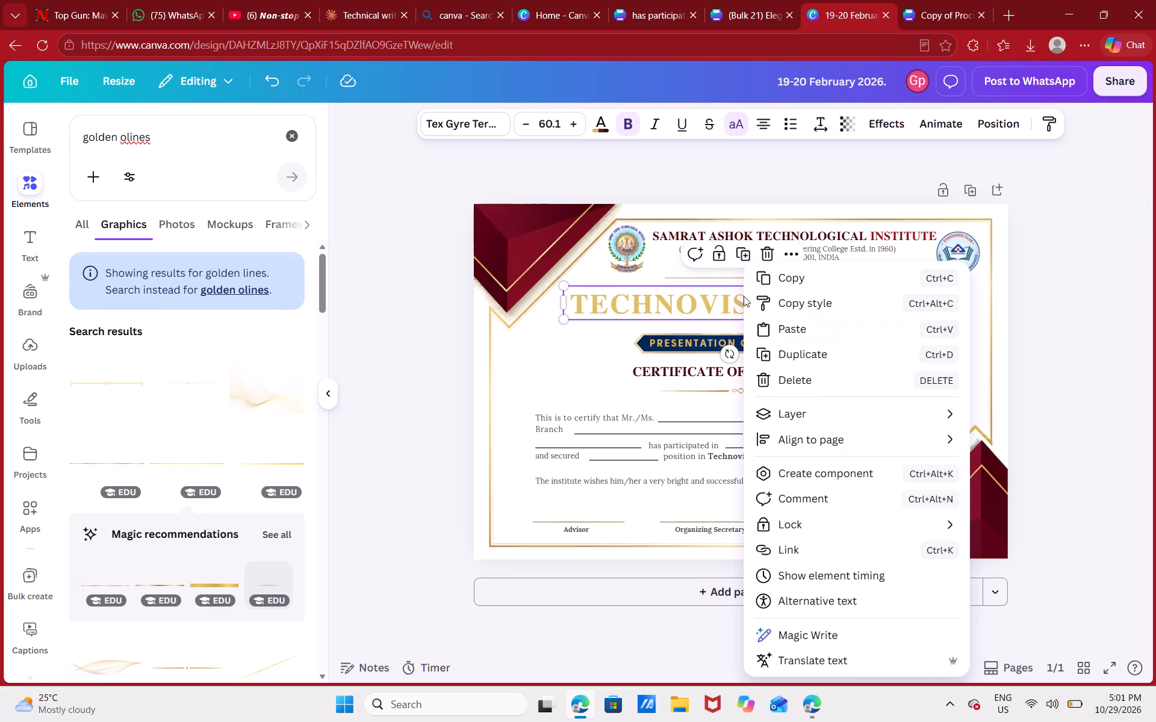
click(1125, 239)
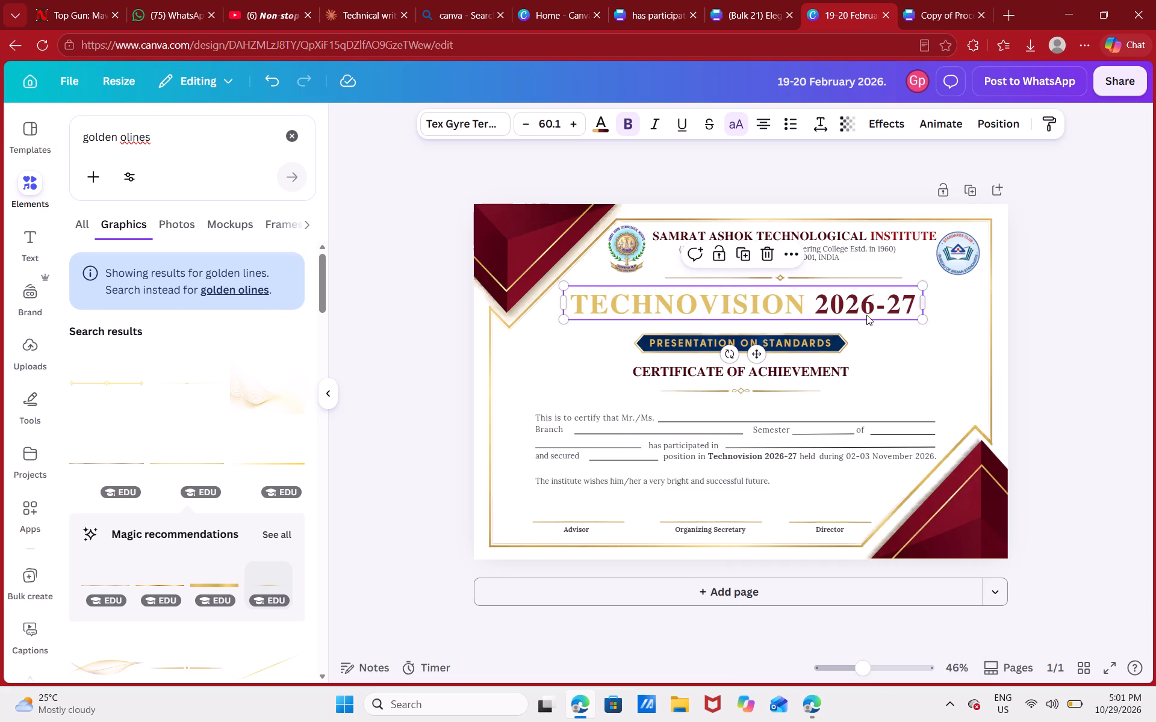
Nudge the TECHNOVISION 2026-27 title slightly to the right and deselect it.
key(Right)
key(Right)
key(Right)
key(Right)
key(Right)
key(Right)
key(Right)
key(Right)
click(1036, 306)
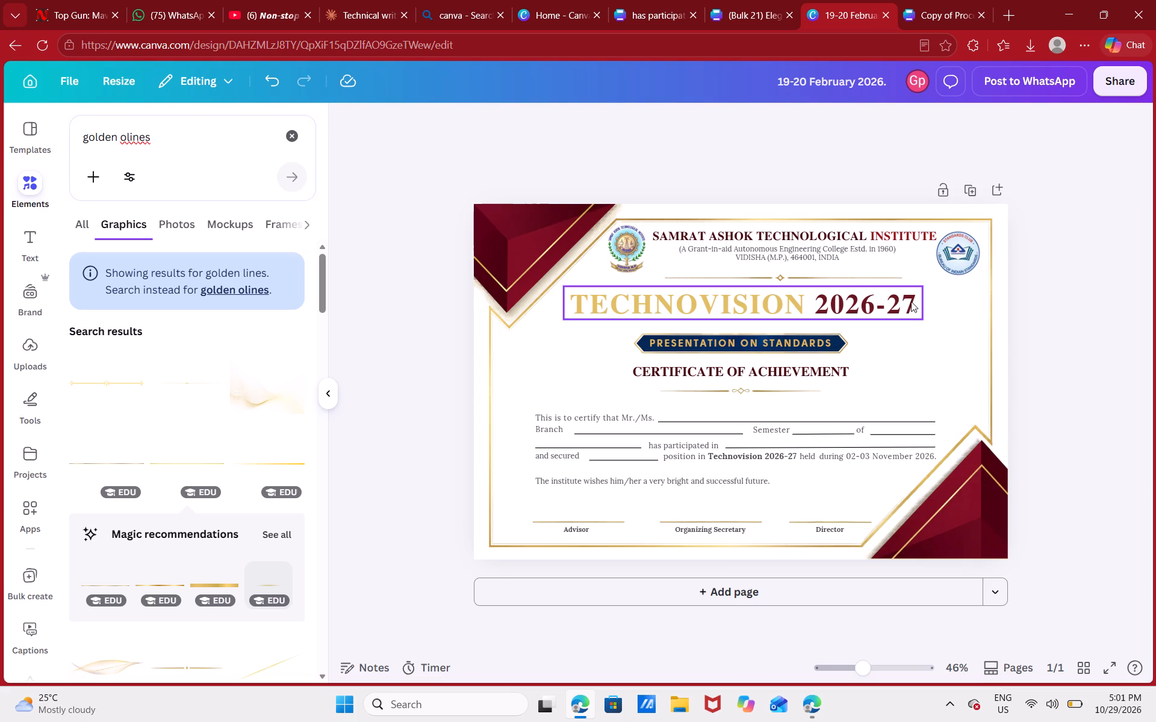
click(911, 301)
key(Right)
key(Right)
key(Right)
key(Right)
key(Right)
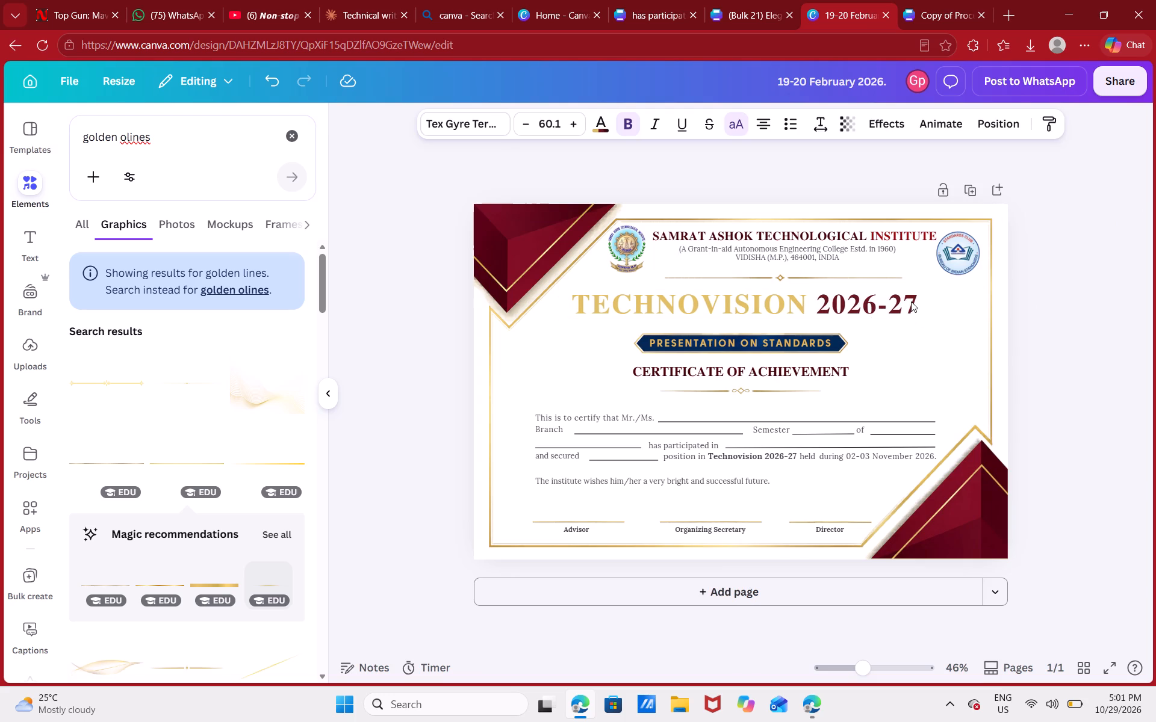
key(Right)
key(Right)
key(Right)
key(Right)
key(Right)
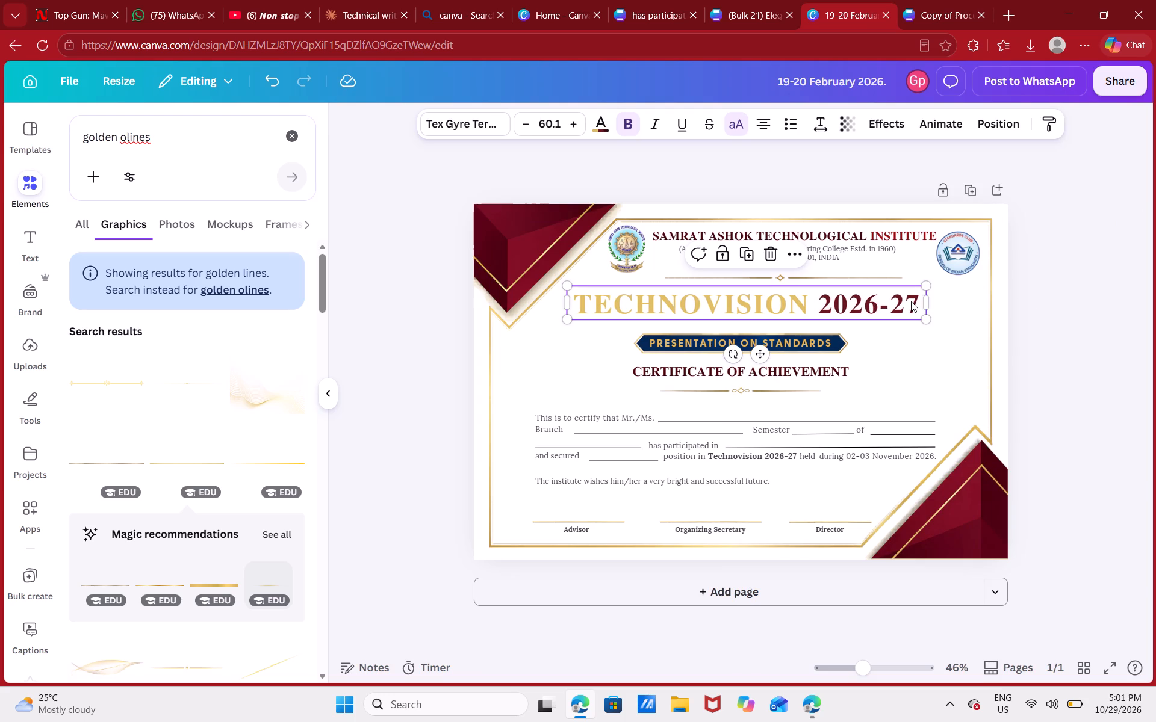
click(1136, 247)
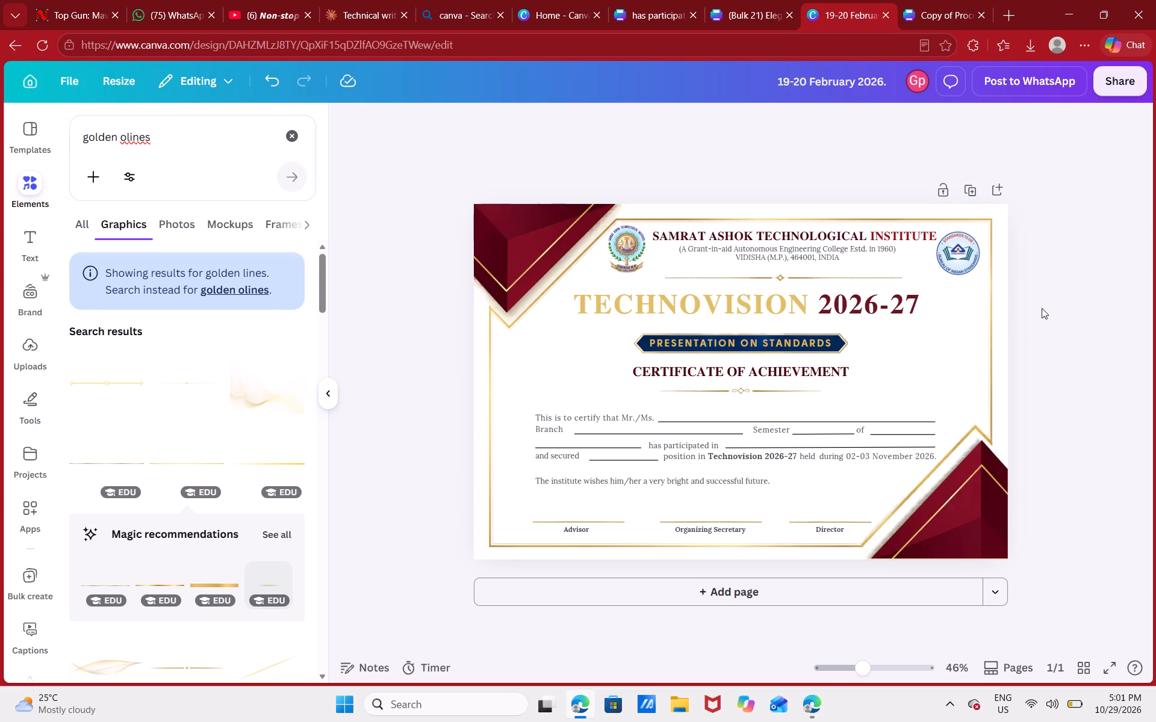
Align the TECHNOVISION 2026-27 title to the horizontal centre of the page and deselect it.
right_click(792, 299)
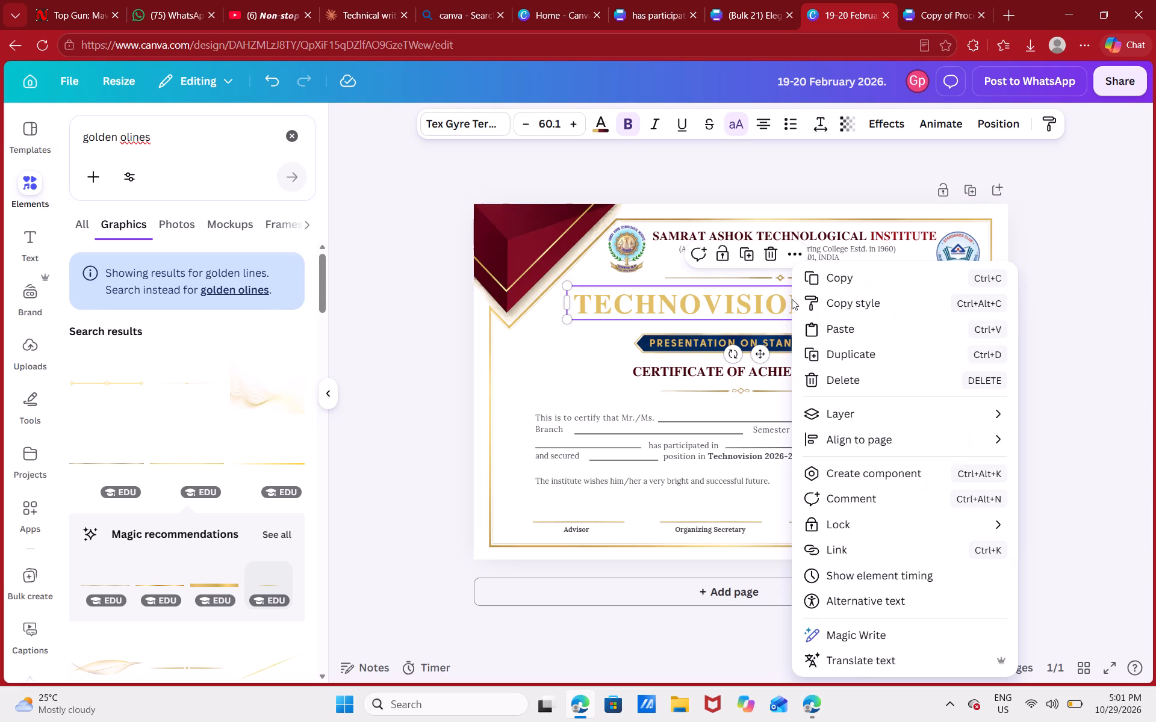
click(934, 437)
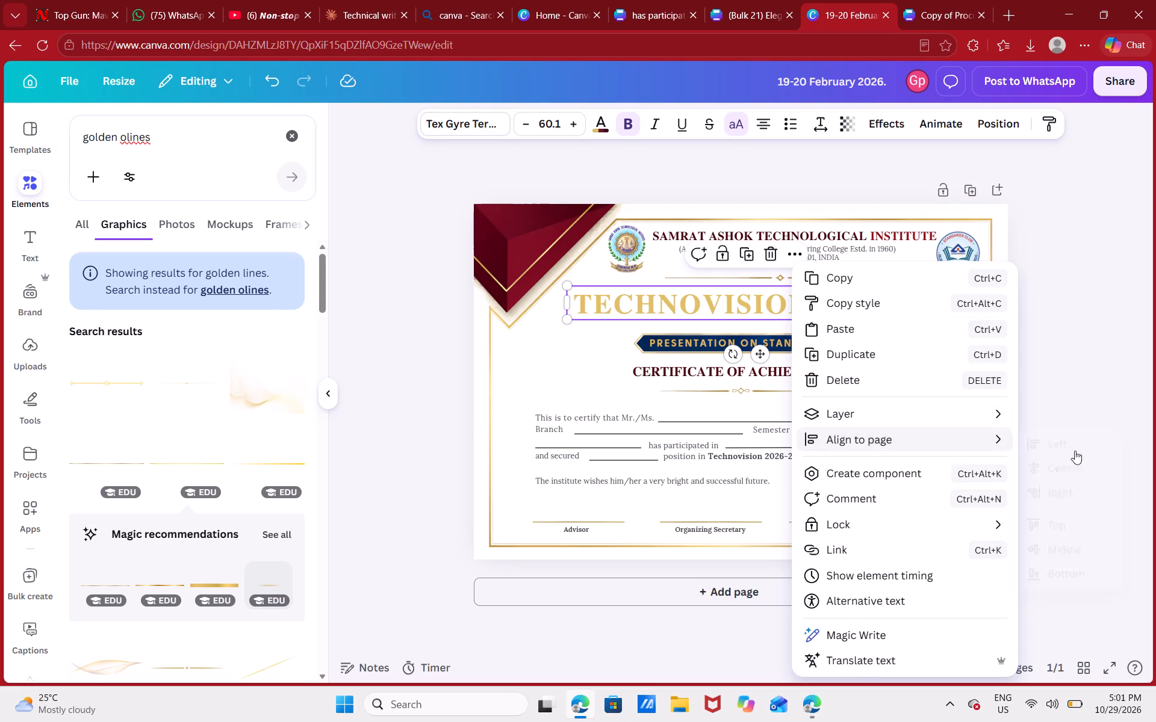
click(1075, 463)
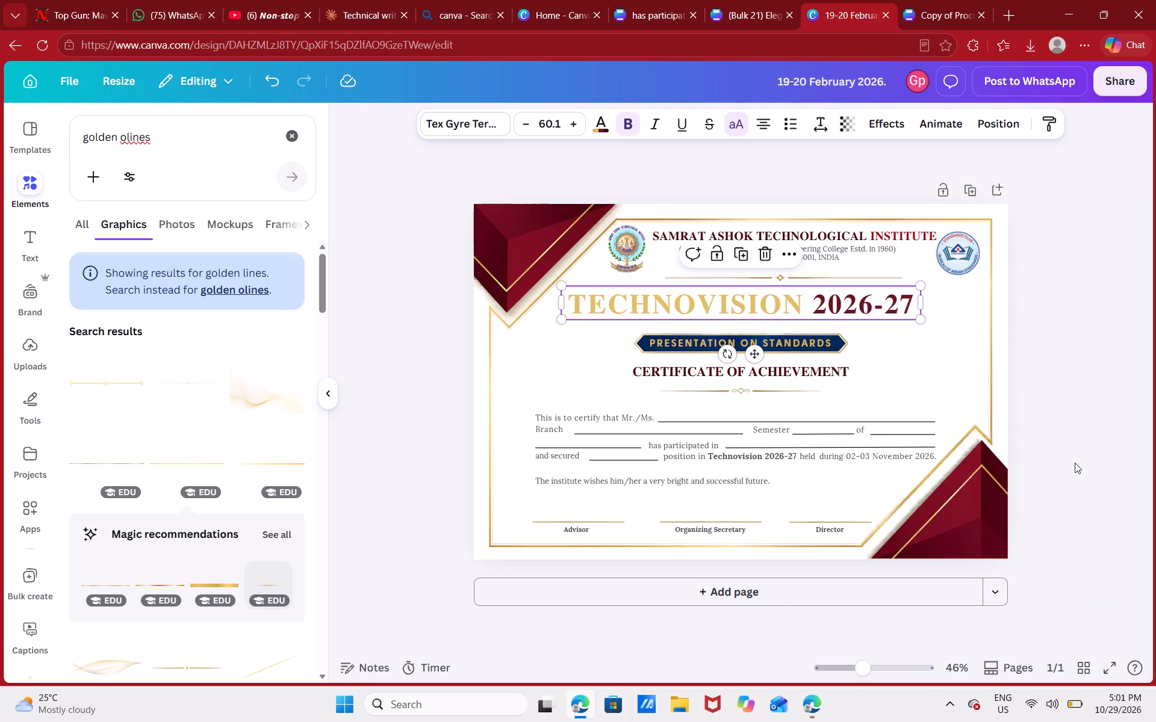
click(1096, 385)
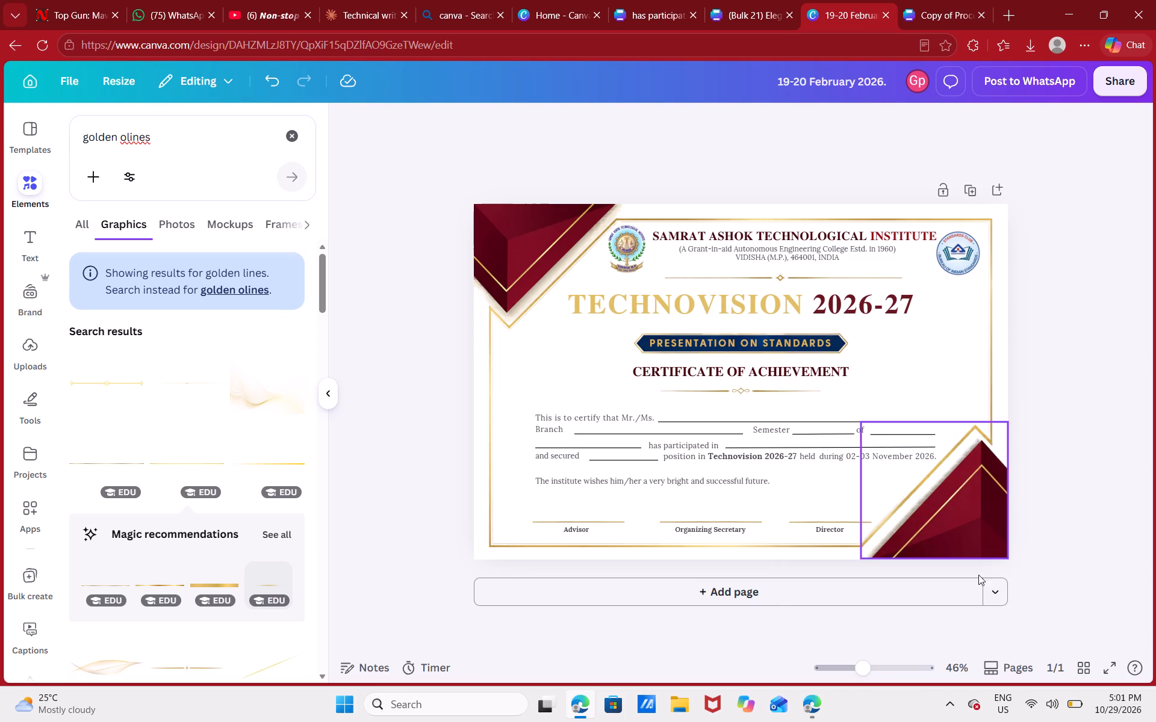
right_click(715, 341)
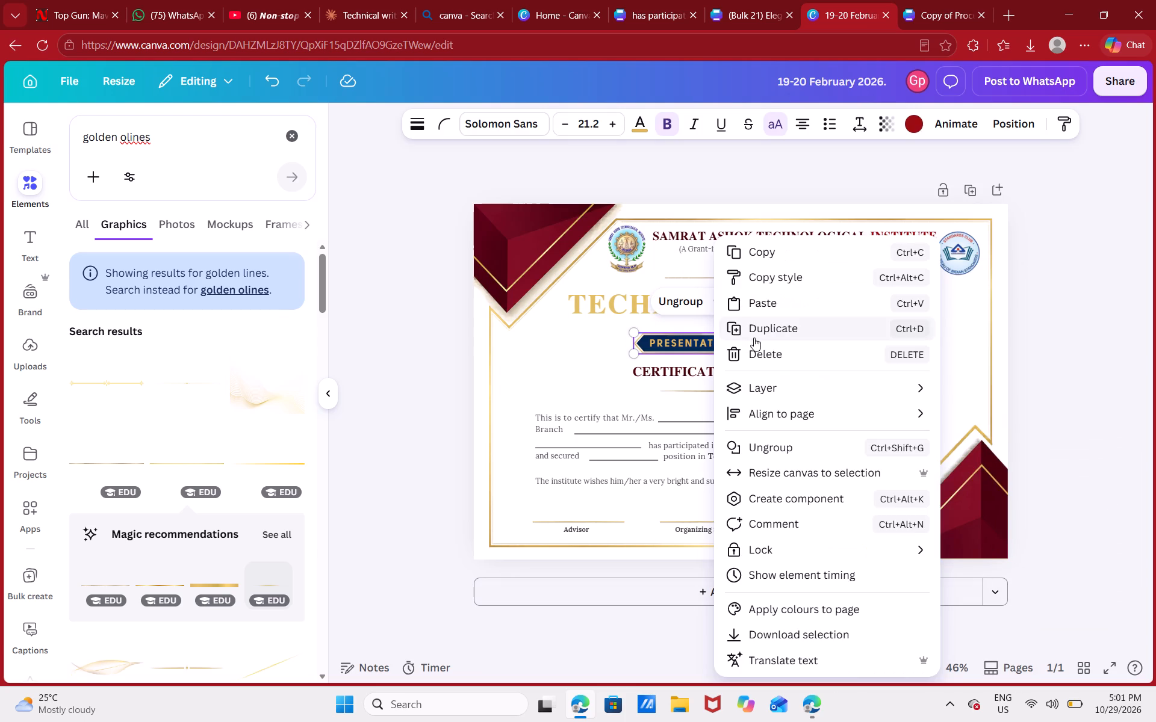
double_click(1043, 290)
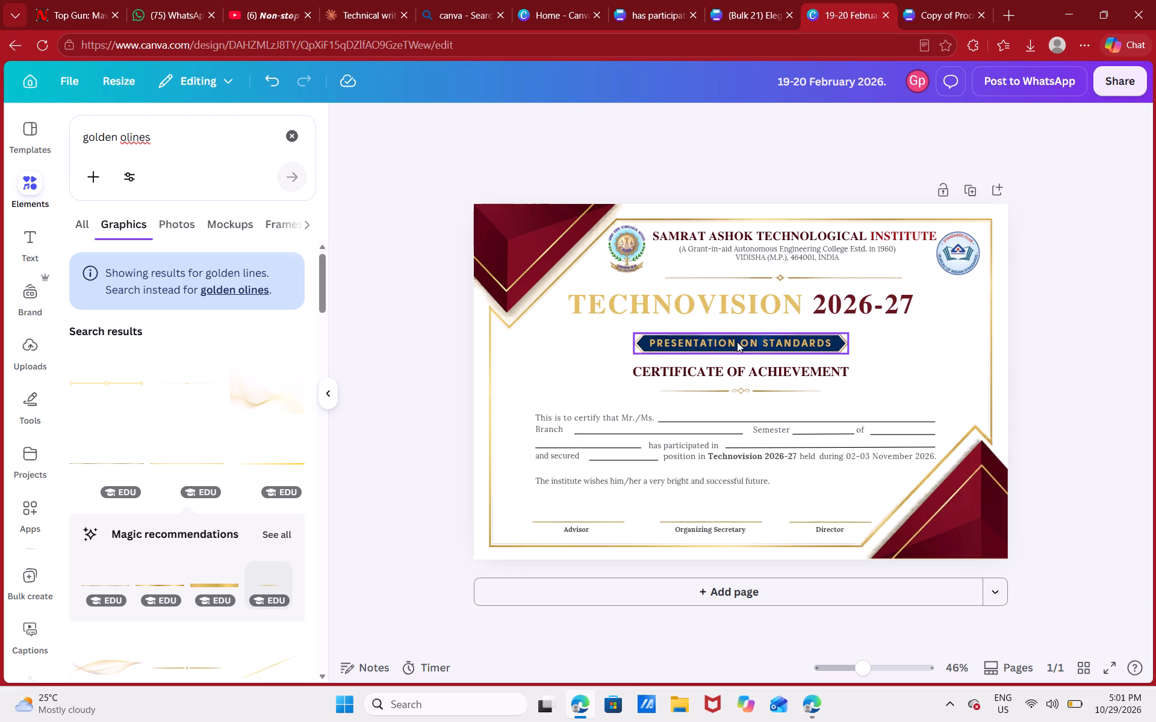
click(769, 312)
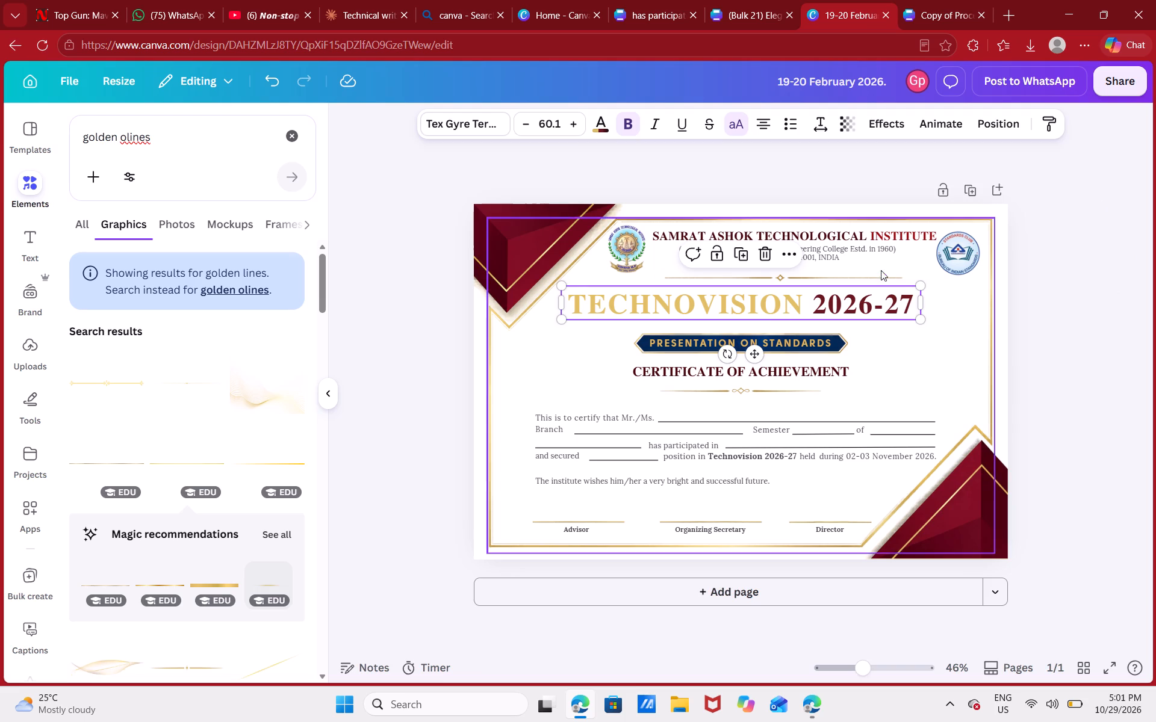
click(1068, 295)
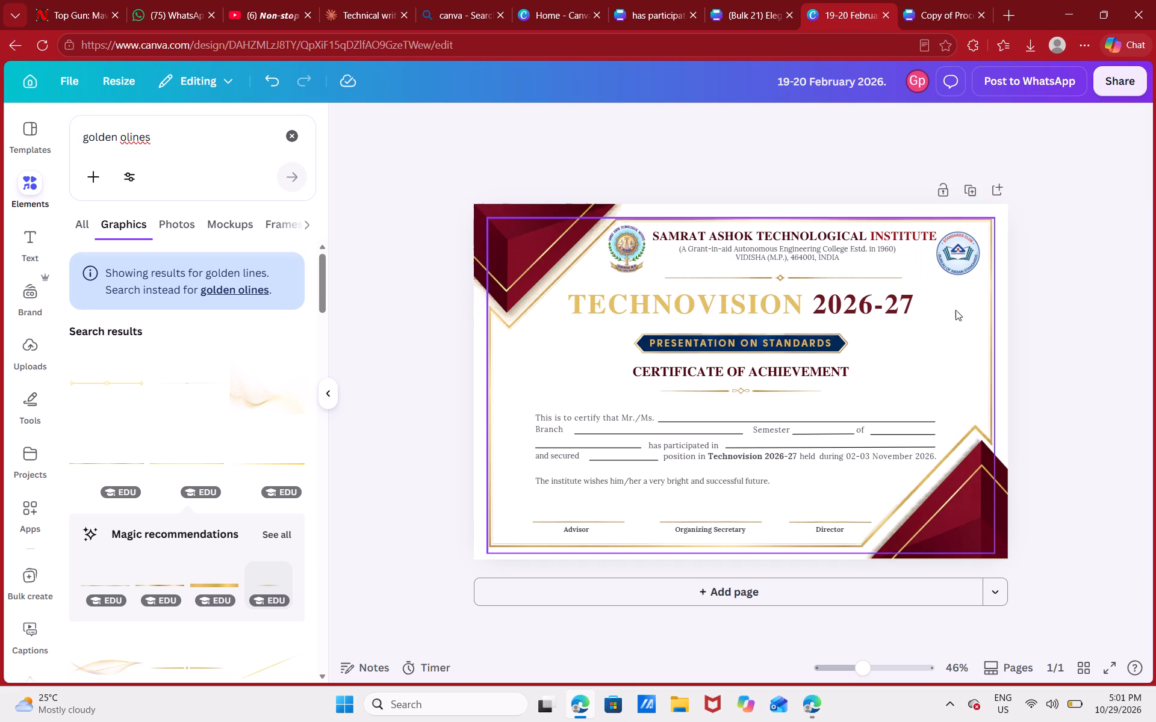
Shift the TECHNOVISION 2026-27 title slightly to the right of the page centre, fine-tune it back a little, and deselect it.
click(849, 315)
key(Right)
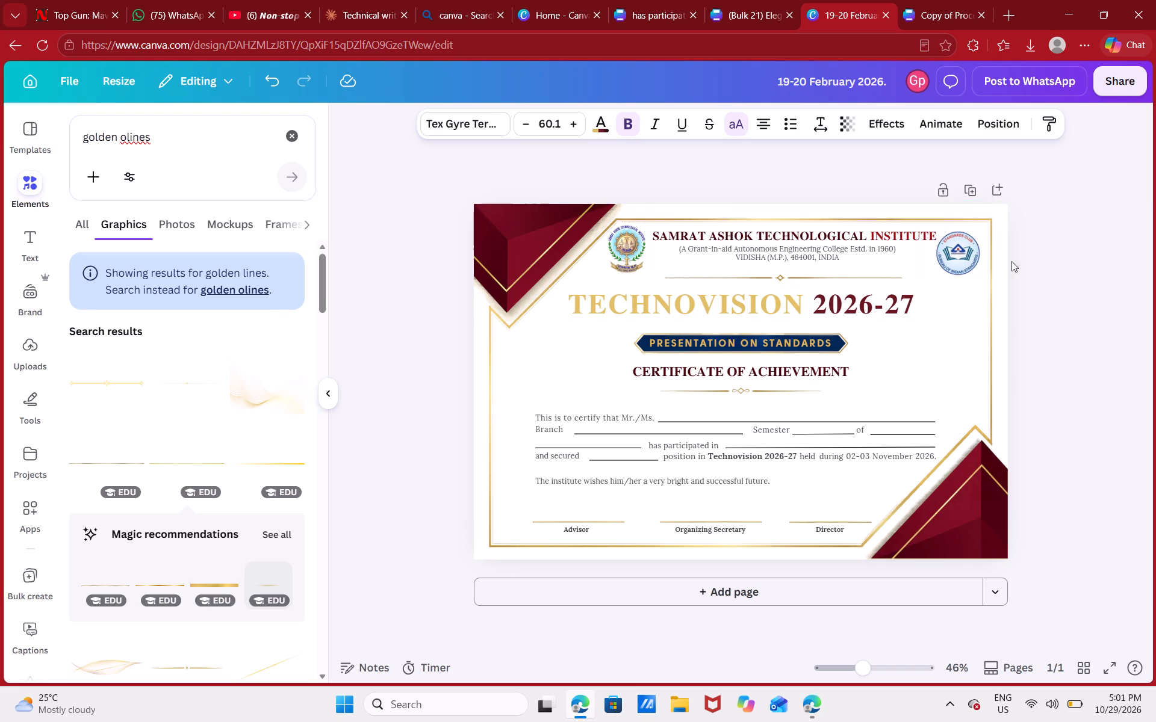
key(Right)
key(Right)
key(Right)
key(Right)
key(Right)
key(Right)
key(Right)
key(Right)
key(Right)
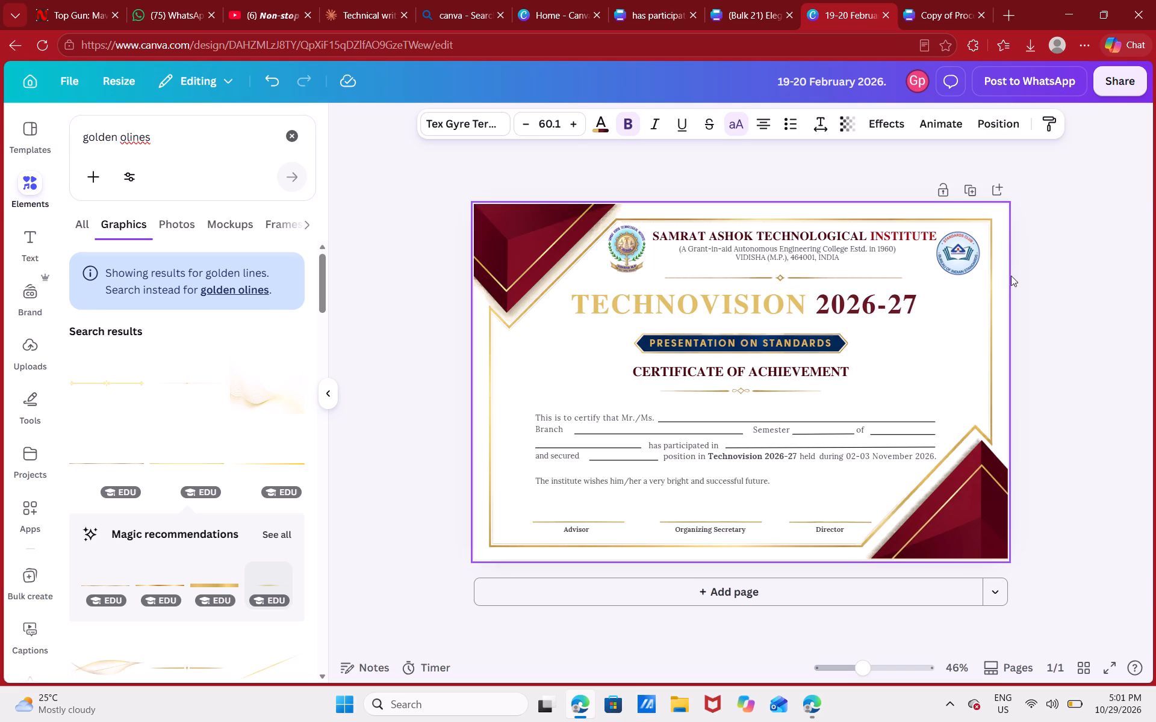
key(Right)
key(Right)
key(Right)
key(Right)
key(Right)
key(Right)
key(Right)
key(Right)
key(Right)
key(Right)
key(Right)
key(Right)
key(Right)
key(Right)
key(Right)
key(Right)
key(Right)
key(Right)
key(Right)
key(Right)
key(Right)
key(Right)
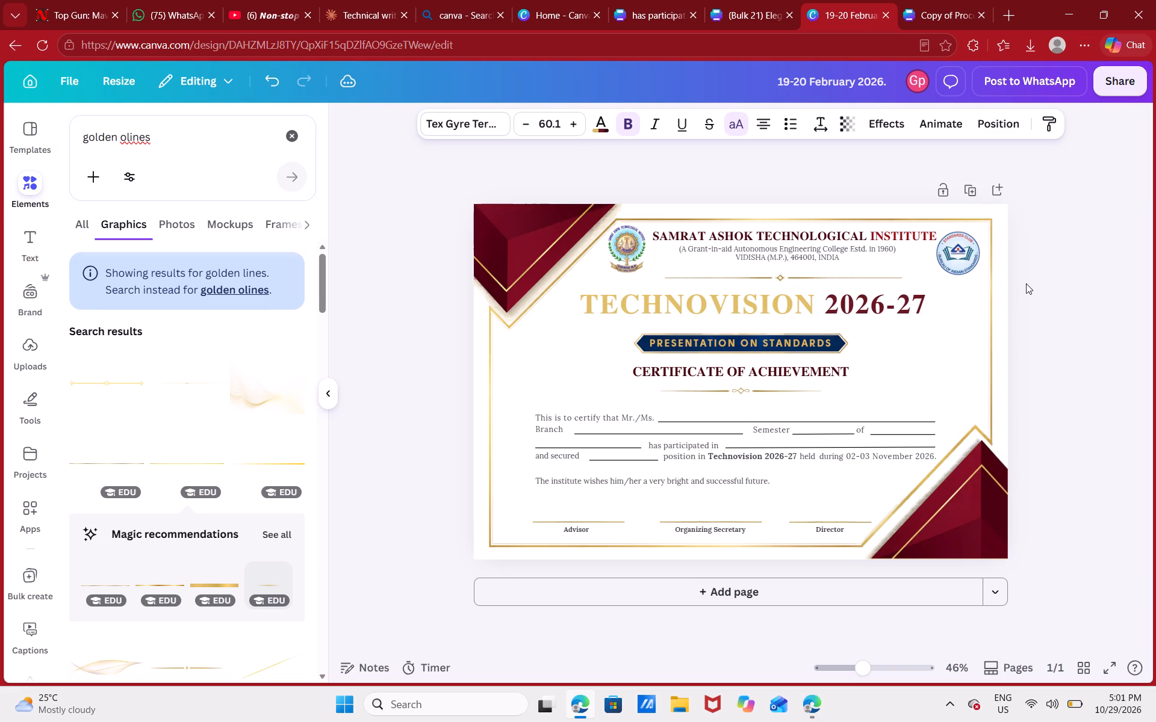
key(Left)
key(Left)
key(Left)
click(1026, 283)
key(Left)
key(Left)
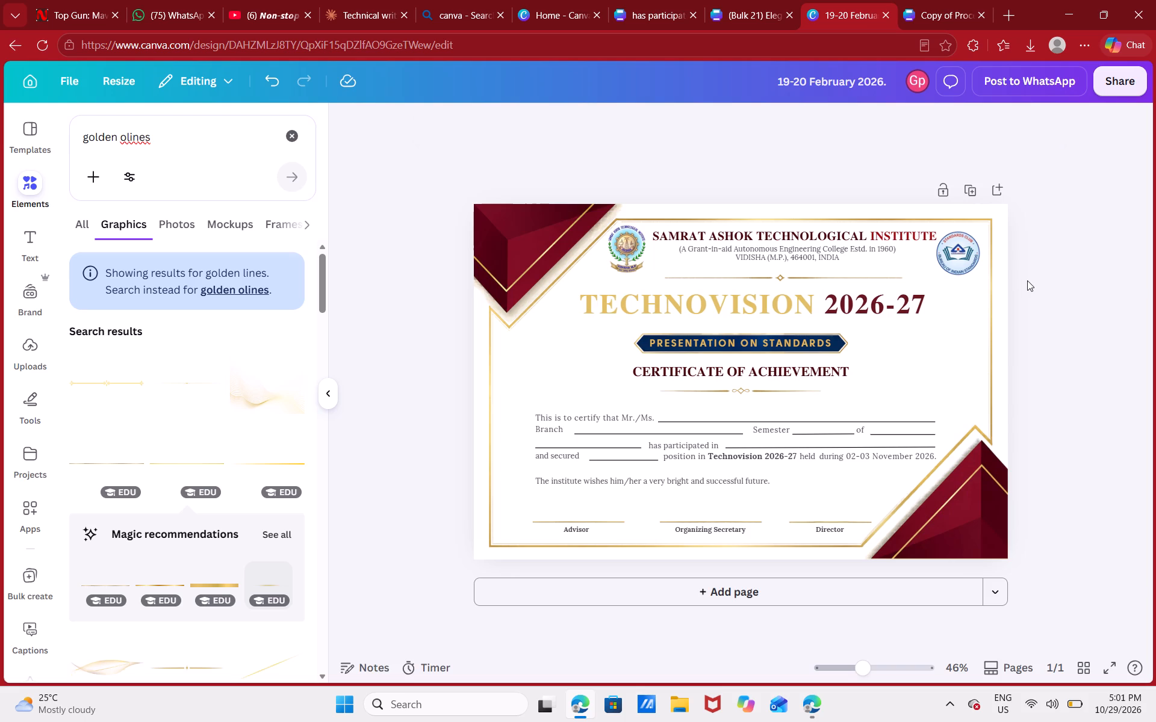
click(1031, 277)
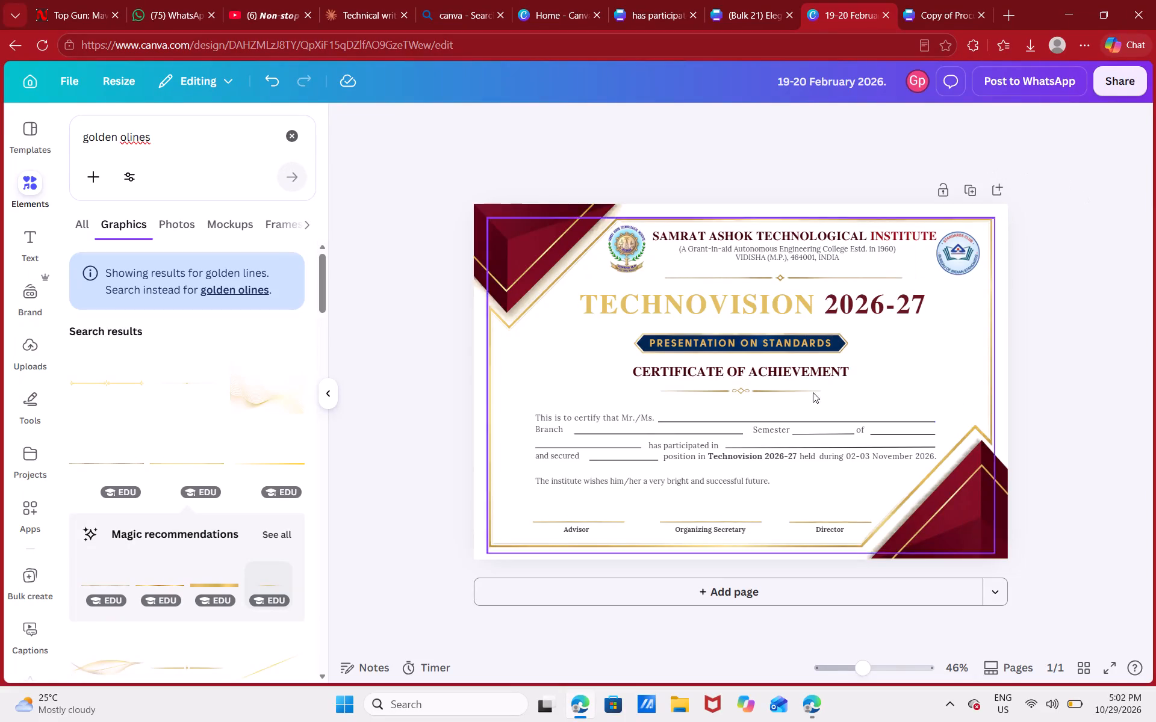
Enlarge the CERTIFICATE OF ACHIEVEMENT heading to about font size 32.3 and deselect it.
click(806, 370)
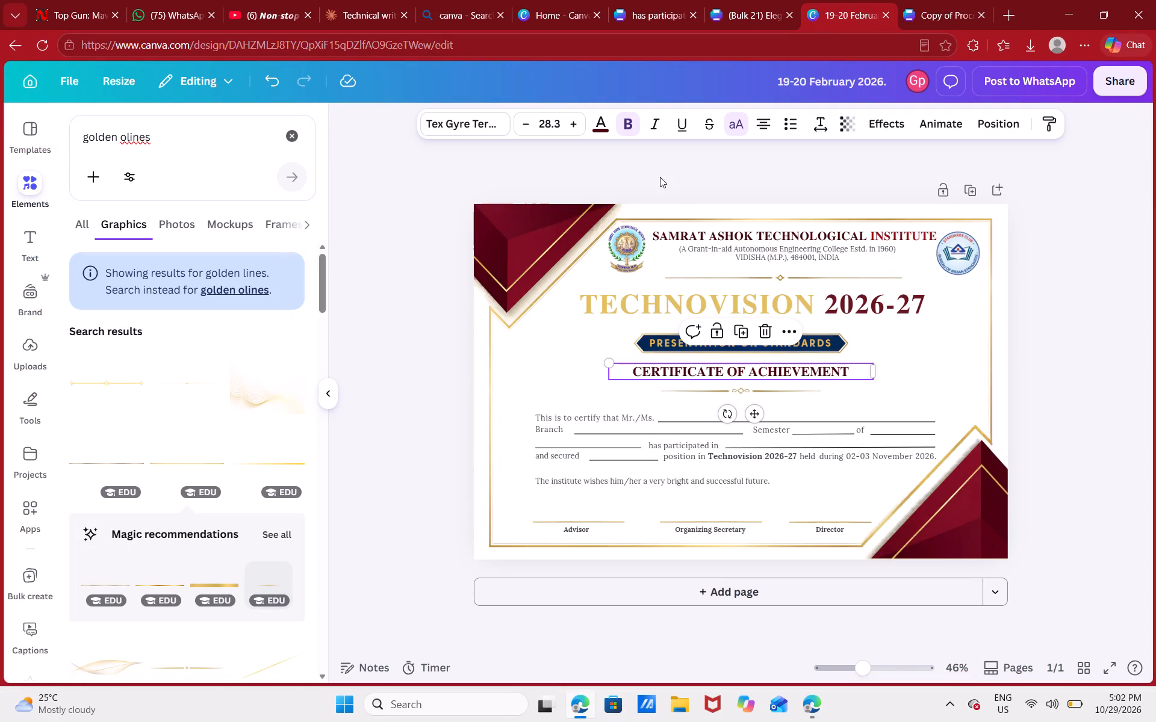
triple_click(572, 122)
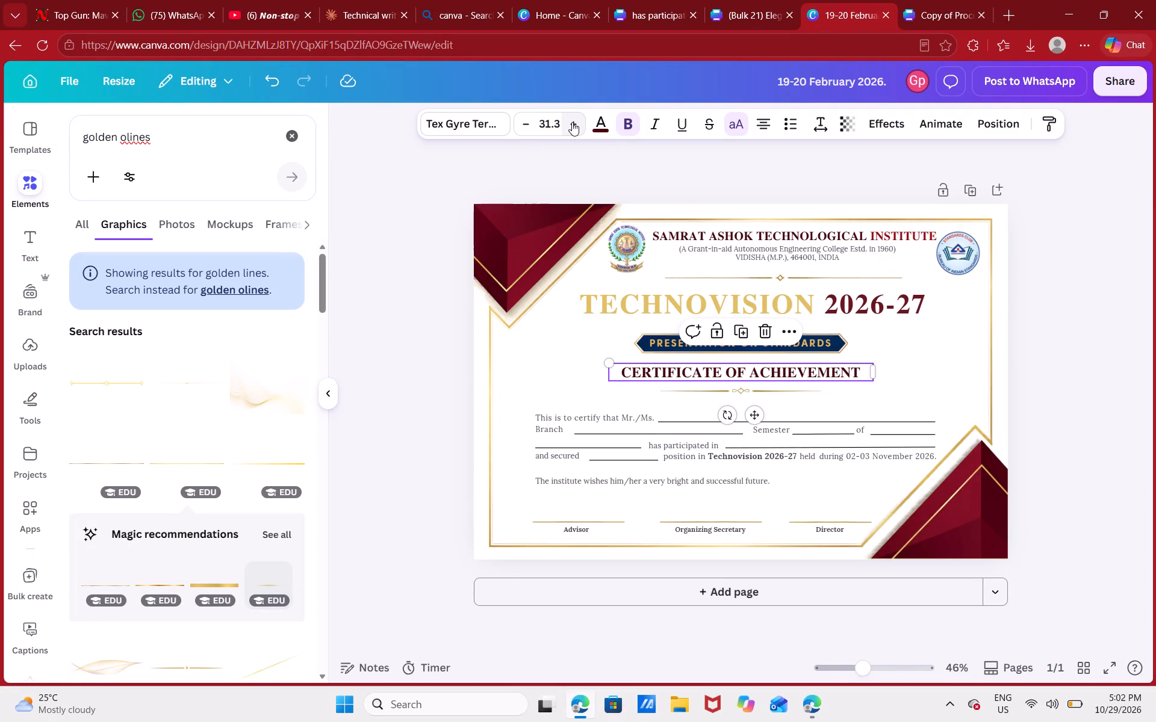
click(572, 122)
click(412, 339)
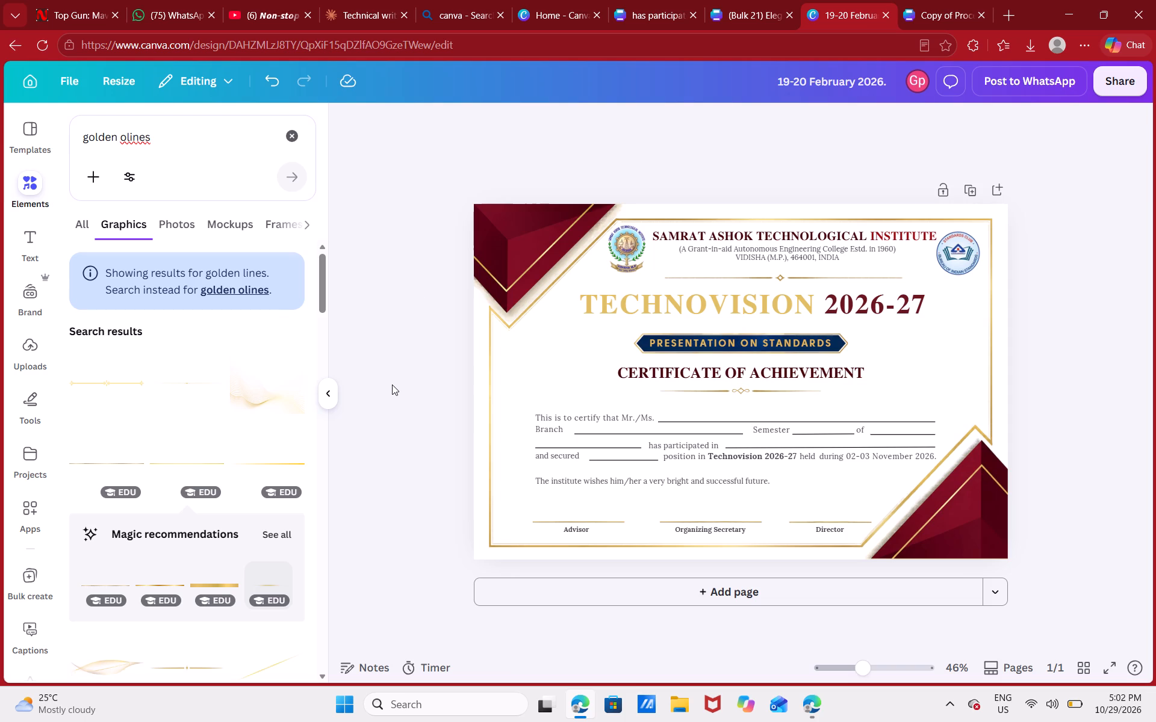
Nudge the blue Standards Club logo beside the institute name slightly to the right and deselect it.
click(954, 262)
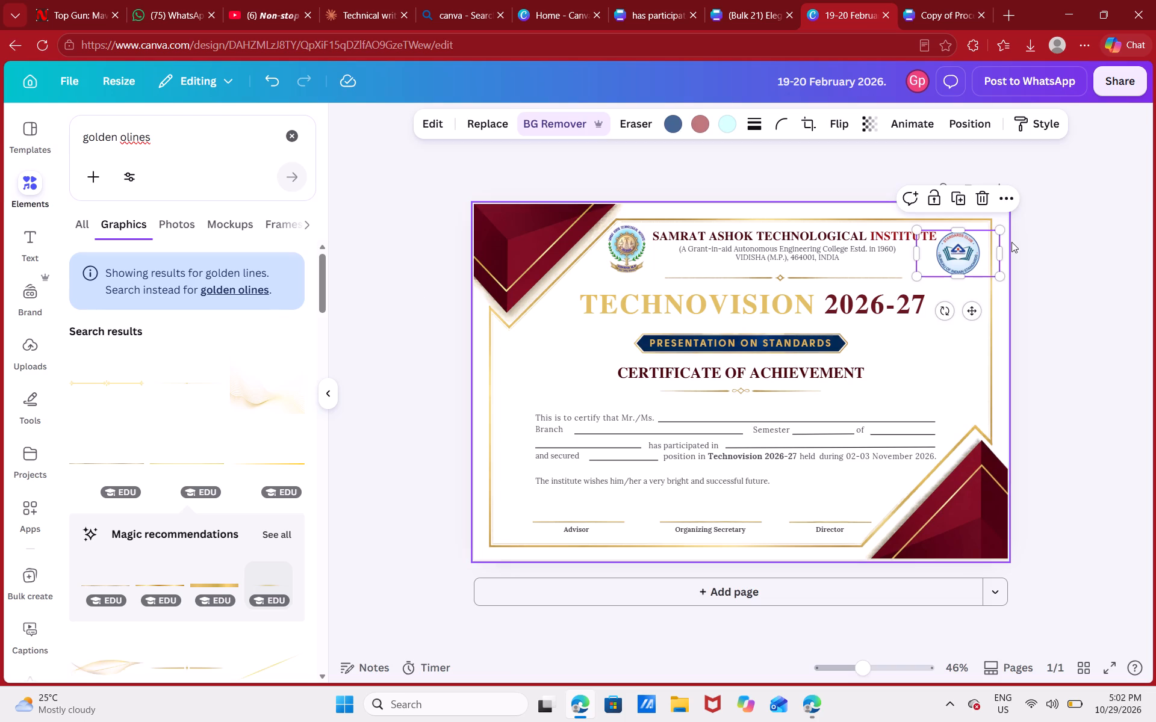
key(Right)
key(Right)
key(Right)
key(Right)
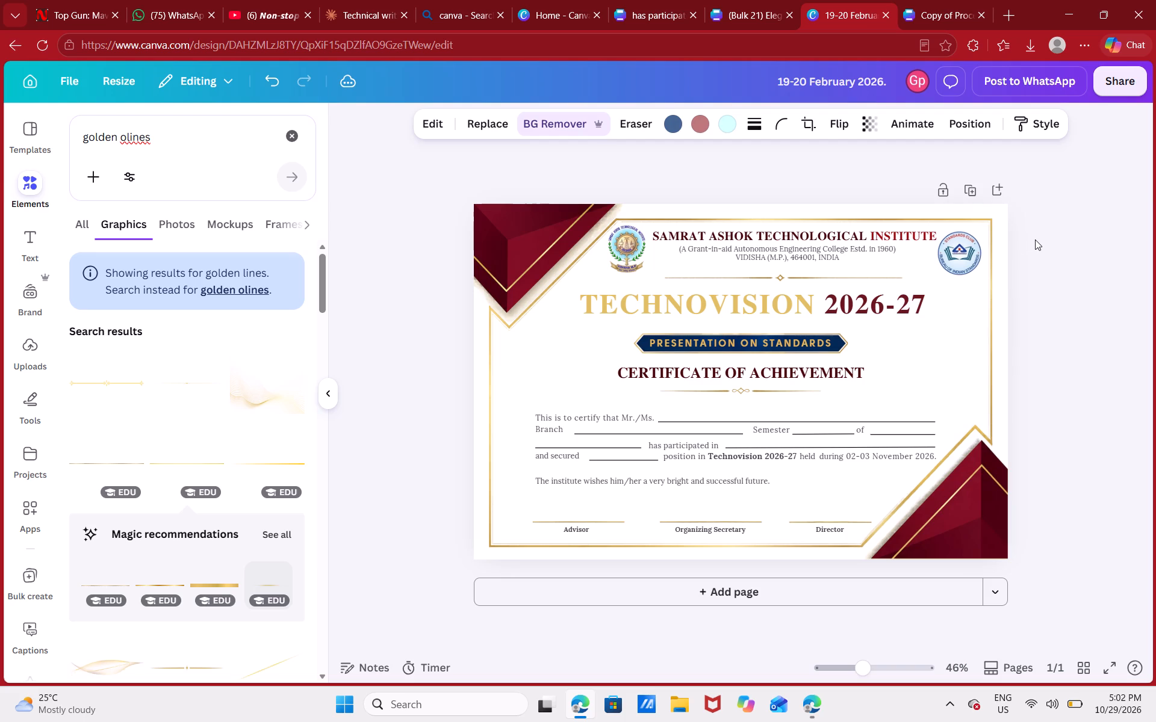
click(1035, 239)
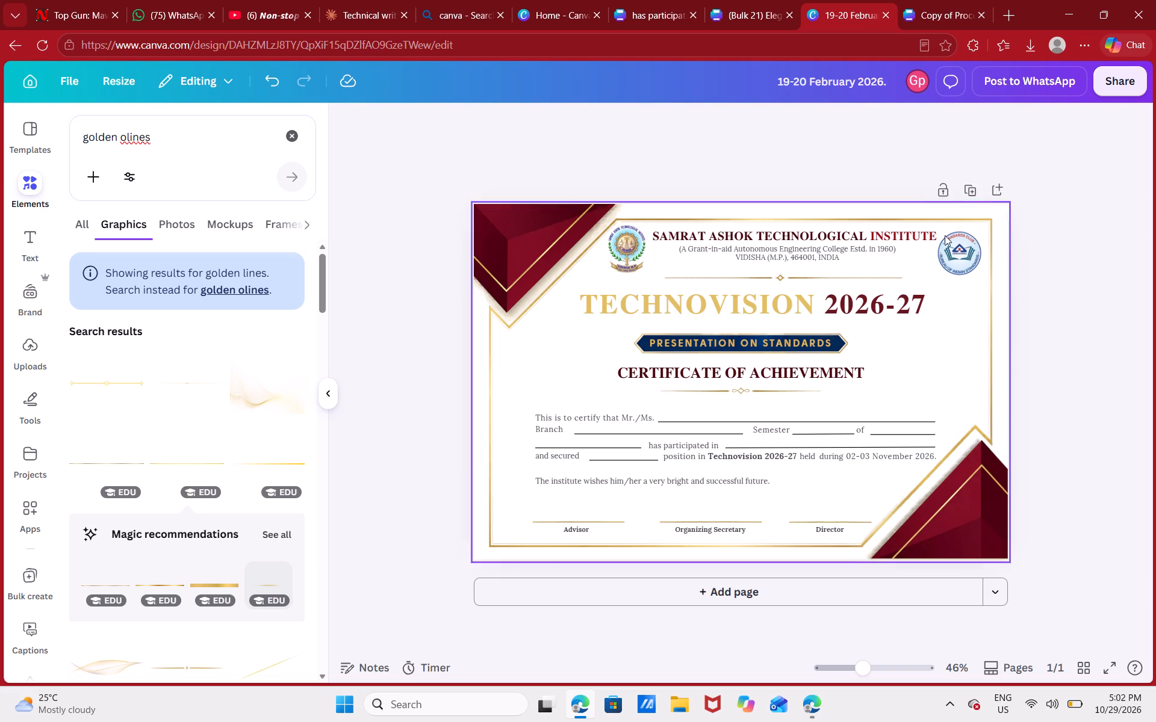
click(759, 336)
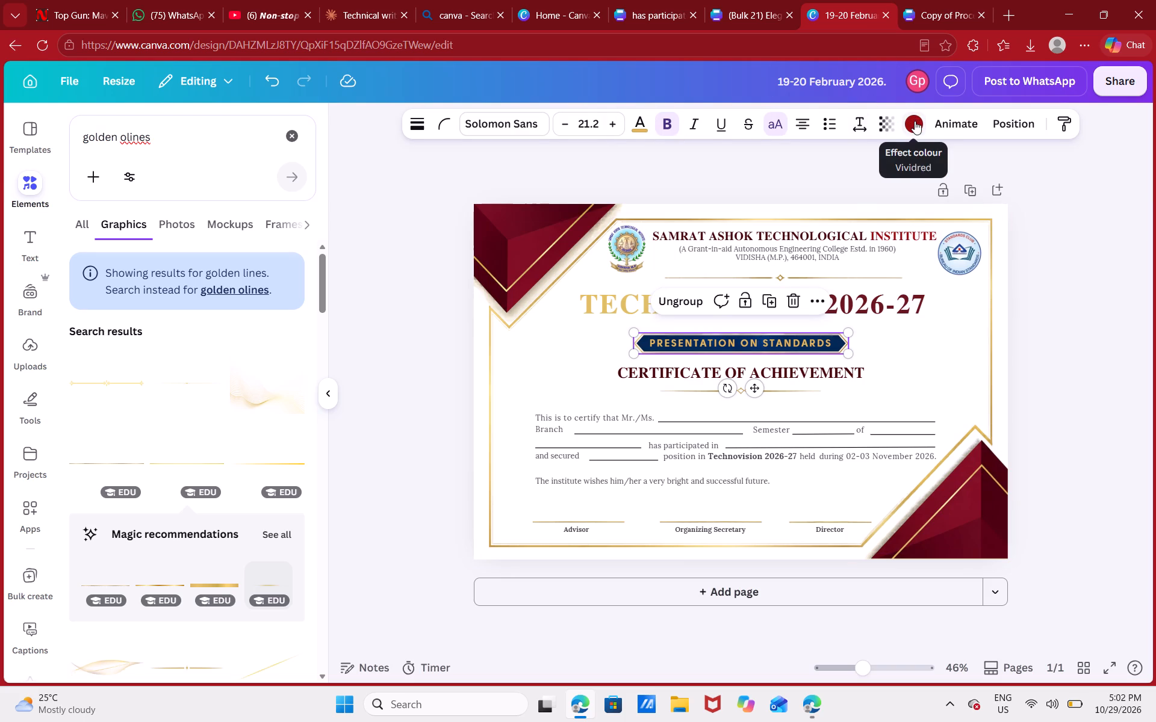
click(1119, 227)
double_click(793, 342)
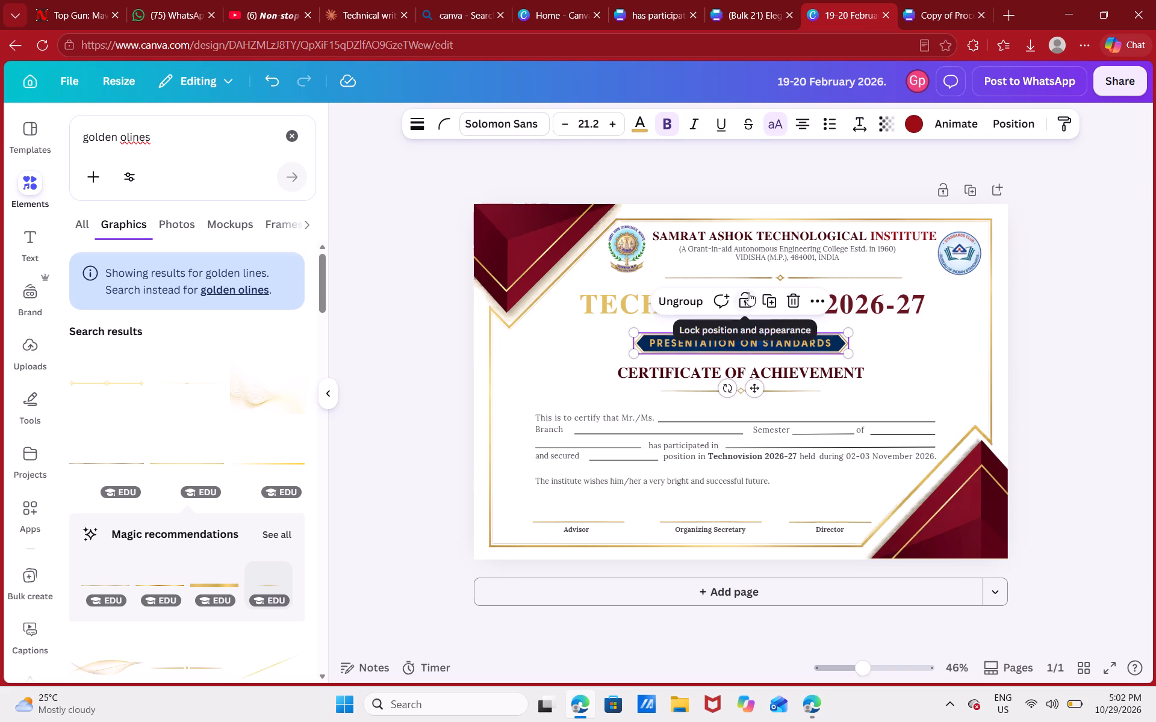
Extend the left end of the gold divider above the TECHNOVISION 2026-27 title slightly outward and deselect it.
click(850, 277)
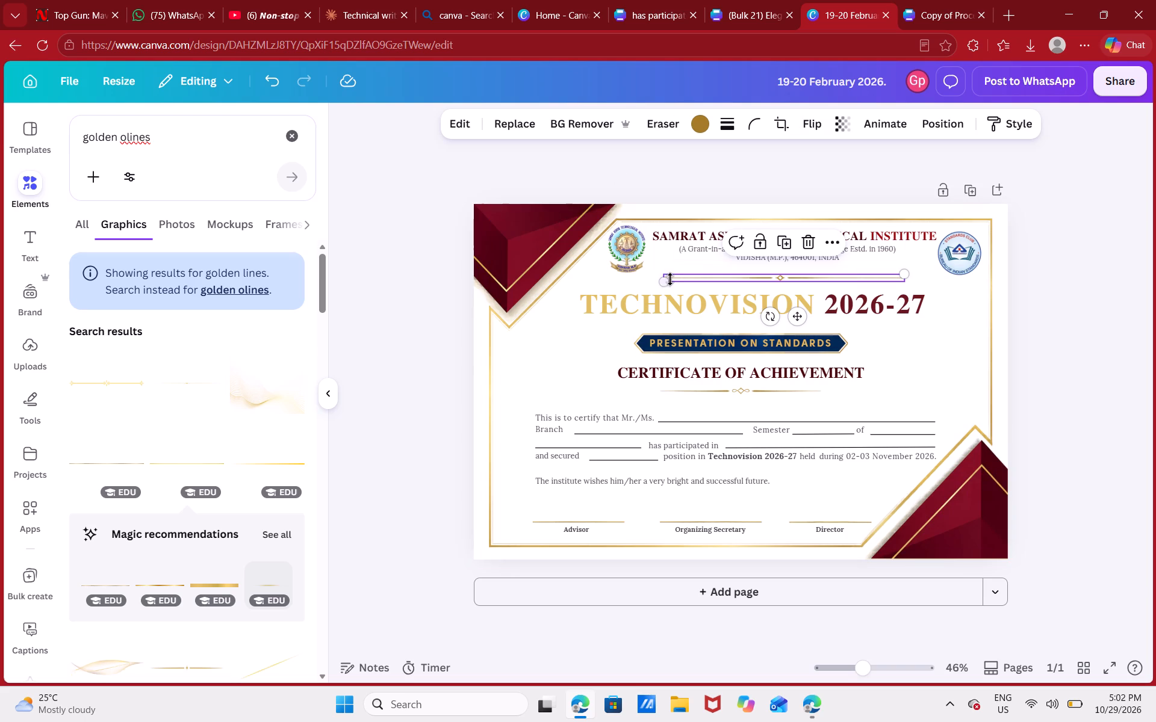
drag(667, 279, 655, 281)
click(1108, 277)
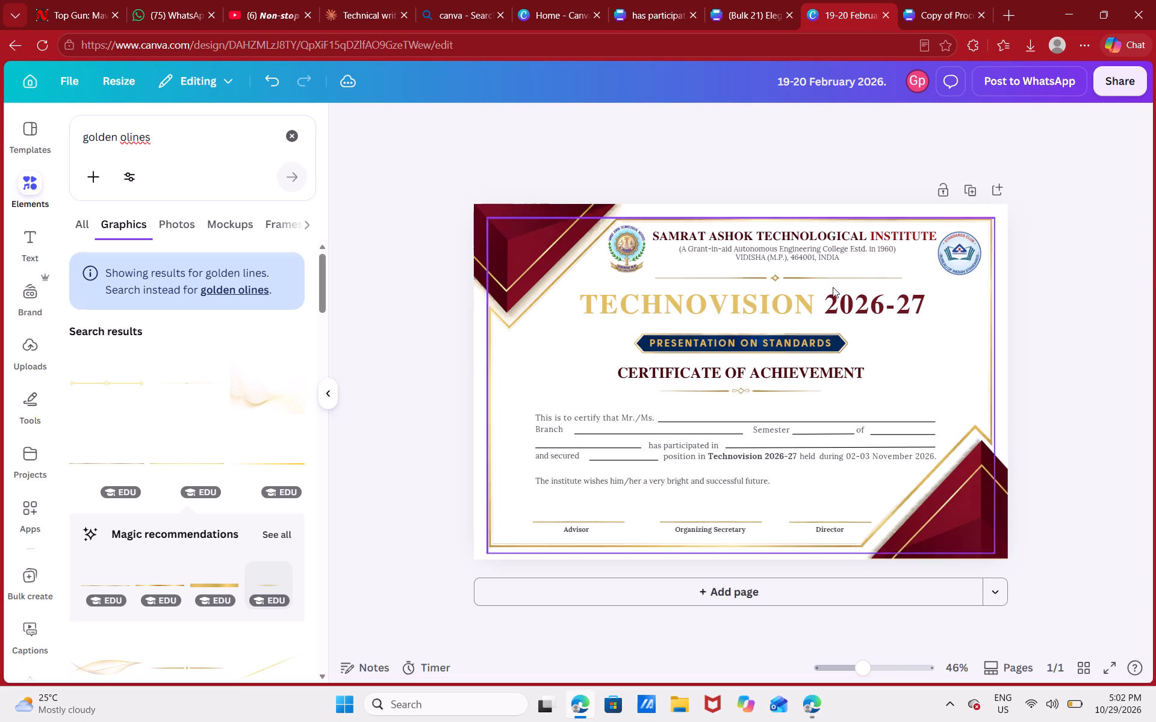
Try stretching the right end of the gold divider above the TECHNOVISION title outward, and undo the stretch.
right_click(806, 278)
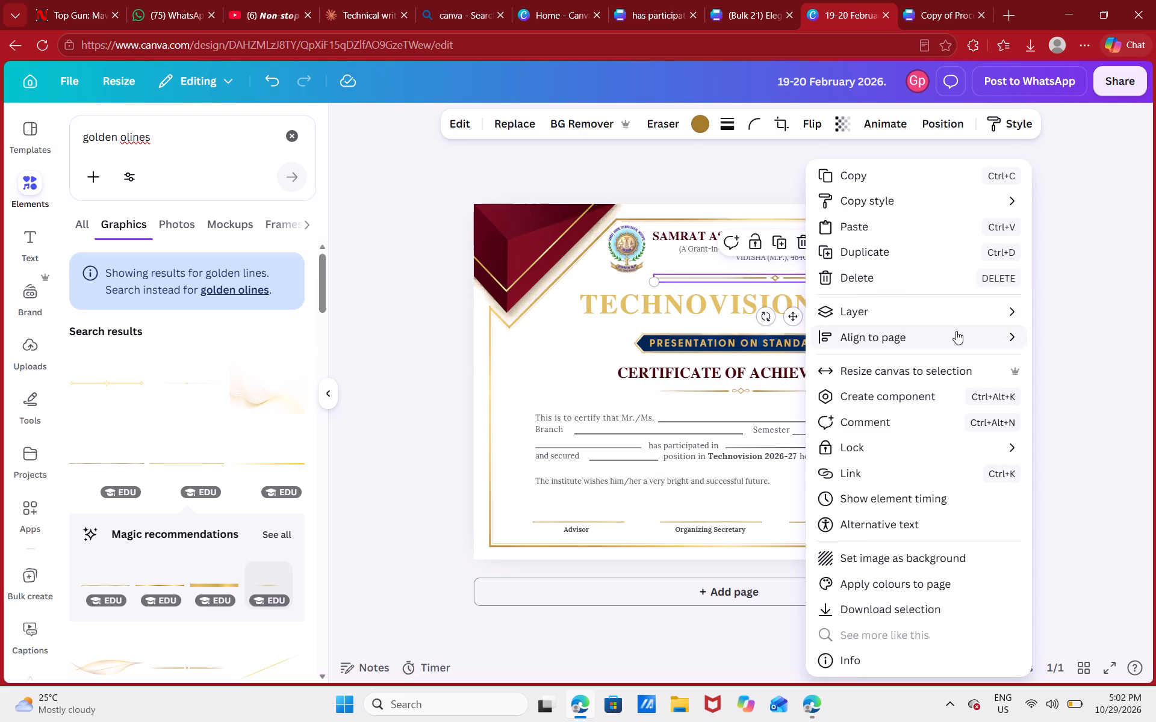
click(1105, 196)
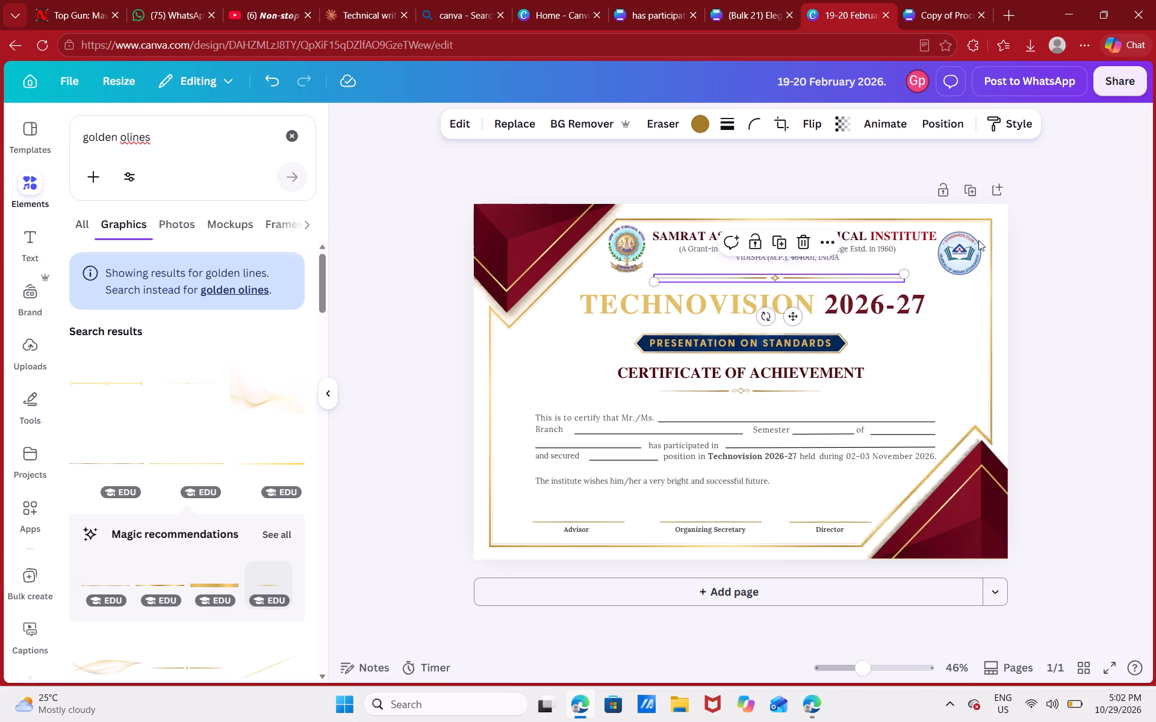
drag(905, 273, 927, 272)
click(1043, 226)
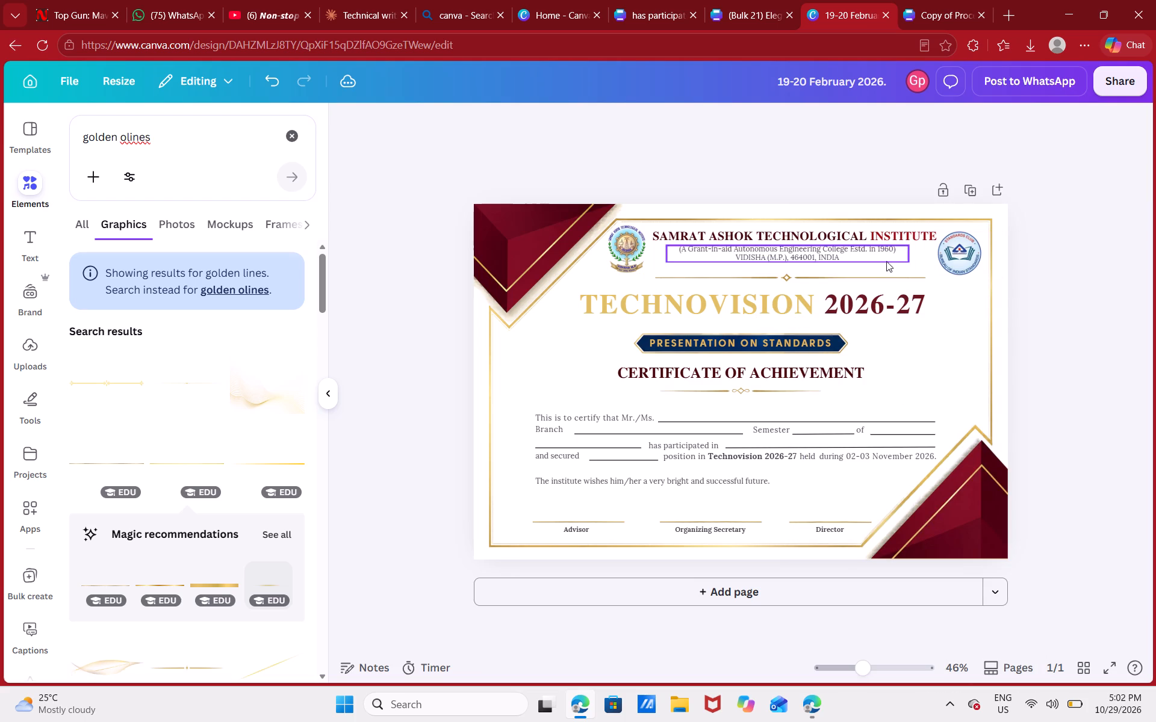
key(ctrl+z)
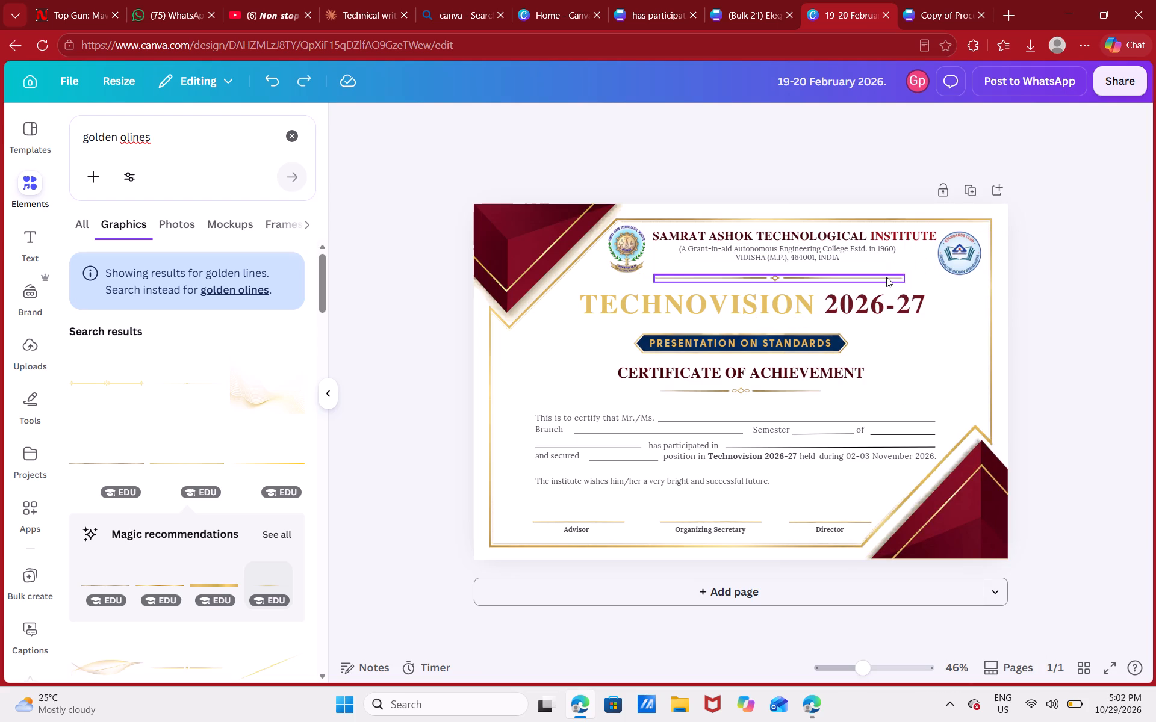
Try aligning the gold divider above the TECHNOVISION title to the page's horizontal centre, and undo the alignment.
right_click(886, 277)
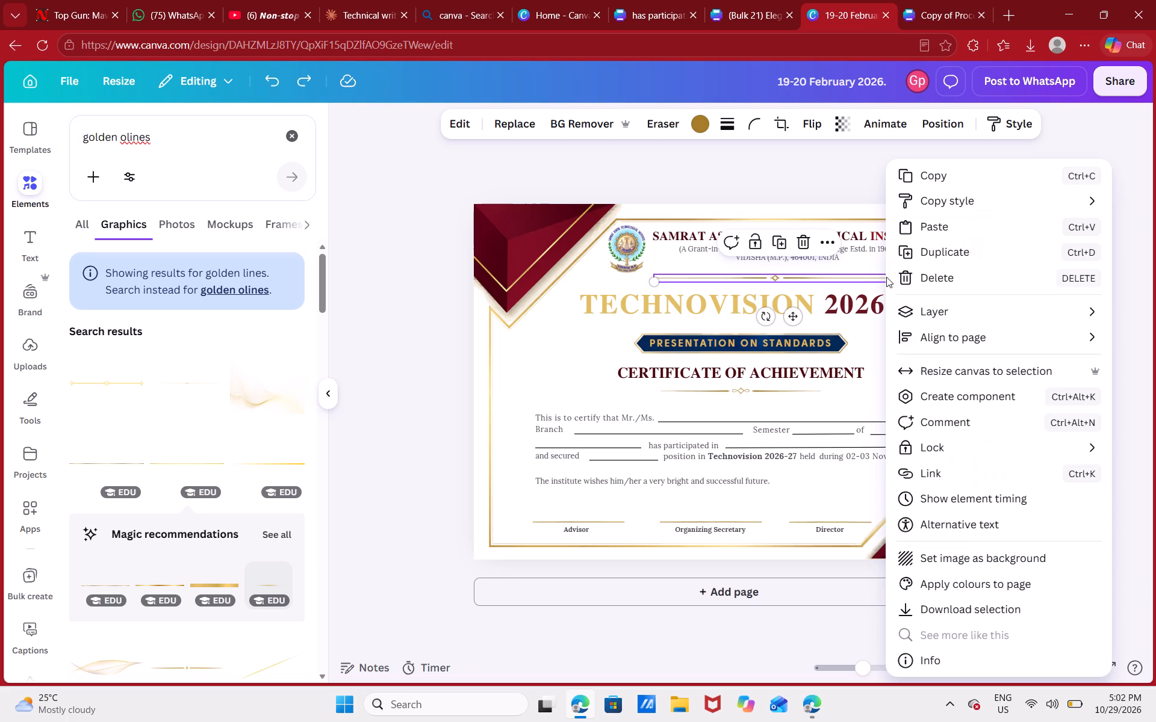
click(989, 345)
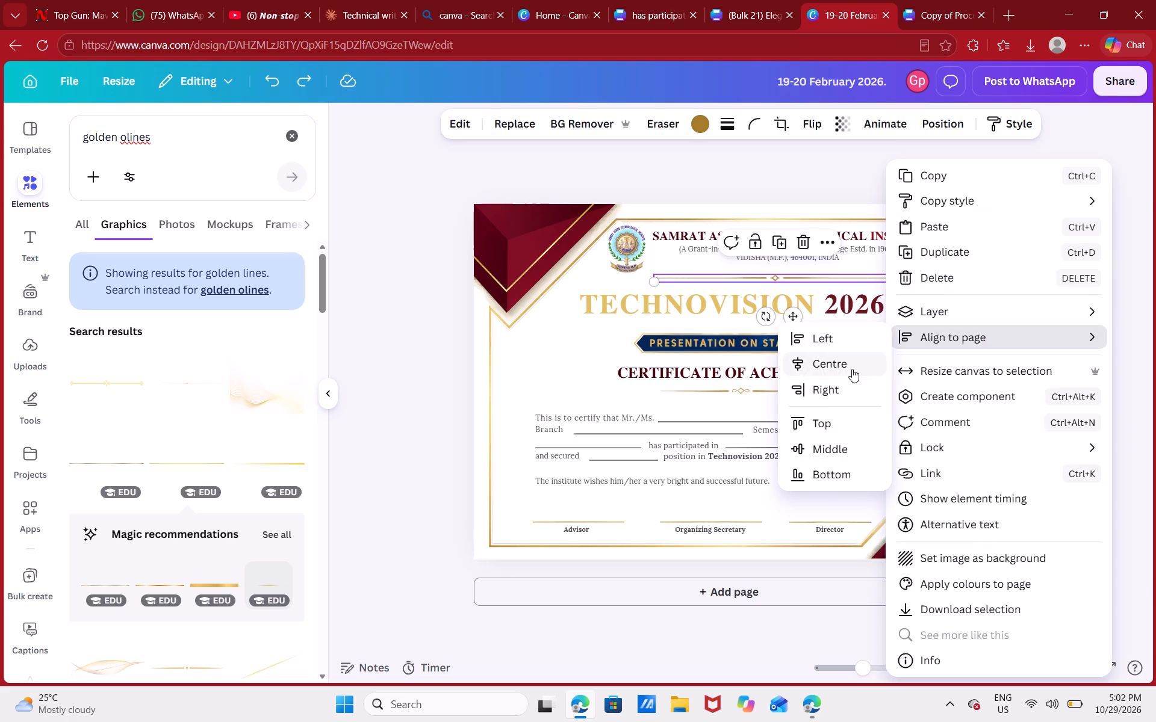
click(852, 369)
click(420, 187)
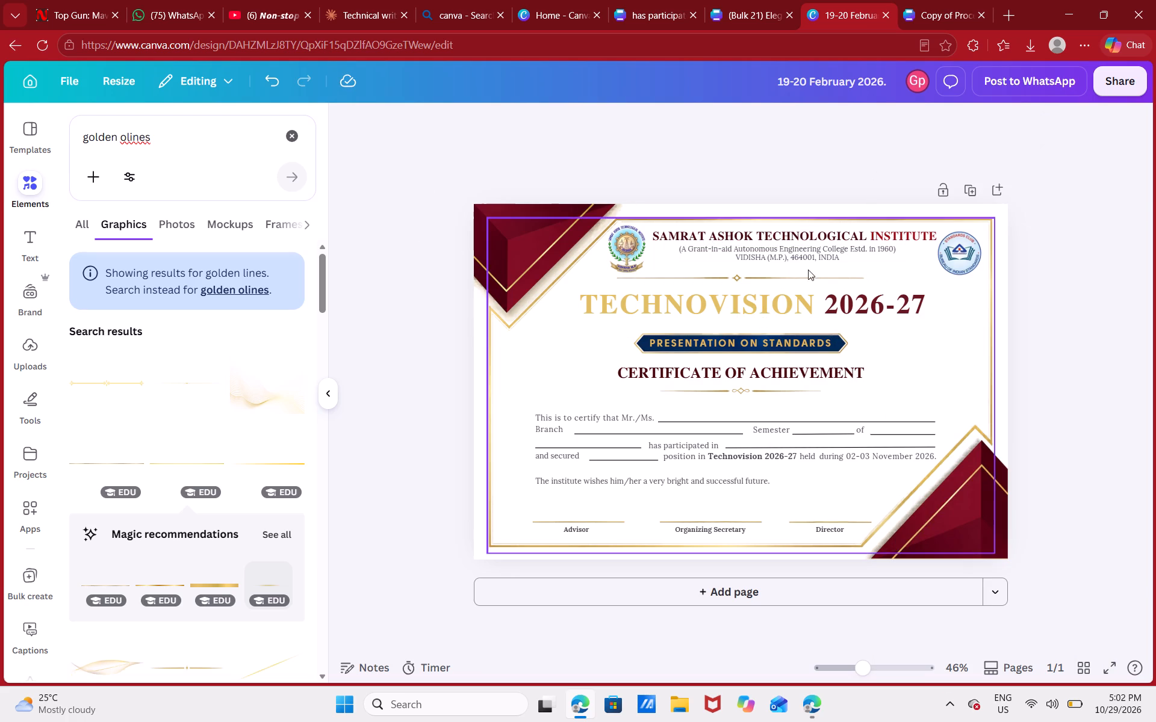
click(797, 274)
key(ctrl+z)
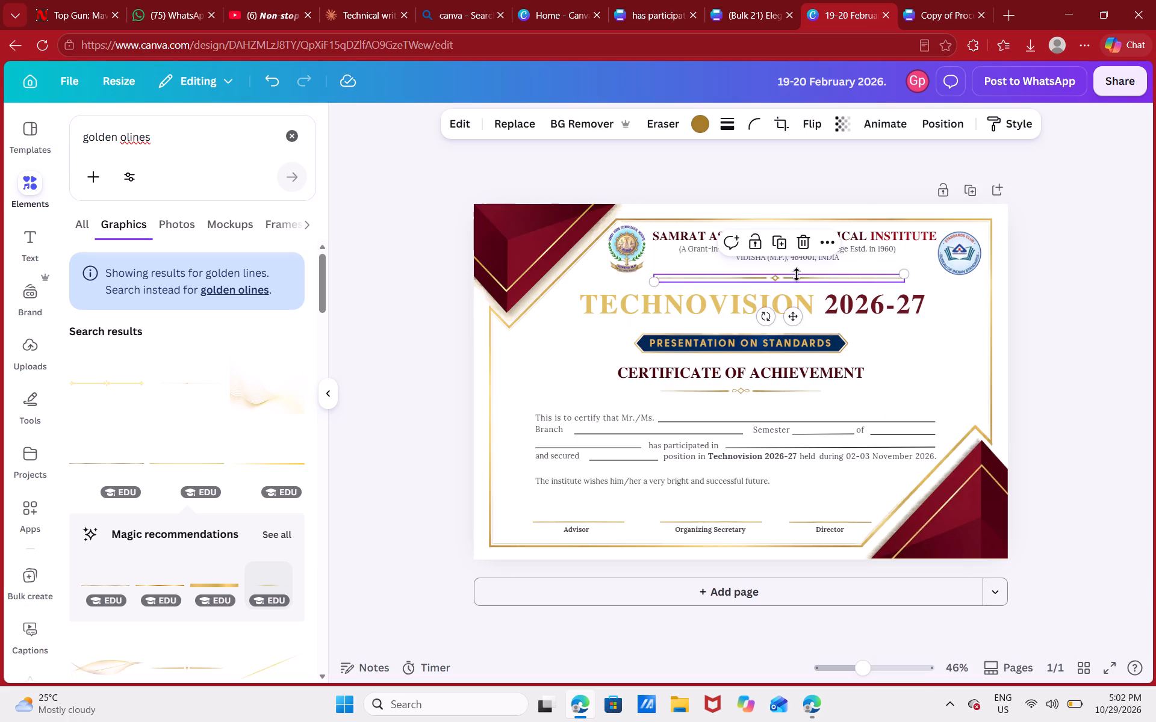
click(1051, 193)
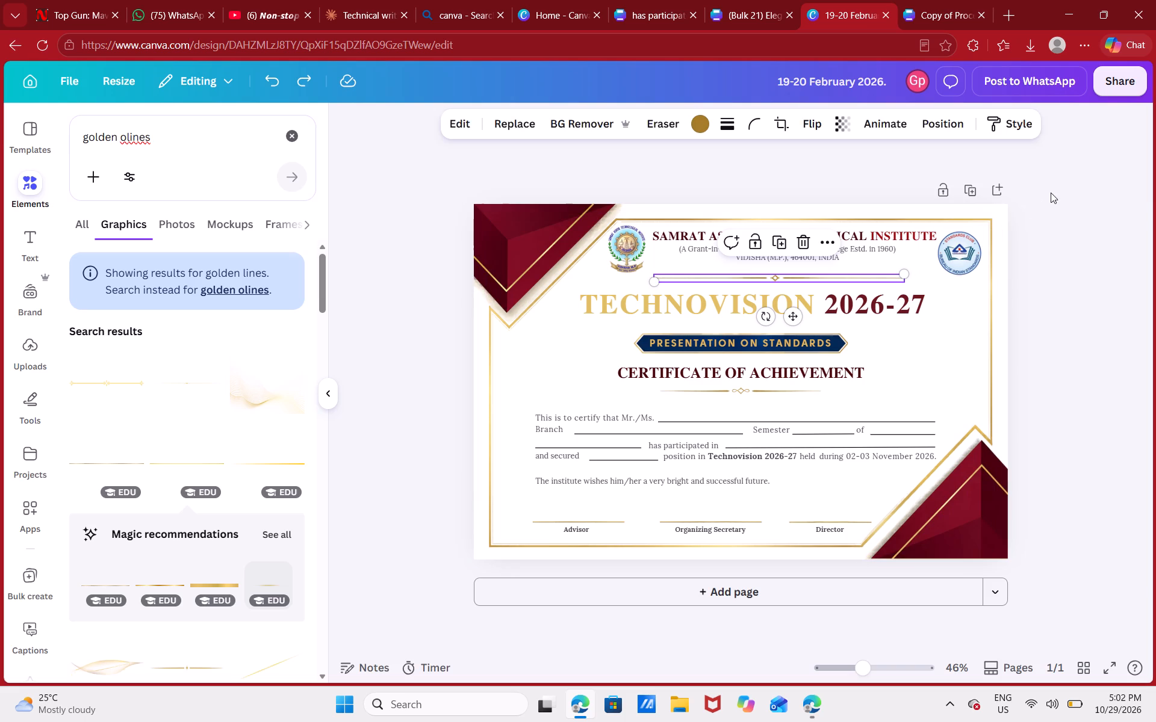
Nudge the gold divider above the TECHNOVISION title in small steps to the right, centring it beneath the institute's address.
click(807, 278)
key(Right)
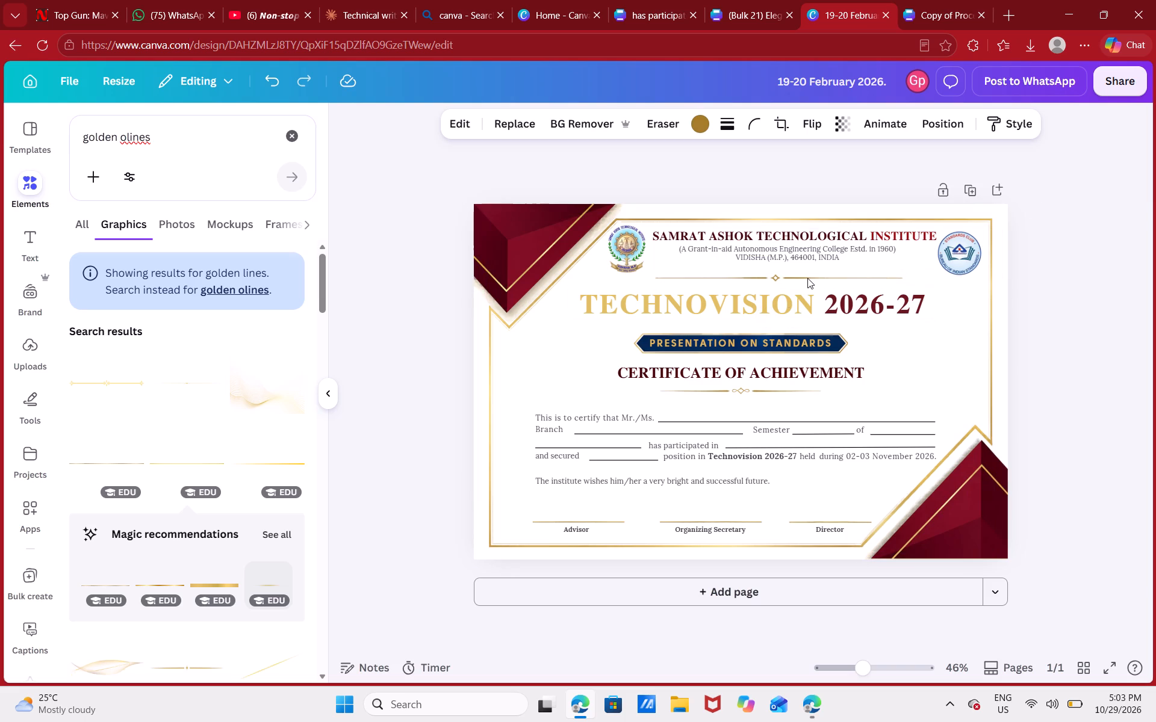
key(Right)
key(Right)
key(Right)
key(Right)
key(Right)
key(Right)
key(Right)
key(Right)
key(Right)
key(Right)
key(Right)
key(Right)
key(Right)
key(Right)
key(Right)
key(Right)
key(Right)
key(Right)
key(Right)
key(Right)
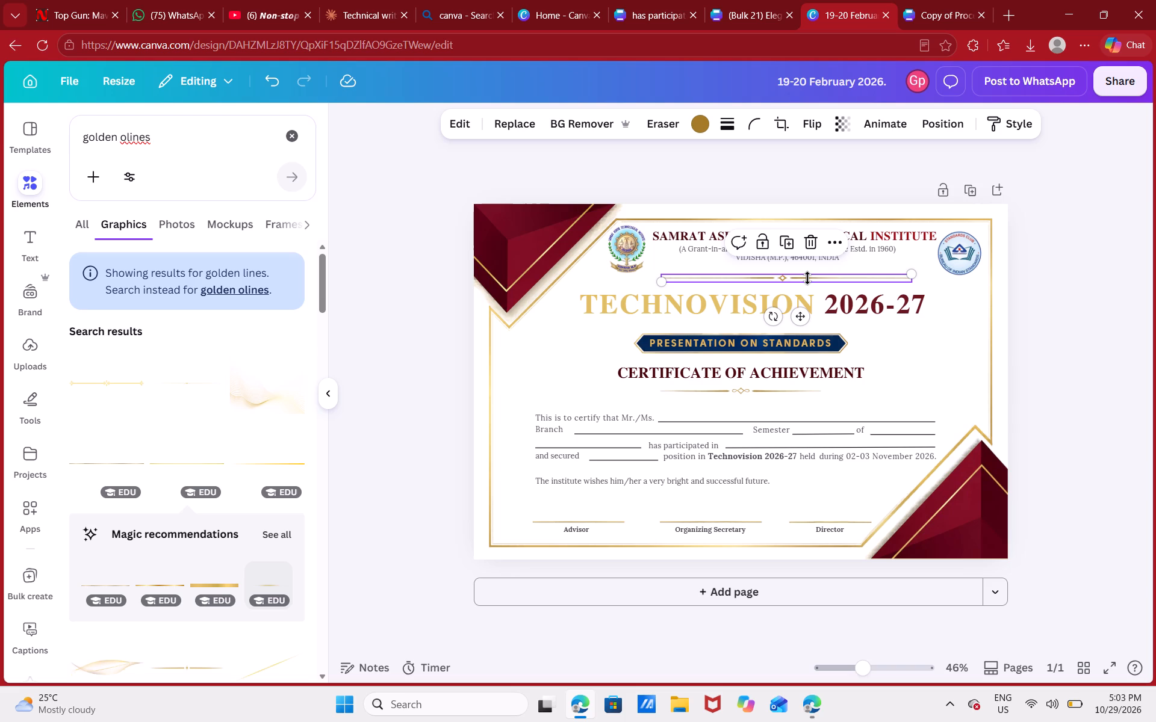
Nudge the PRESENTATION ON STANDARDS banner slightly upward and leave it deselected.
click(828, 345)
key(Up)
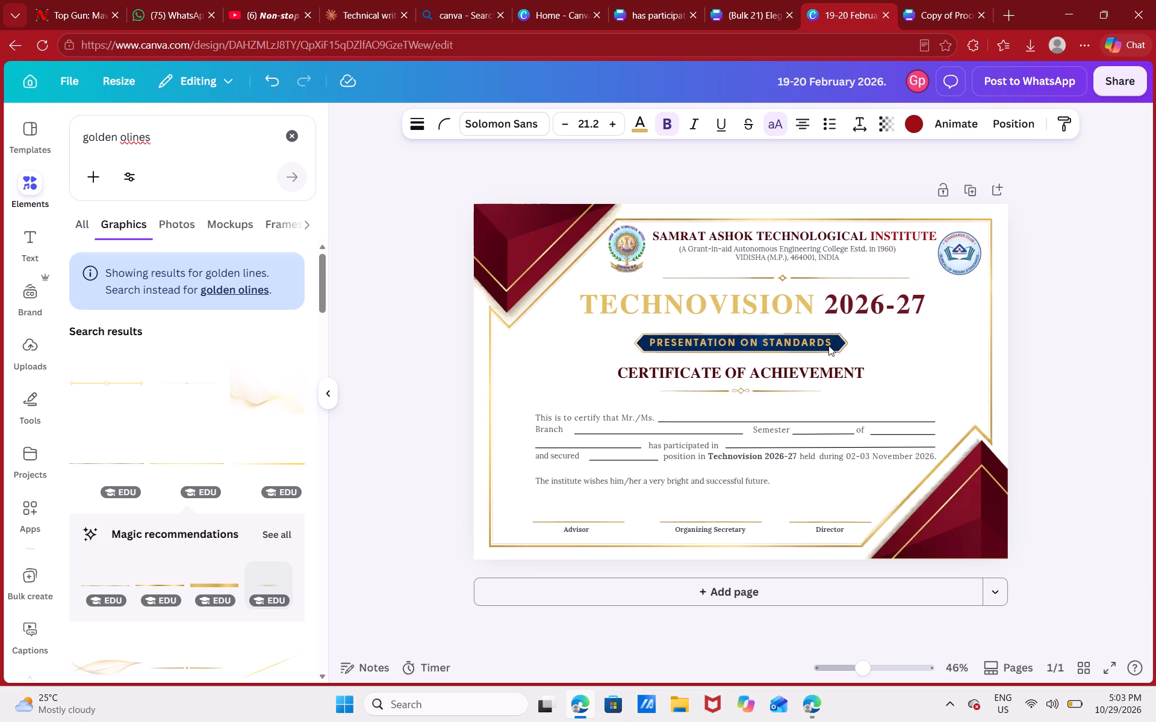
key(Up)
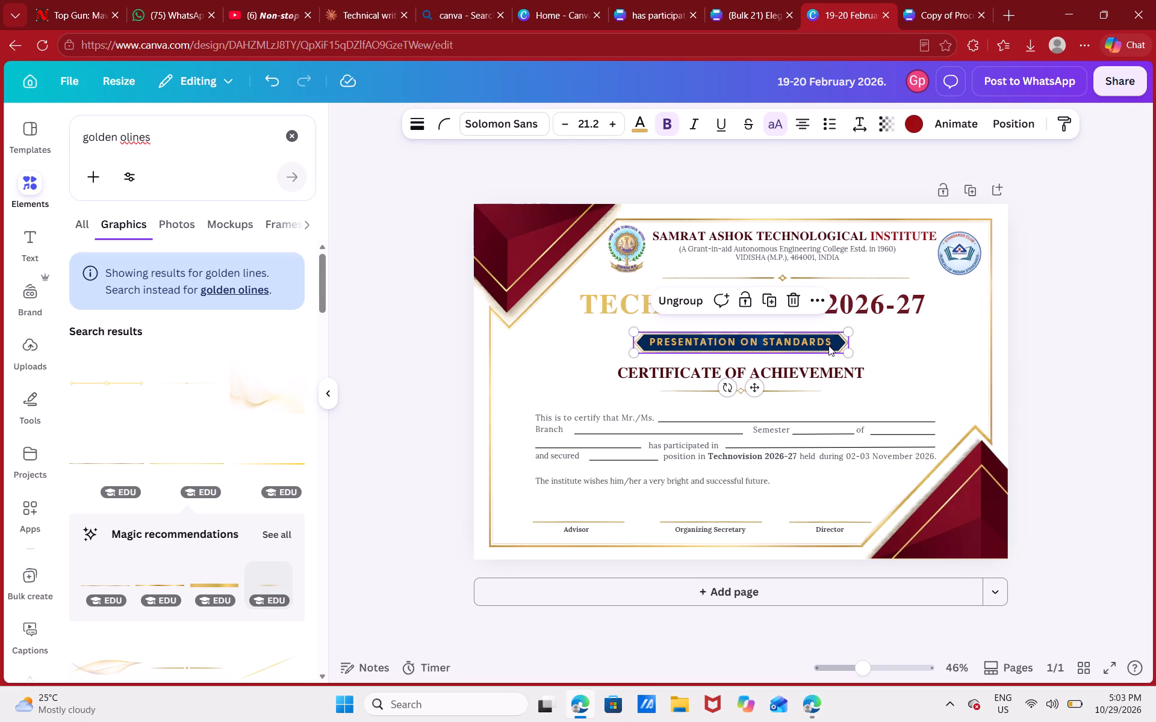
click(851, 371)
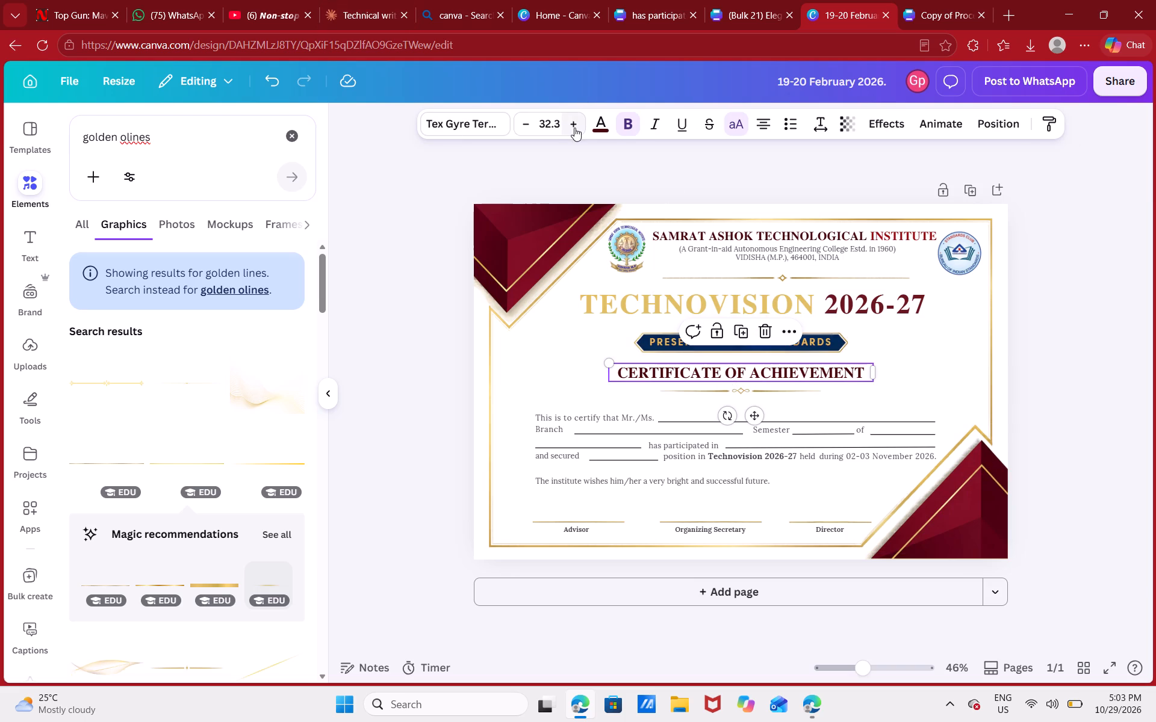
click(1081, 221)
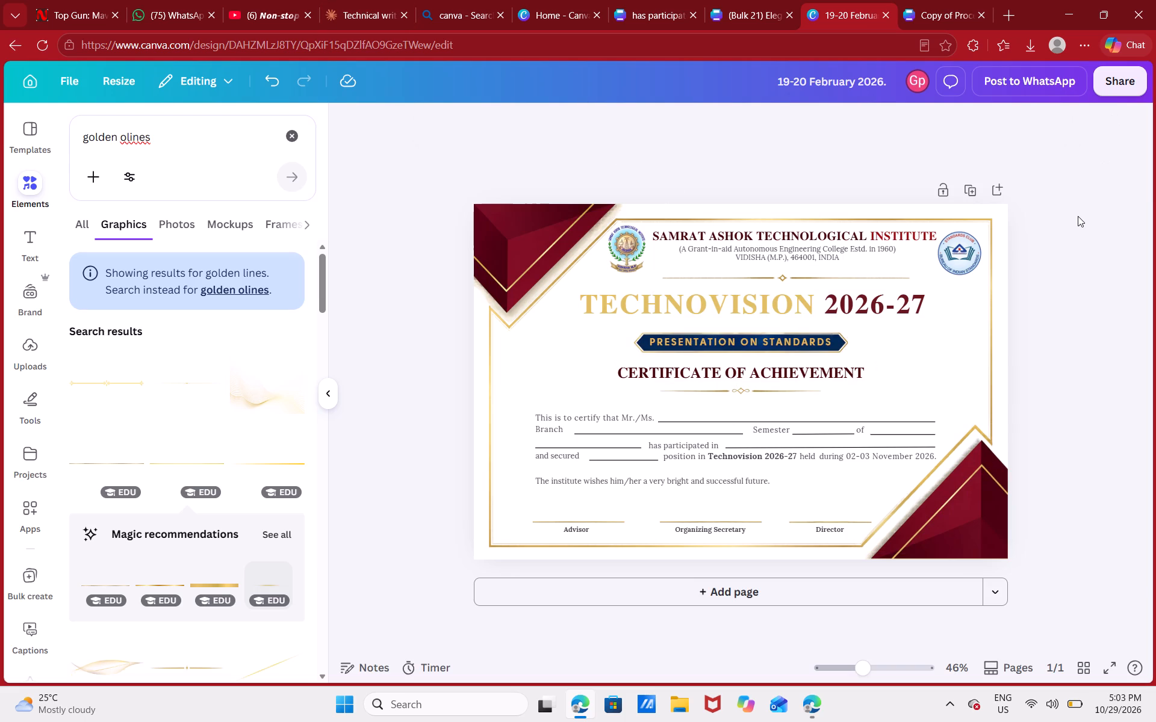
Nudge the gold ornament line below the CERTIFICATE OF ACHIEVEMENT heading slightly downward and deselect it.
click(748, 395)
key(Down)
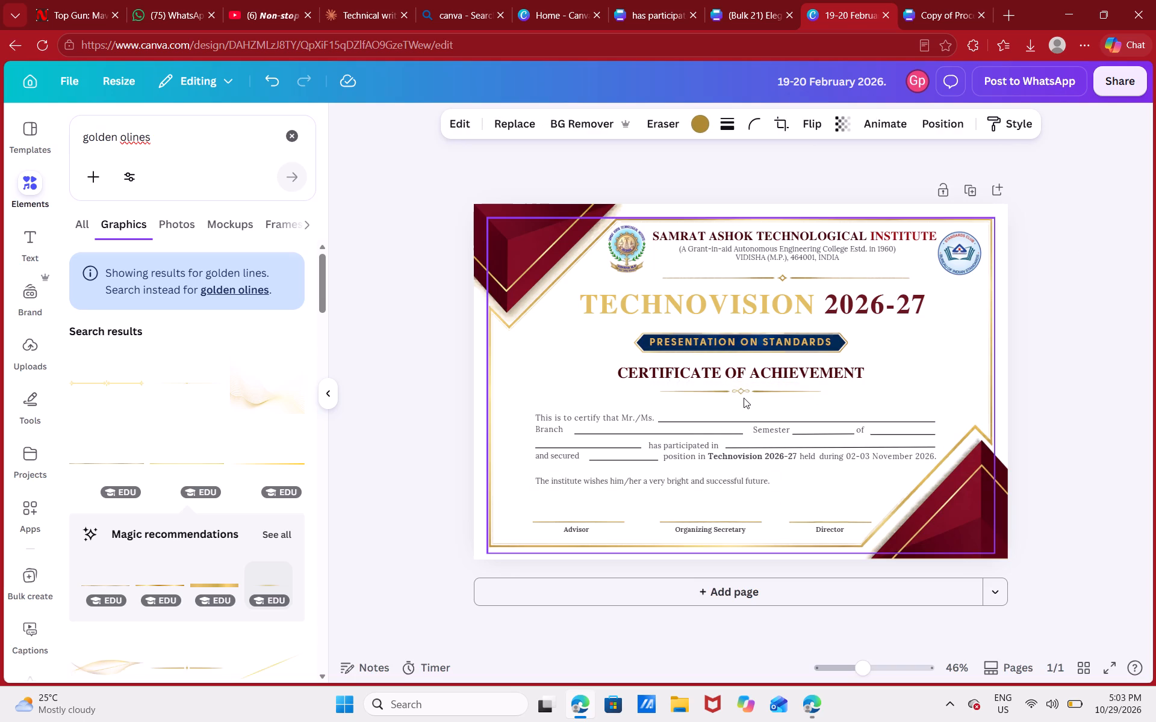
key(Down)
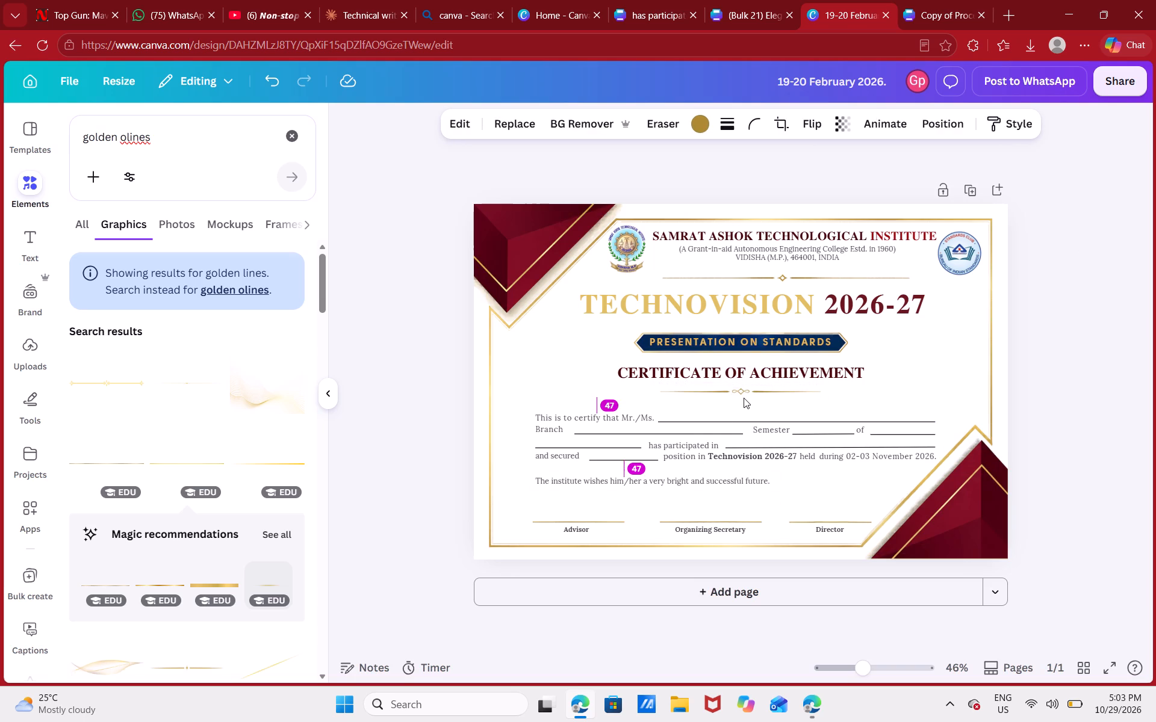
key(Down)
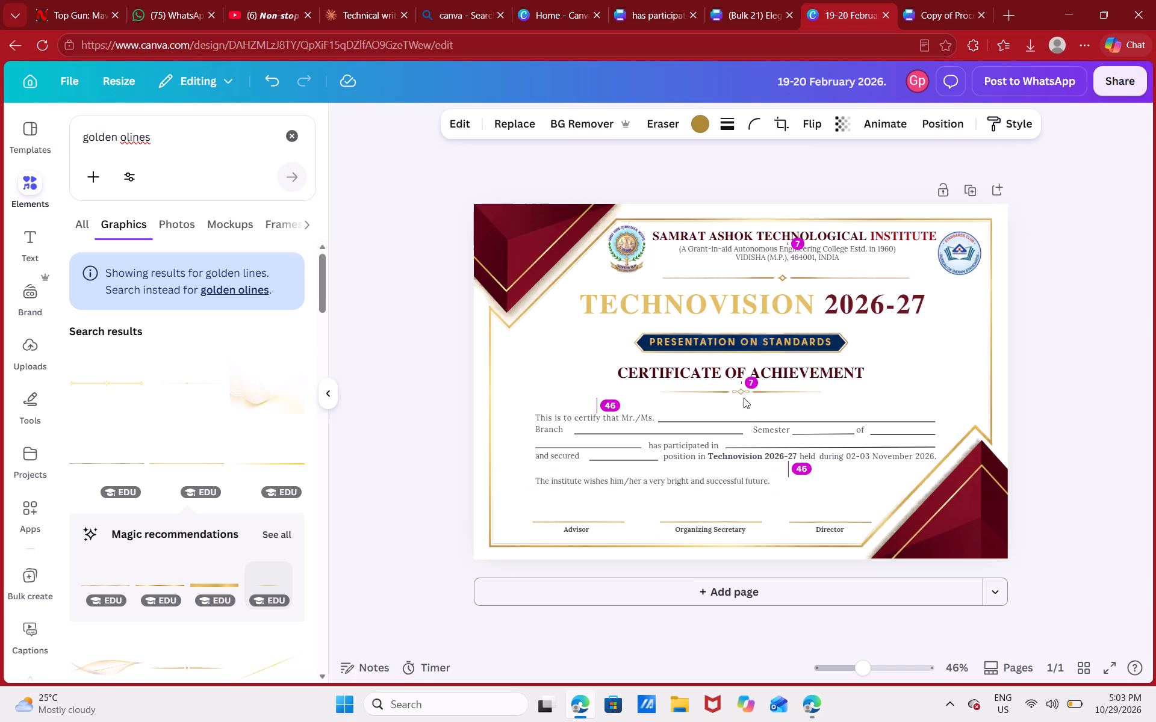
click(1105, 359)
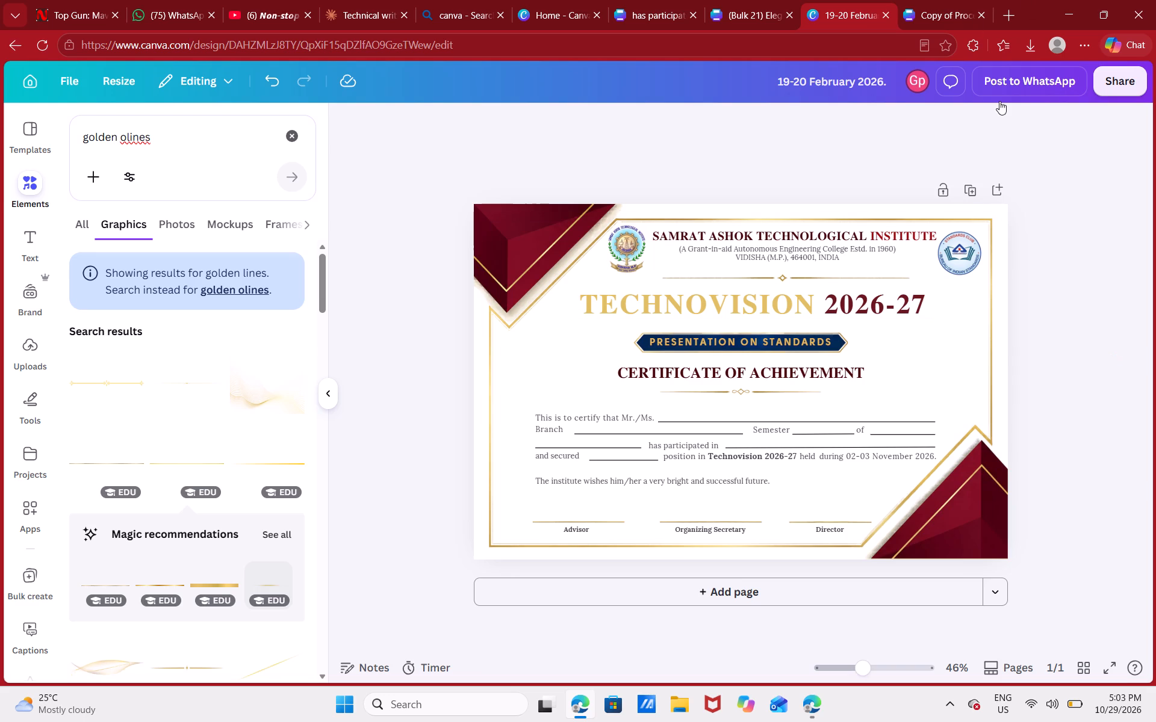
Download the certificate as a JPG with the size scaled up to 4800 x 3200 px.
click(1130, 78)
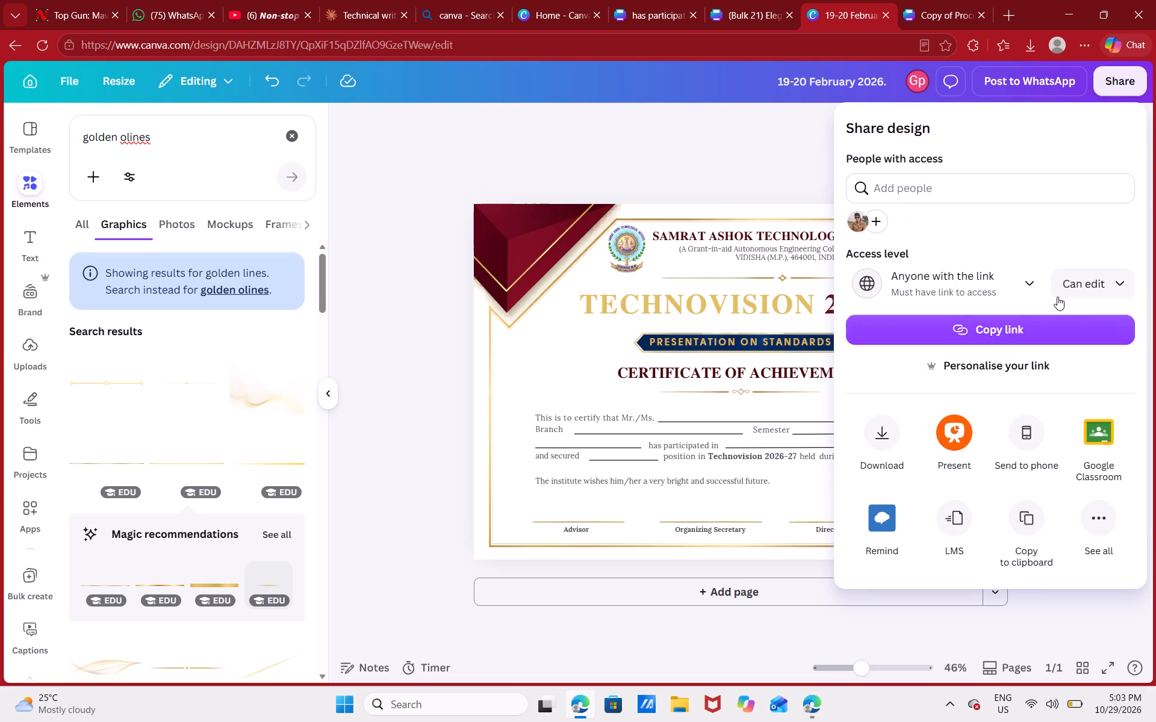
click(888, 433)
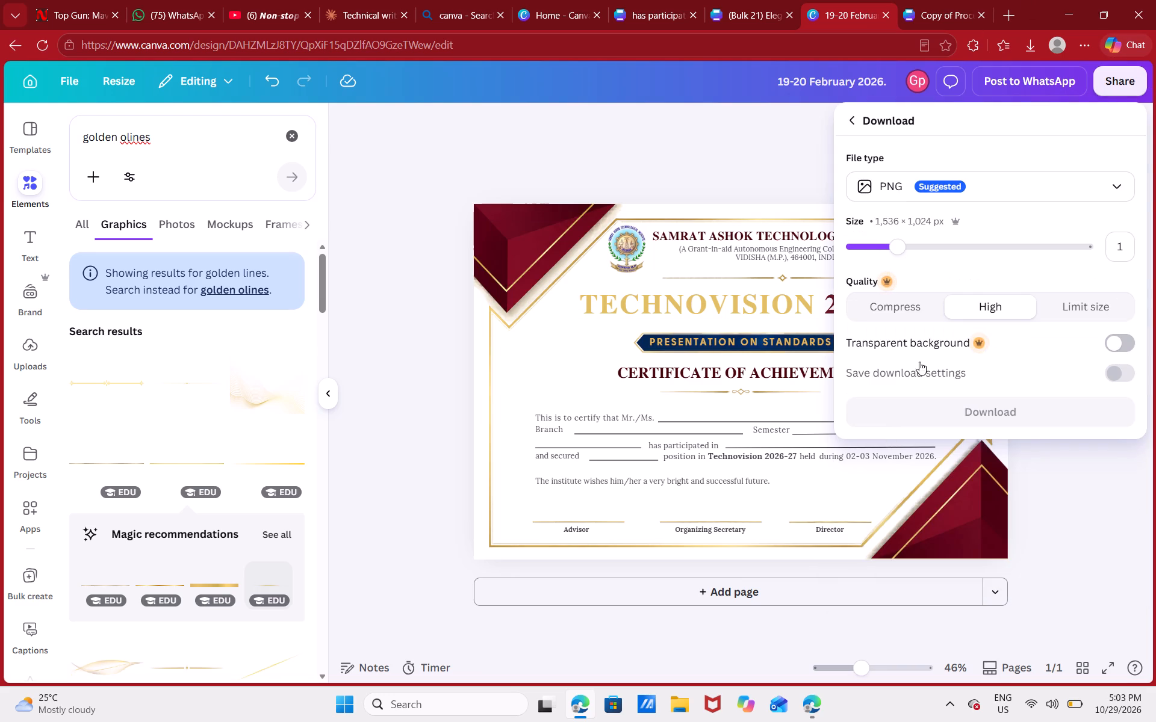
click(1123, 185)
click(1120, 188)
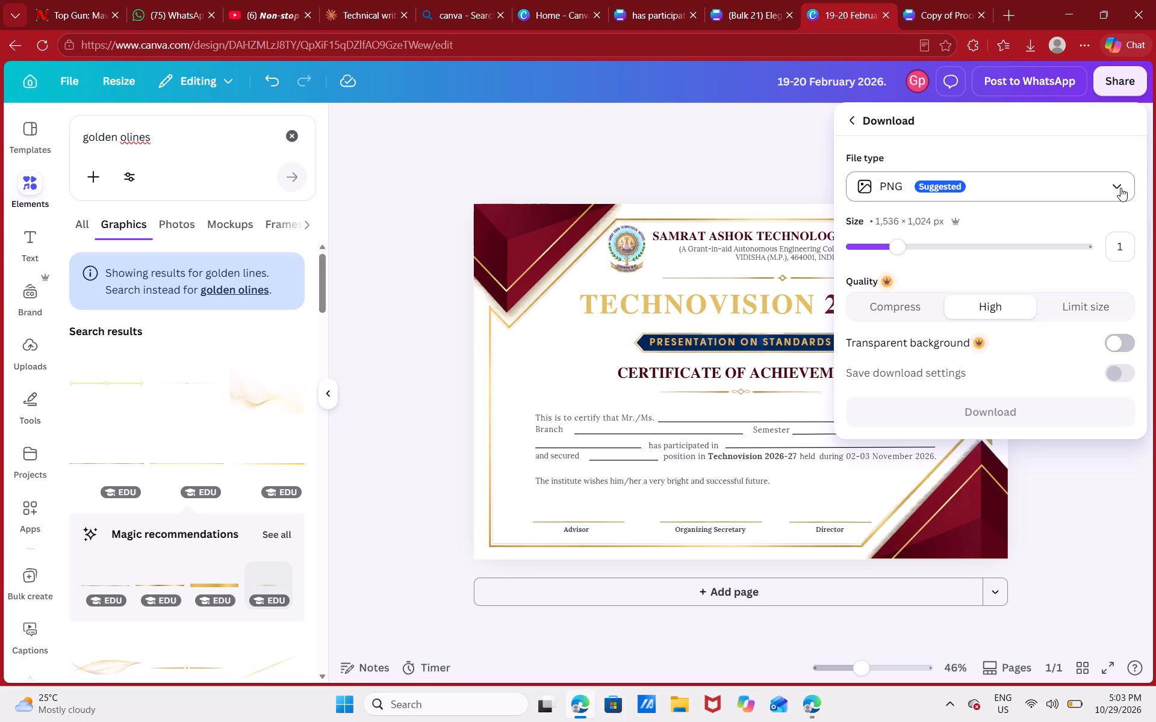
click(1120, 181)
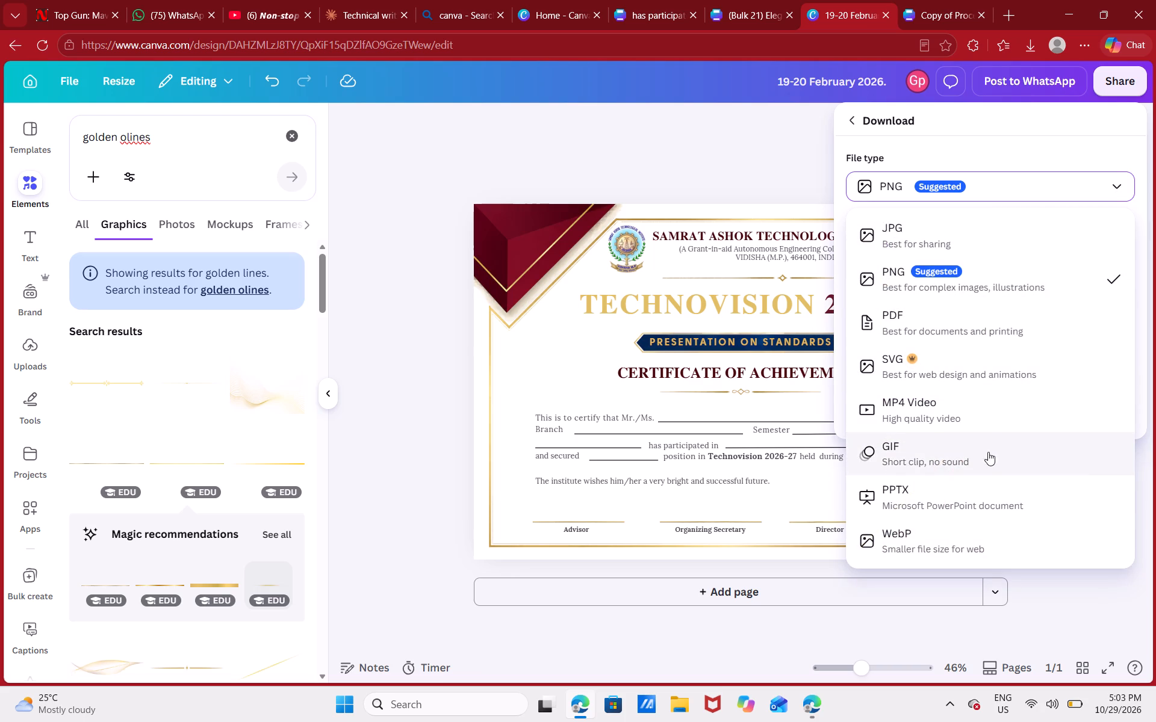
click(986, 239)
drag(909, 249, 1155, 168)
click(1040, 382)
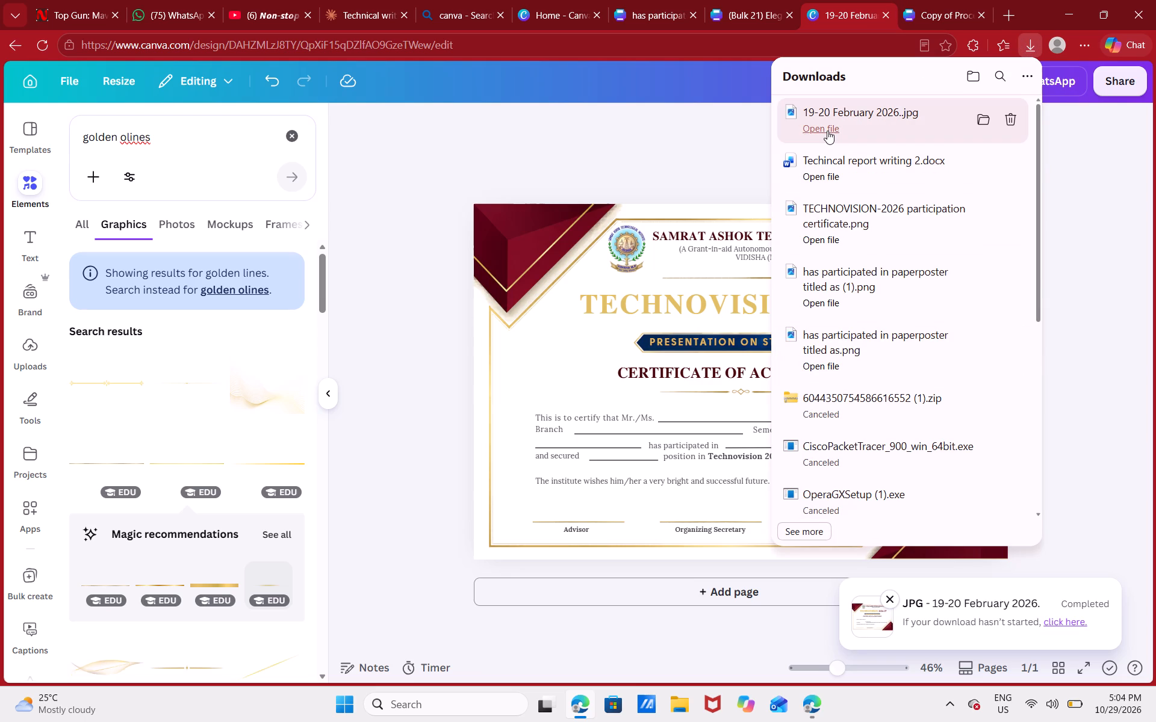
Open the downloaded 19-20 February 2026 JPG to examine the exported certificate.
click(827, 131)
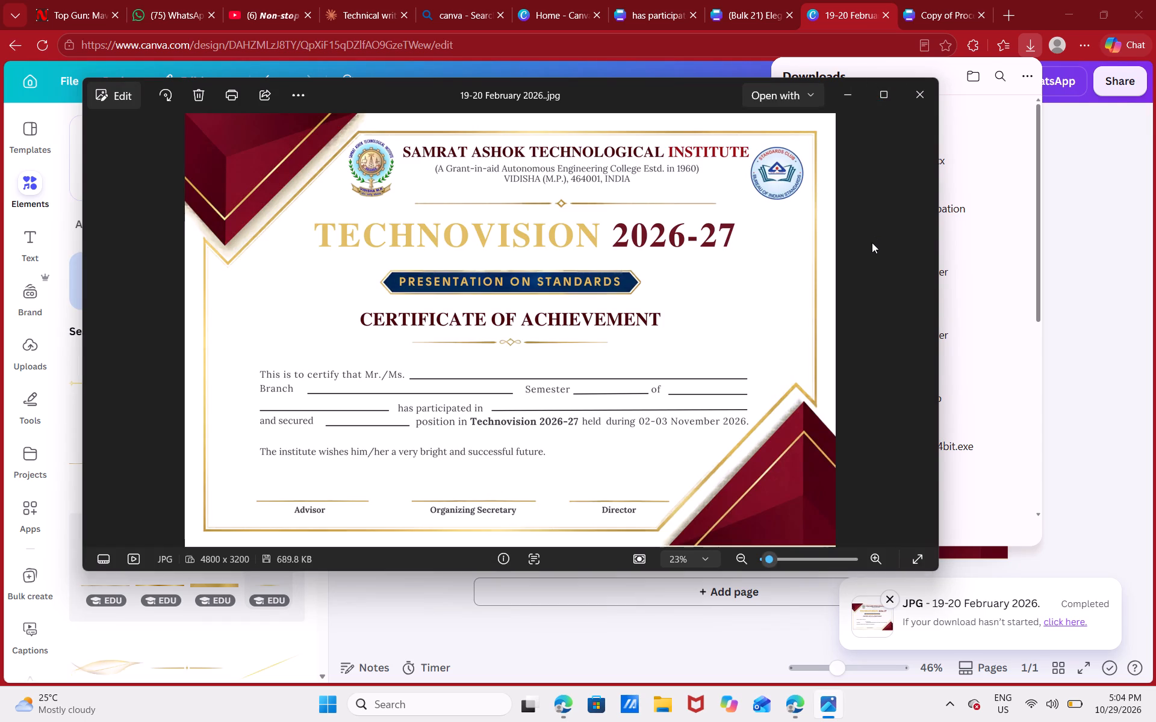
Return to the browser and switch to the blue CERTIFICATE OF PARTICIPATION design.
click(783, 0)
click(673, 0)
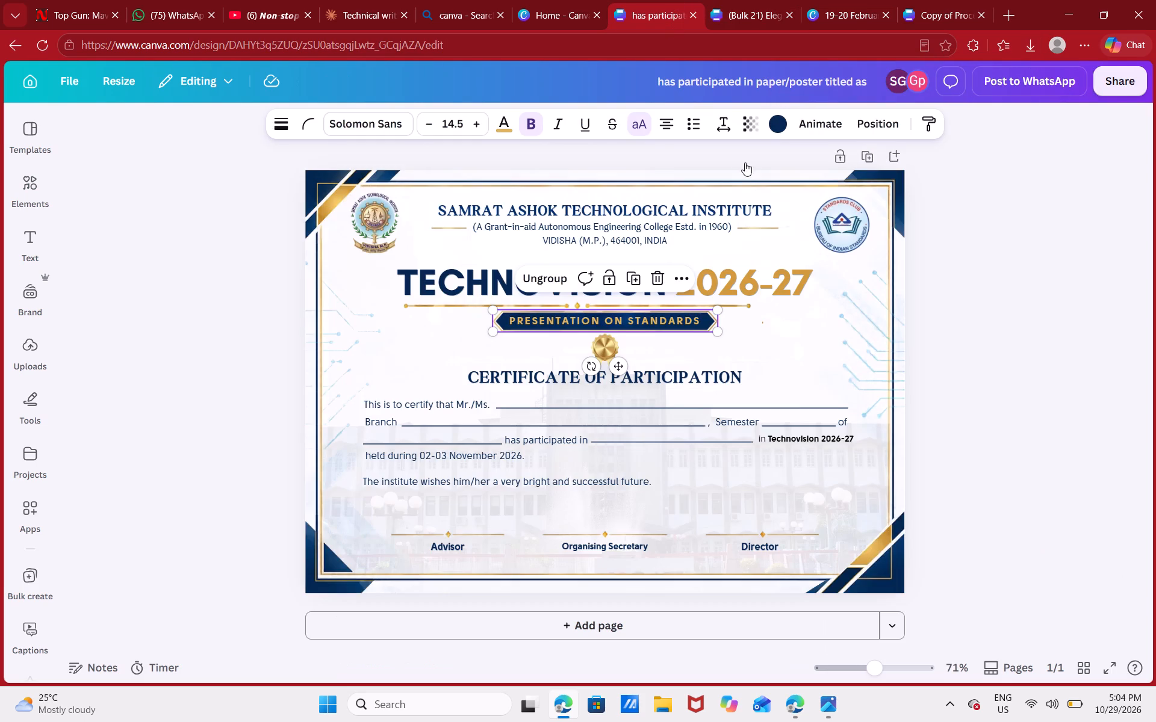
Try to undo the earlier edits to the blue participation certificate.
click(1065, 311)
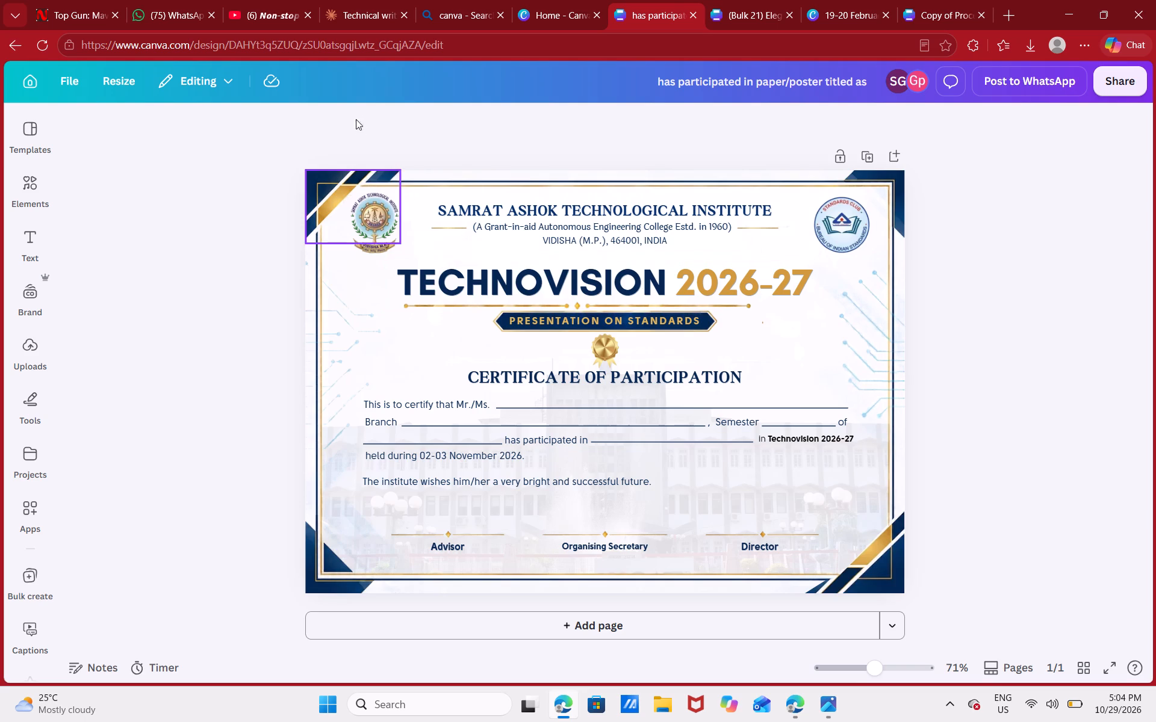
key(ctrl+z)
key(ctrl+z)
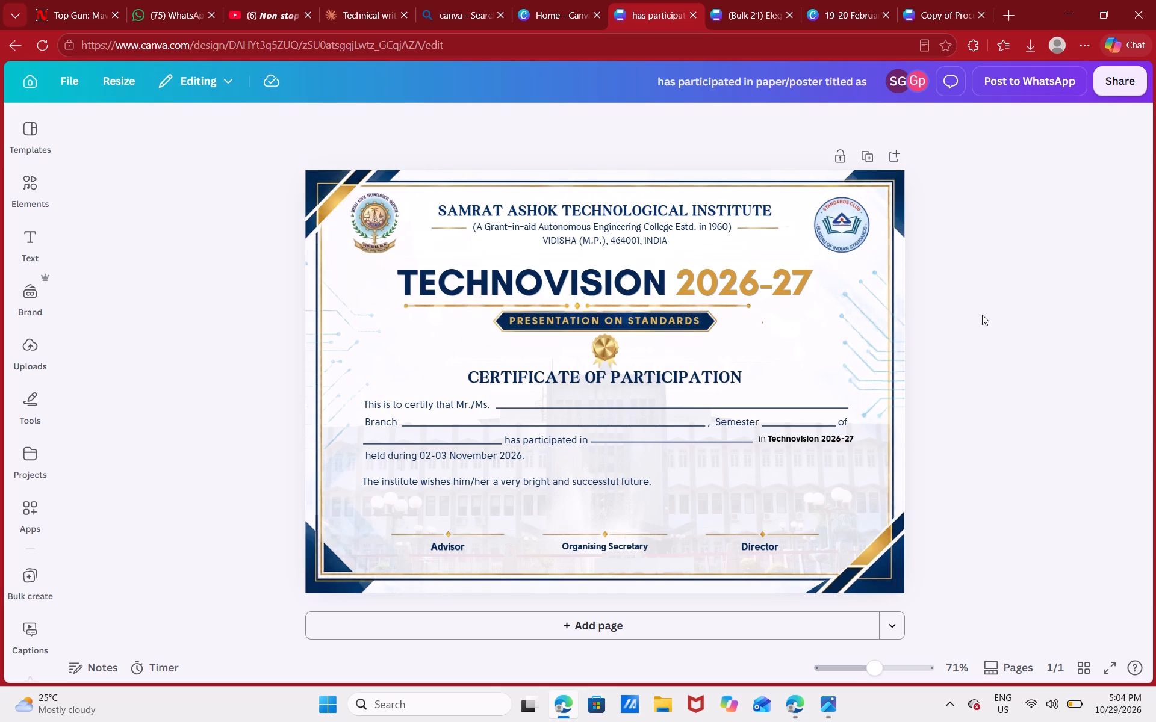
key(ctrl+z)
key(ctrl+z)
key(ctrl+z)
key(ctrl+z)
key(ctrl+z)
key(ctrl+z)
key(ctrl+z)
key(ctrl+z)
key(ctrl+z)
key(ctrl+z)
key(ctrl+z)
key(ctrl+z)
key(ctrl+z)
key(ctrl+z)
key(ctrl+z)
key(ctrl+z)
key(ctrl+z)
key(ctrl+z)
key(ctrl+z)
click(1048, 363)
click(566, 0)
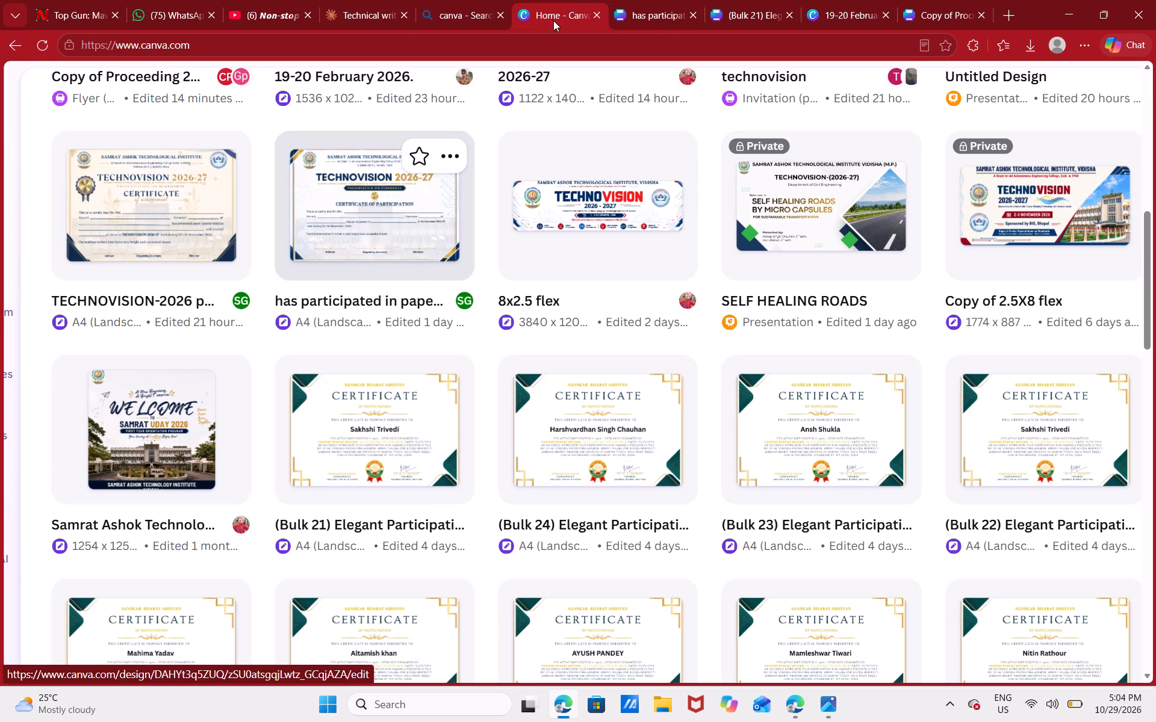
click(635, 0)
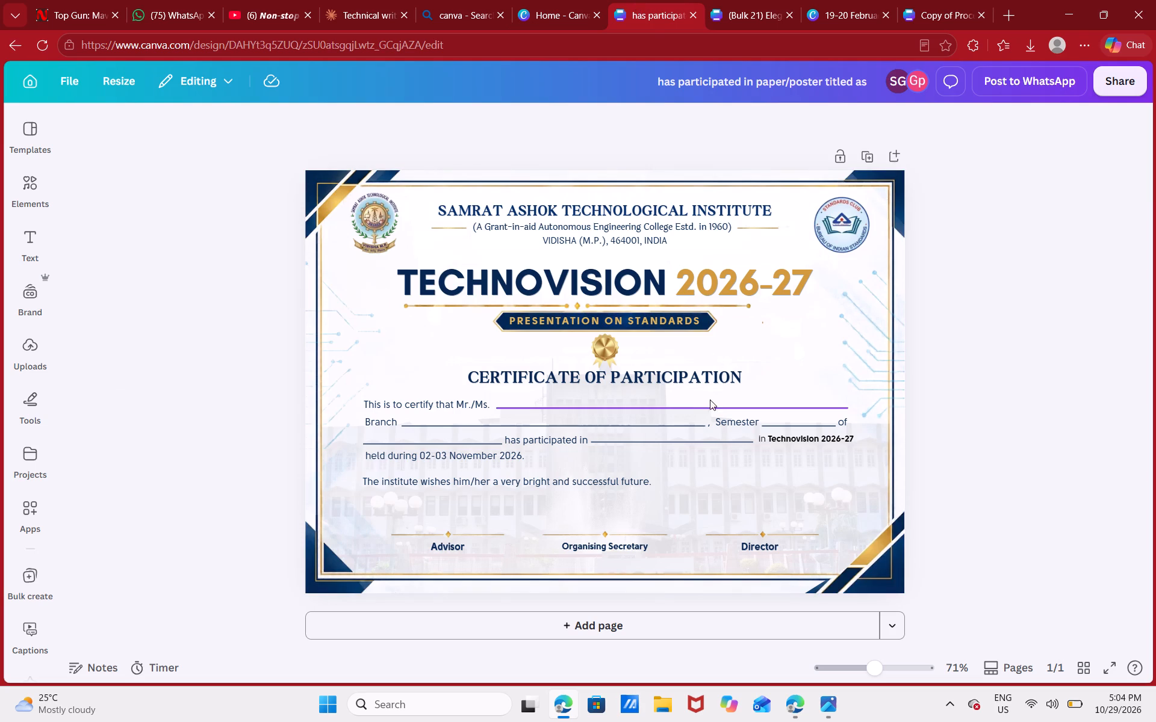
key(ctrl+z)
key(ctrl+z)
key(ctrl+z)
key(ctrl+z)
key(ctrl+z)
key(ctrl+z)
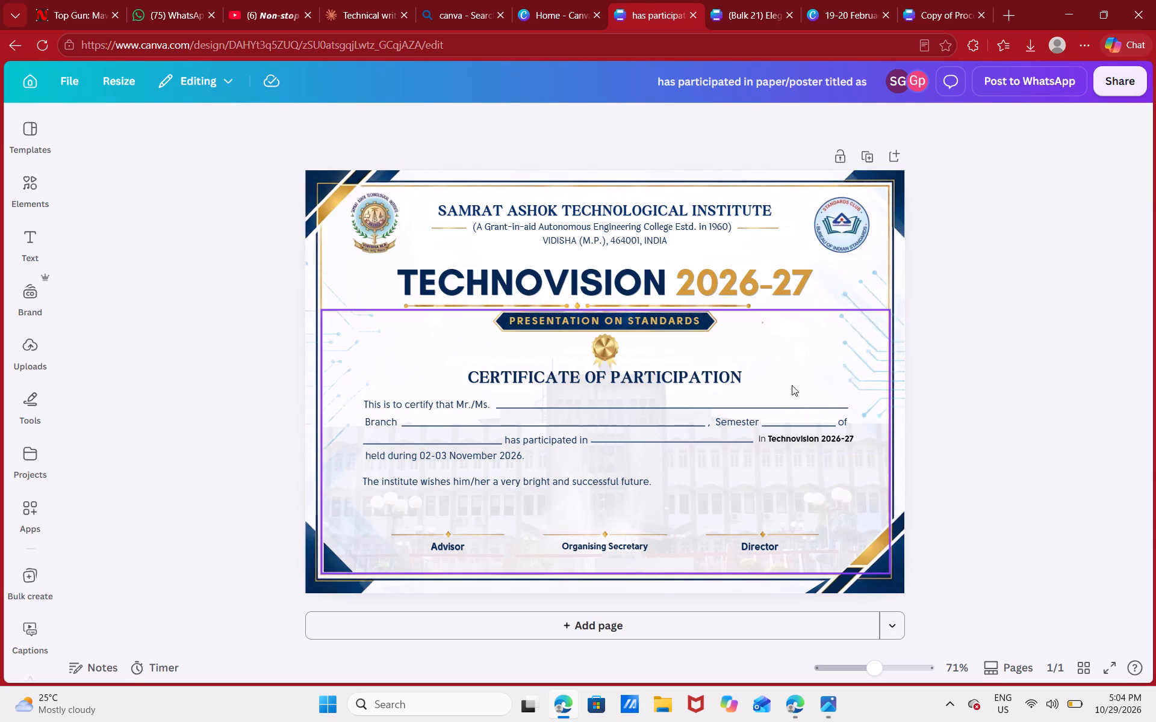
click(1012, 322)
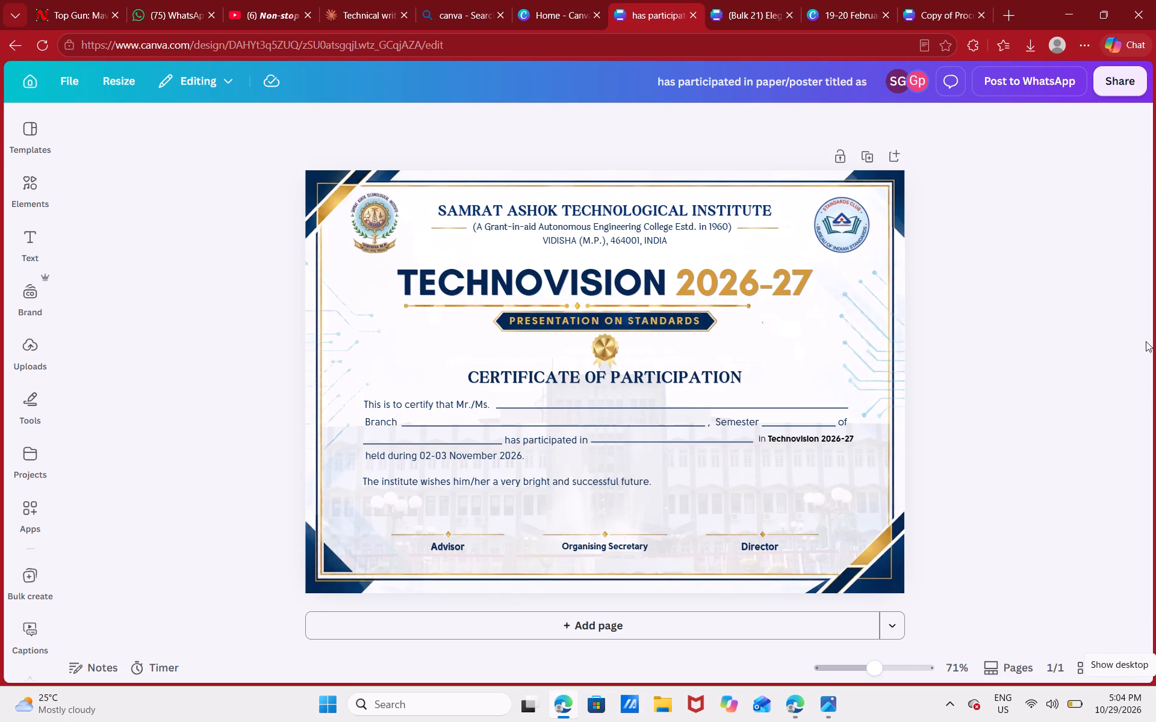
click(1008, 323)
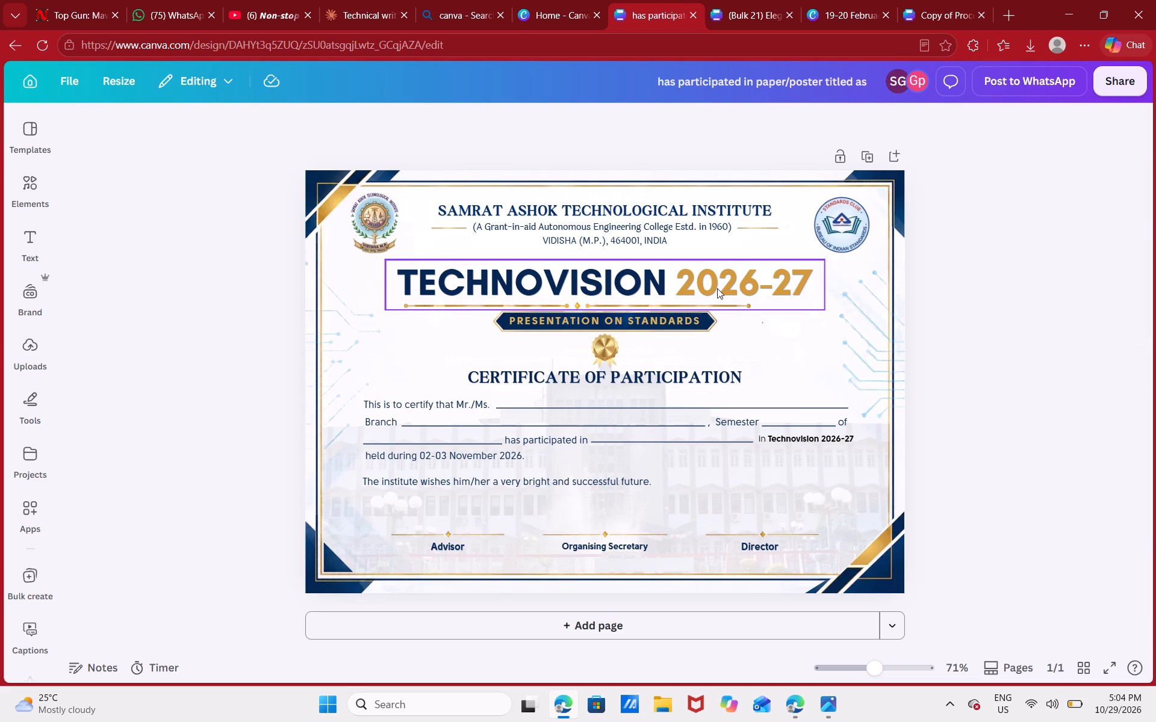
Ungroup the TECHNOVISION 2026-27 title from the gold divider line beneath it.
click(749, 291)
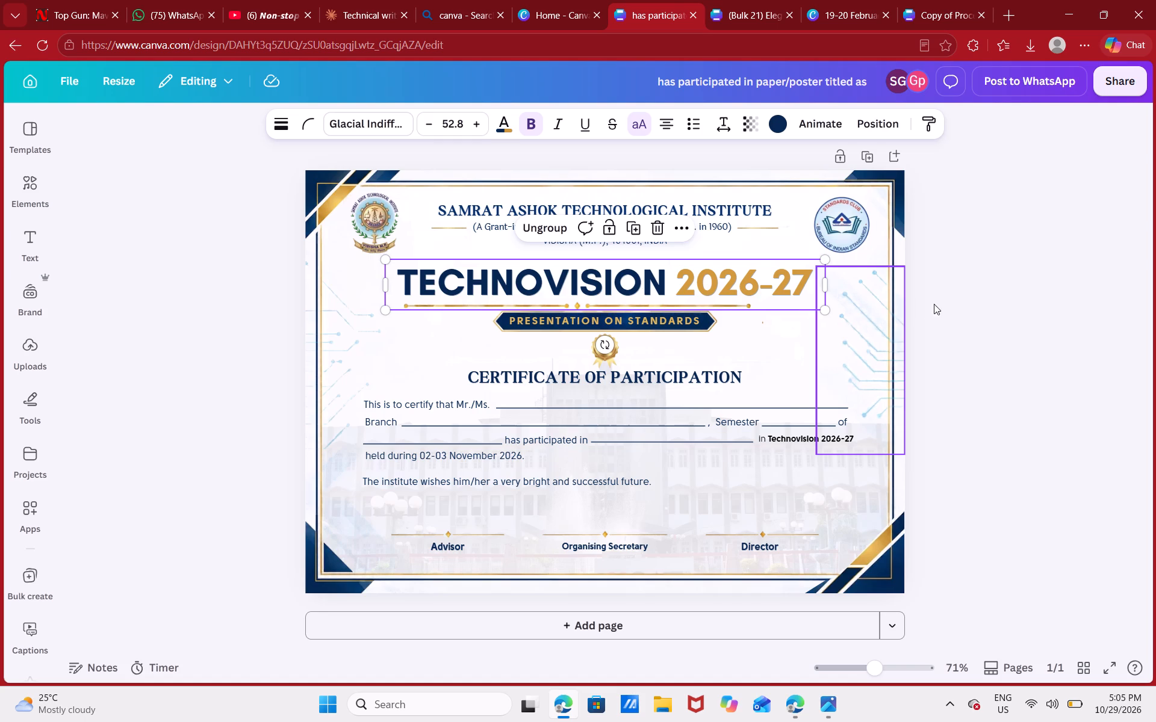
drag(934, 304, 947, 300)
click(741, 300)
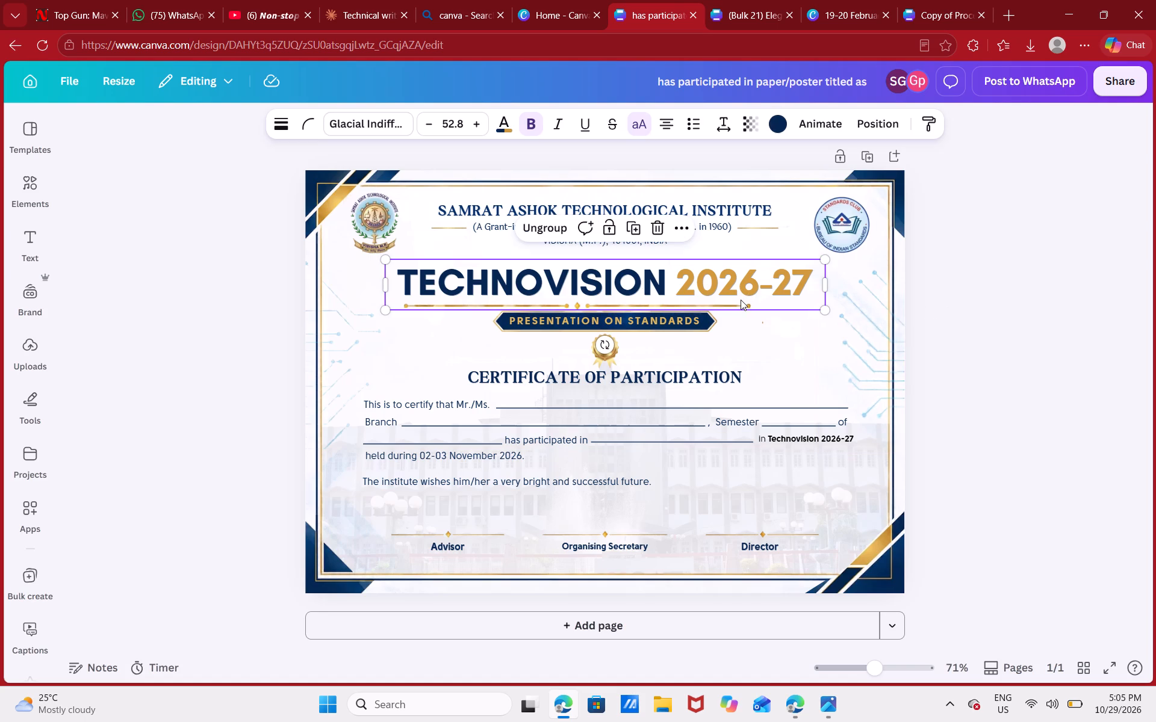
click(544, 226)
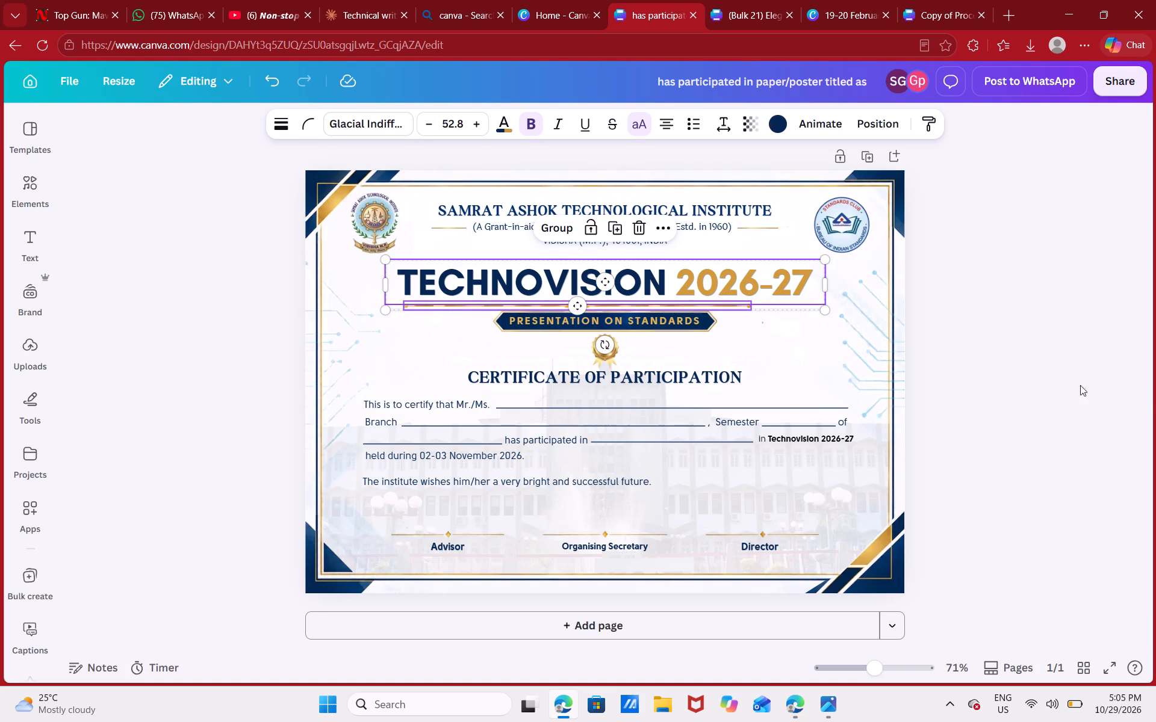
click(1051, 380)
Enlarge the gold divider beneath the TECHNOVISION 2026-27 title until it spans nearly the full width of the title text.
click(735, 307)
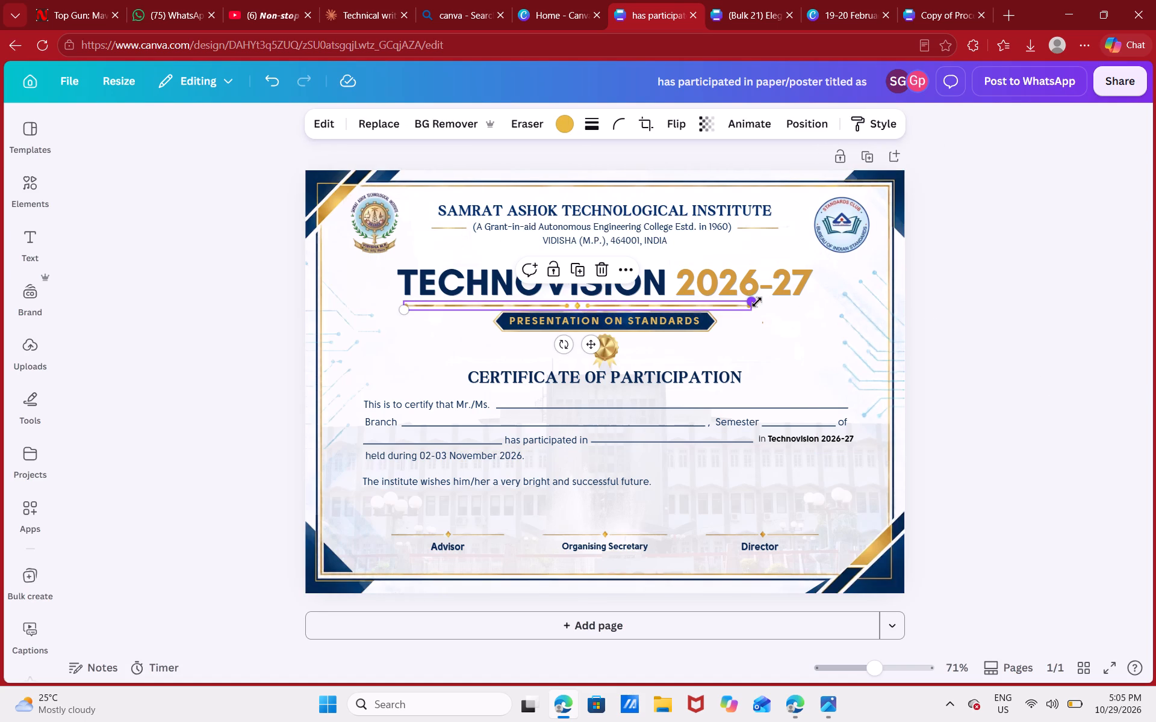
drag(754, 301, 798, 299)
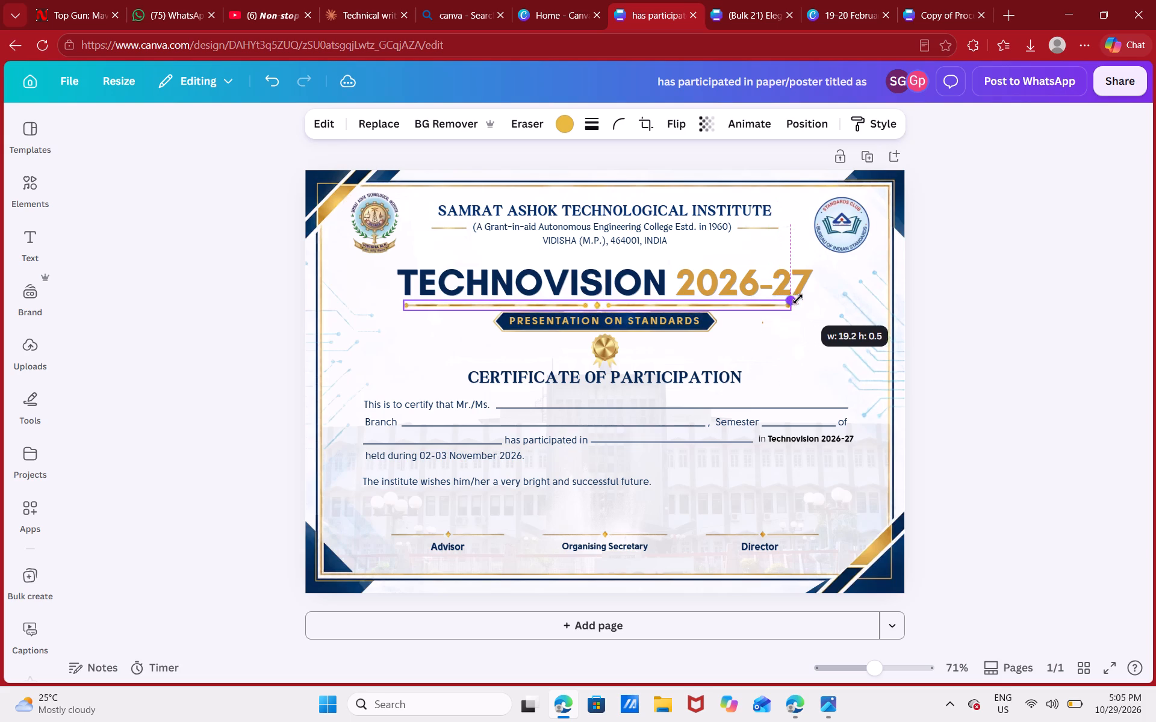
drag(798, 299, 801, 299)
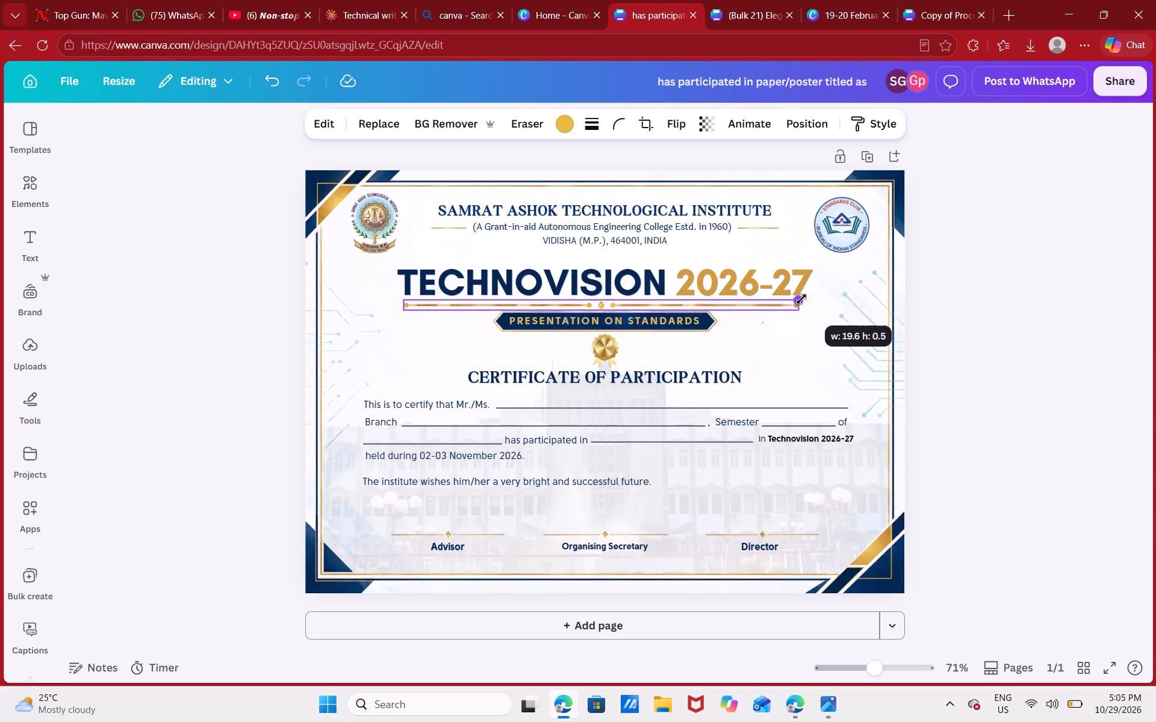
drag(801, 299, 803, 299)
click(1010, 258)
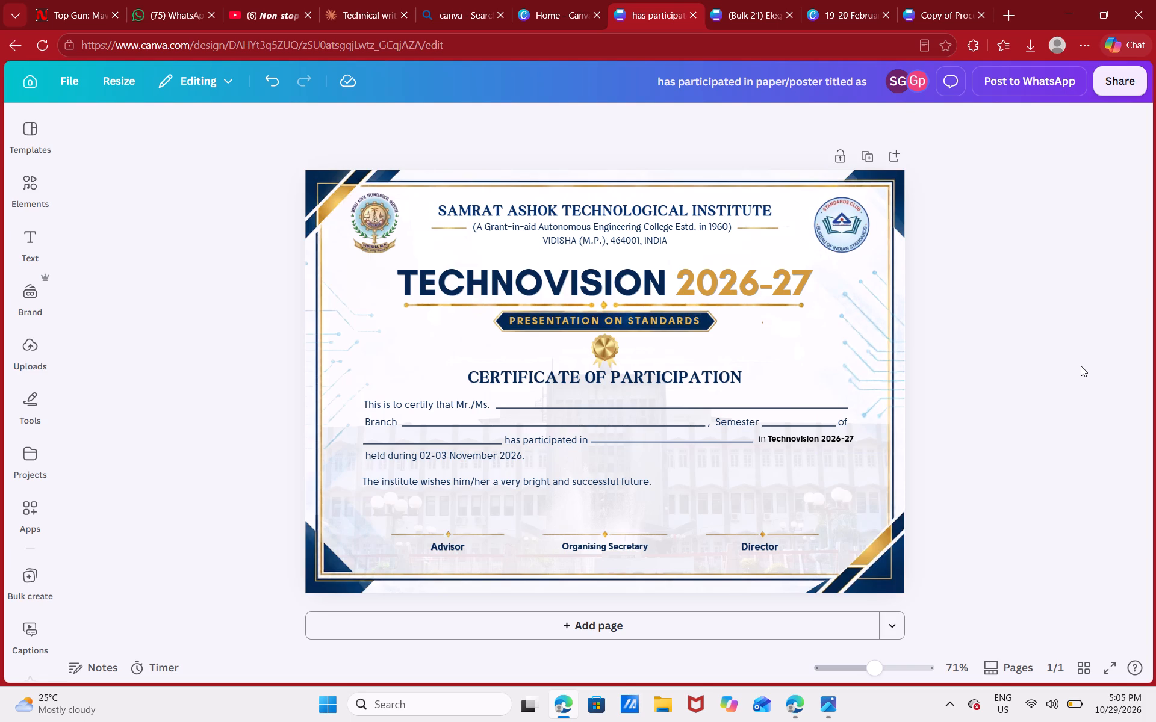
Align the widened gold divider to the horizontal centre of the page.
right_click(782, 310)
click(867, 330)
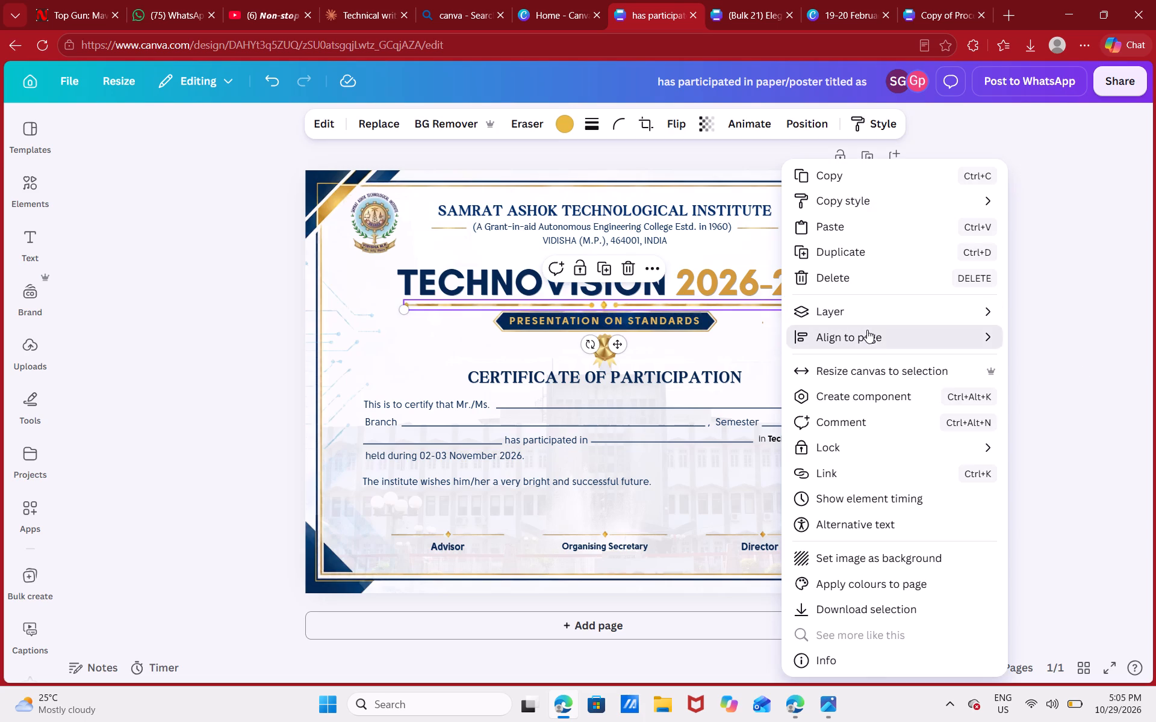
click(1053, 364)
click(1057, 278)
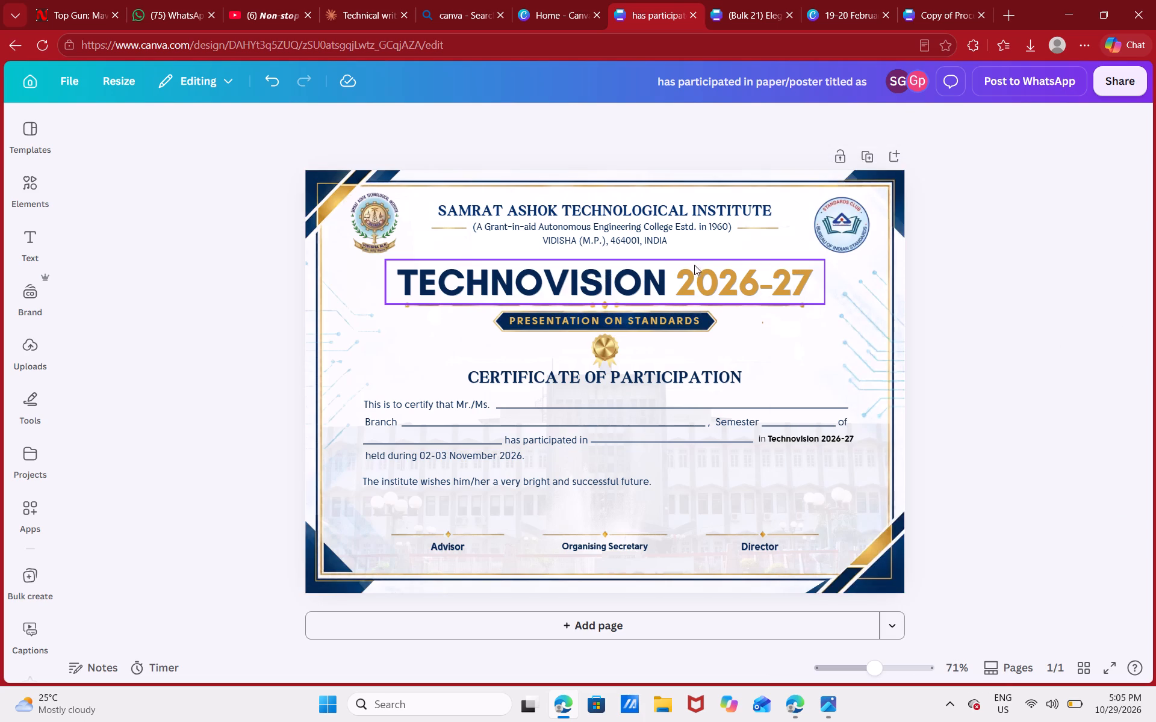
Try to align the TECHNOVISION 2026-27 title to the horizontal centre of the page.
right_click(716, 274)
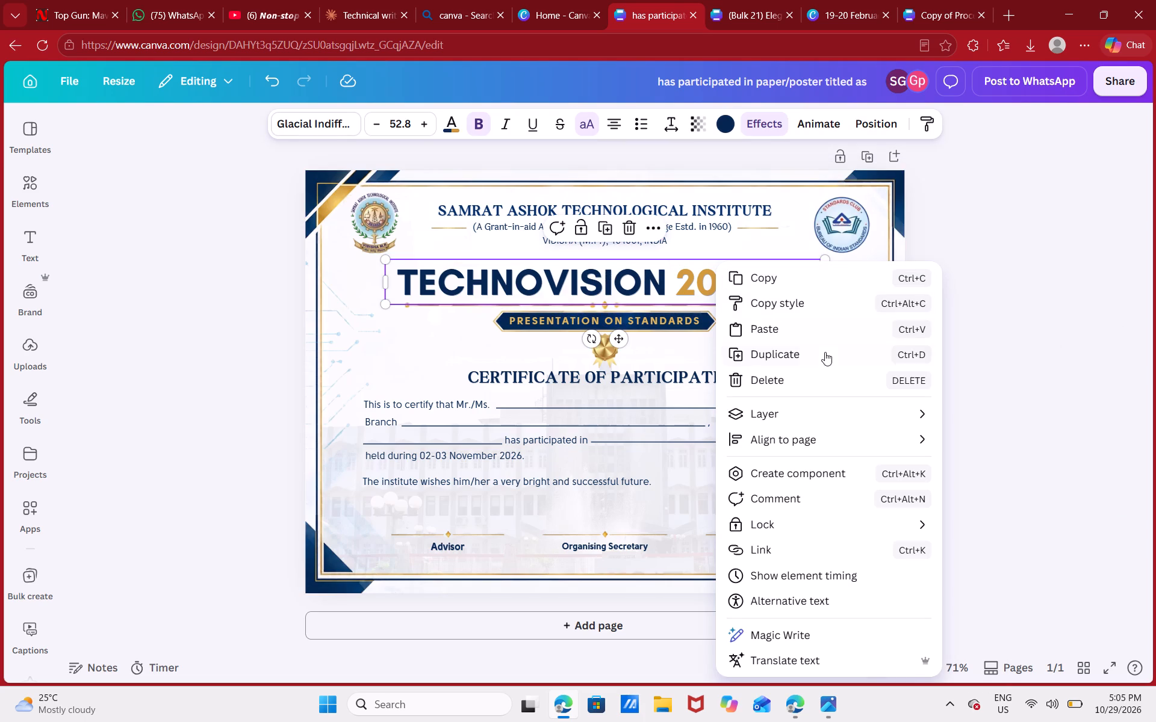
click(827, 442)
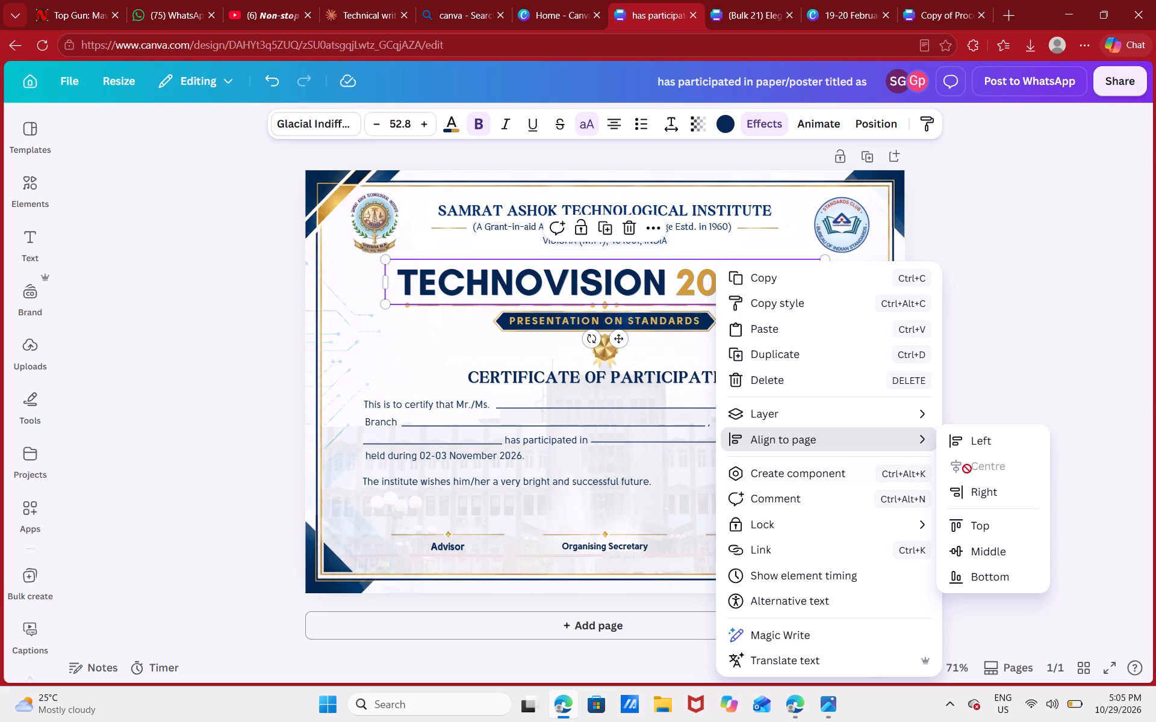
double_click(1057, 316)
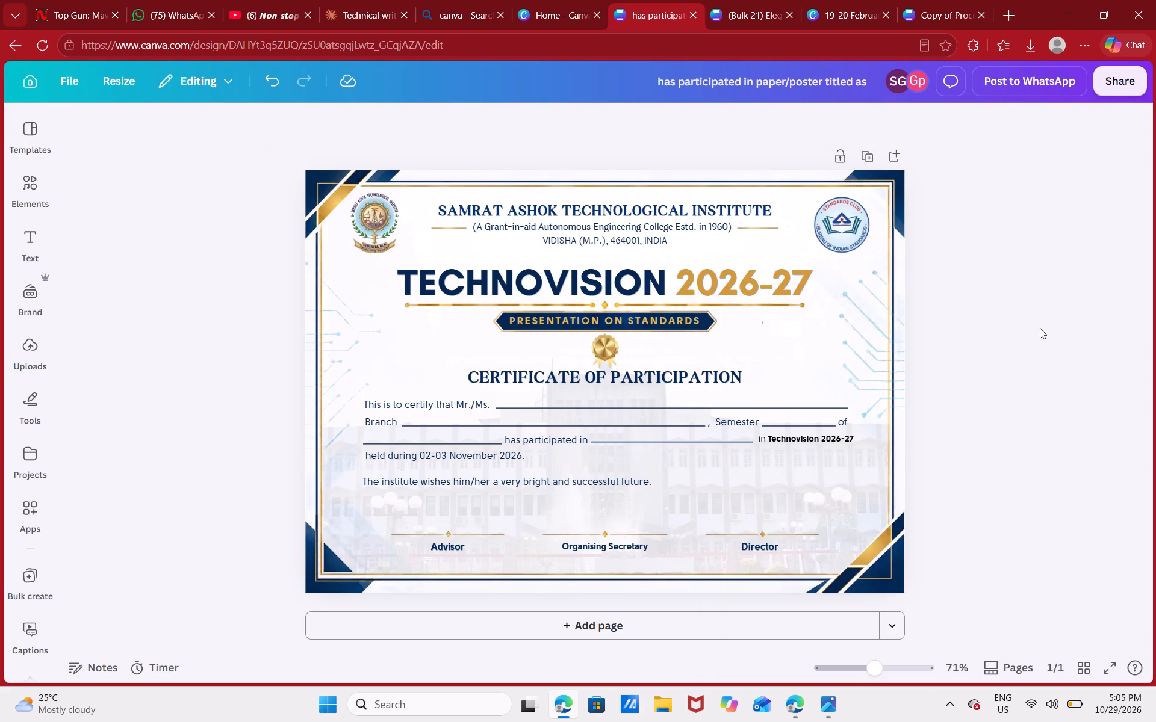
Group the TECHNOVISION 2026-27 title with the gold divider line beneath it.
click(630, 262)
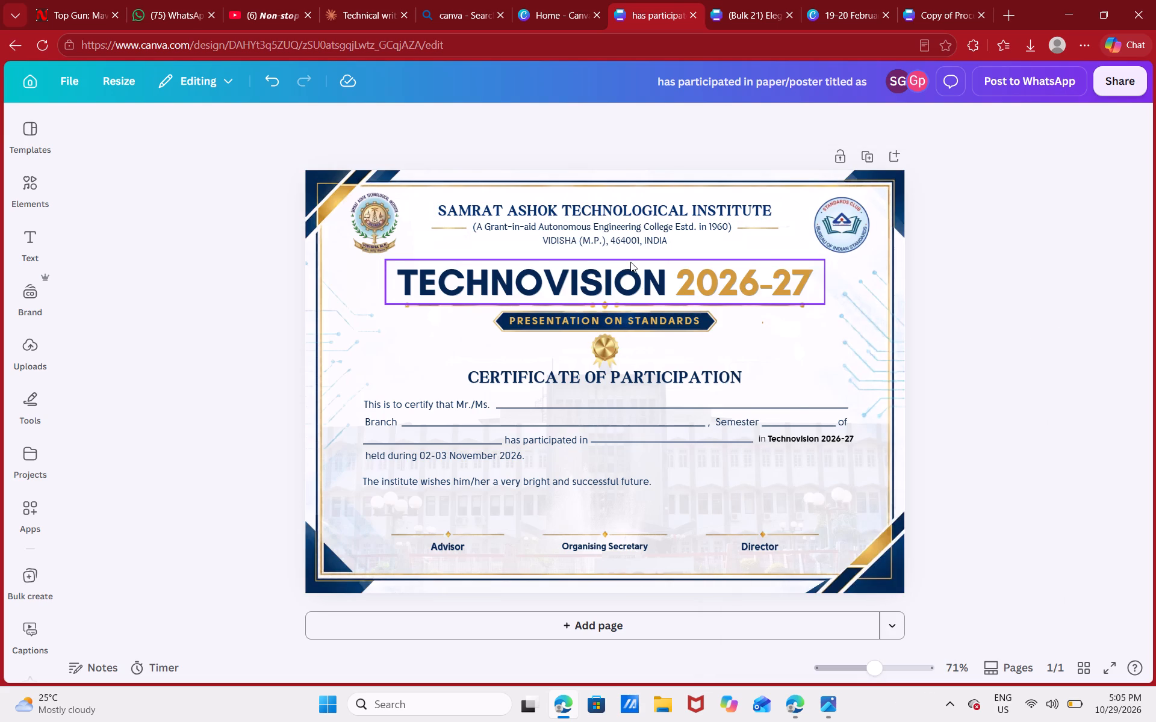
shift+click(650, 300)
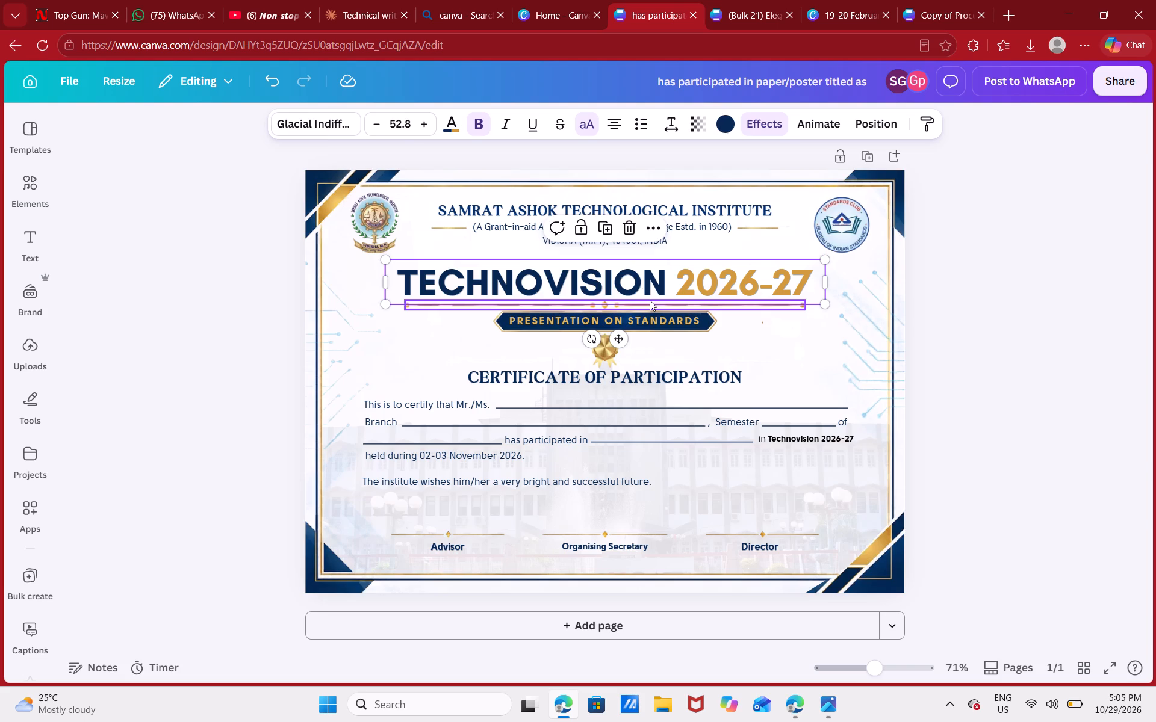
shift+click(570, 227)
click(625, 268)
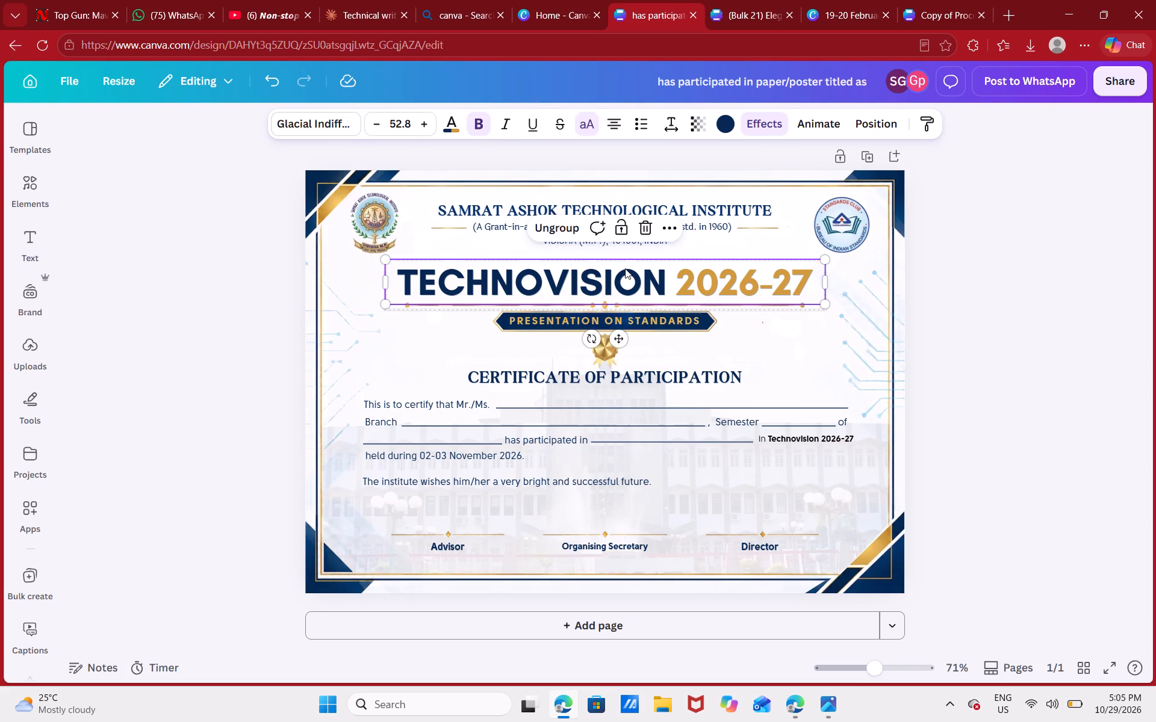
click(670, 245)
Nudge the grouped title and divider slightly upward to leave a small gap above the PRESENTATION ON STANDARDS banner.
click(677, 268)
key(Up)
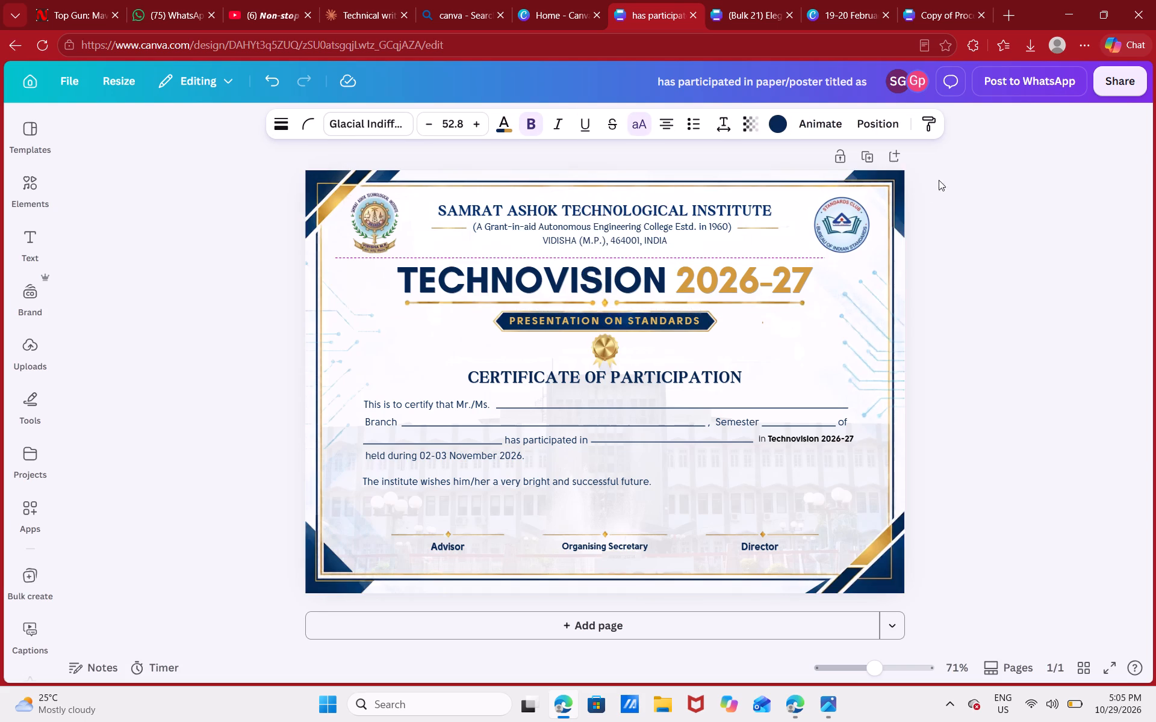
key(Up)
key(Up)
click(995, 211)
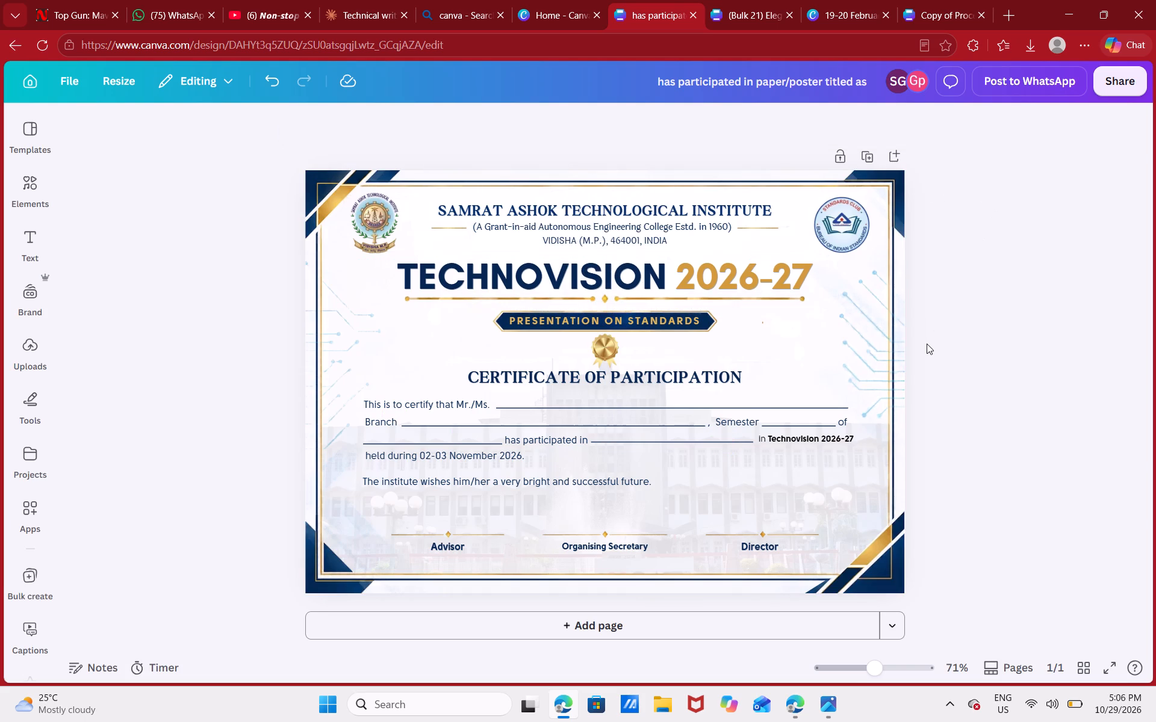
click(645, 264)
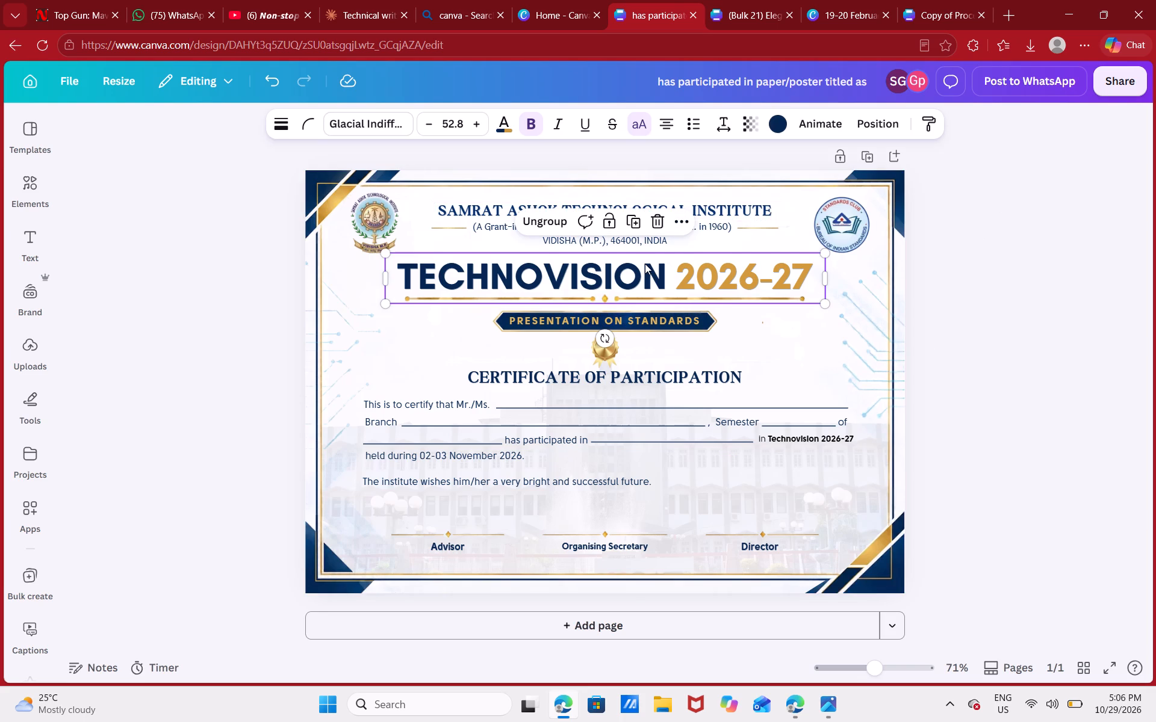
key(Down)
click(1045, 301)
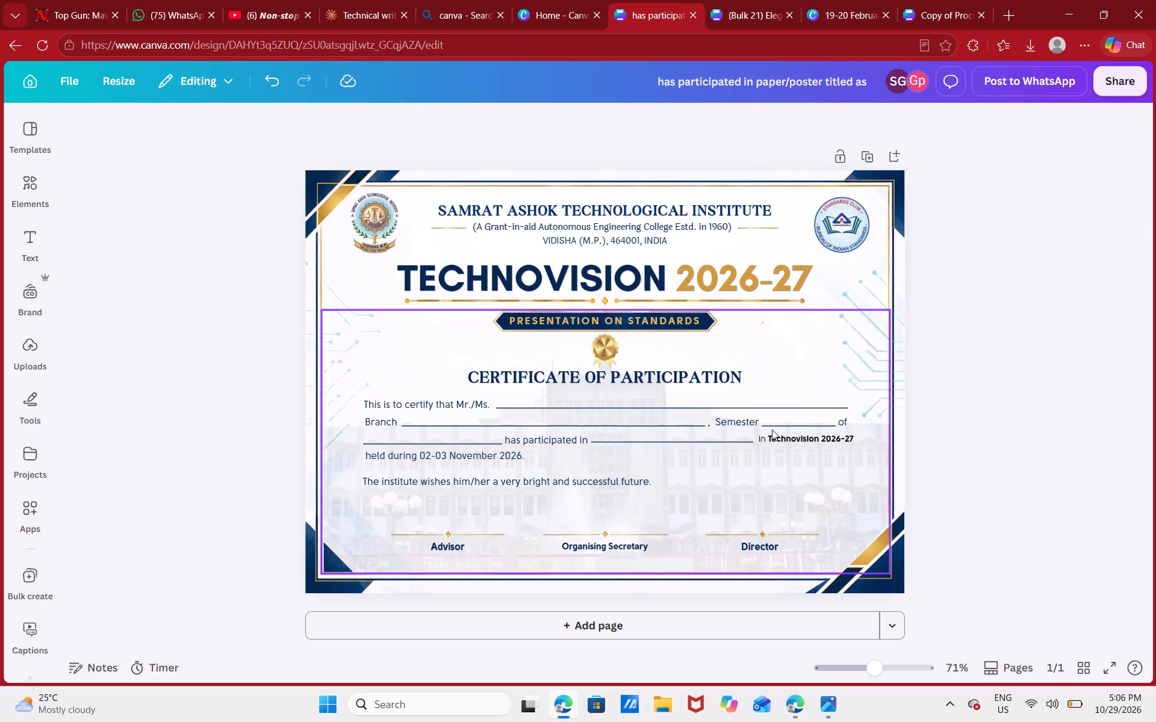
Examine the participation certificate's body text and fill-in lines up close.
ctrl+scroll(770, 457, up, 6)
scroll(770, 457, left, 1)
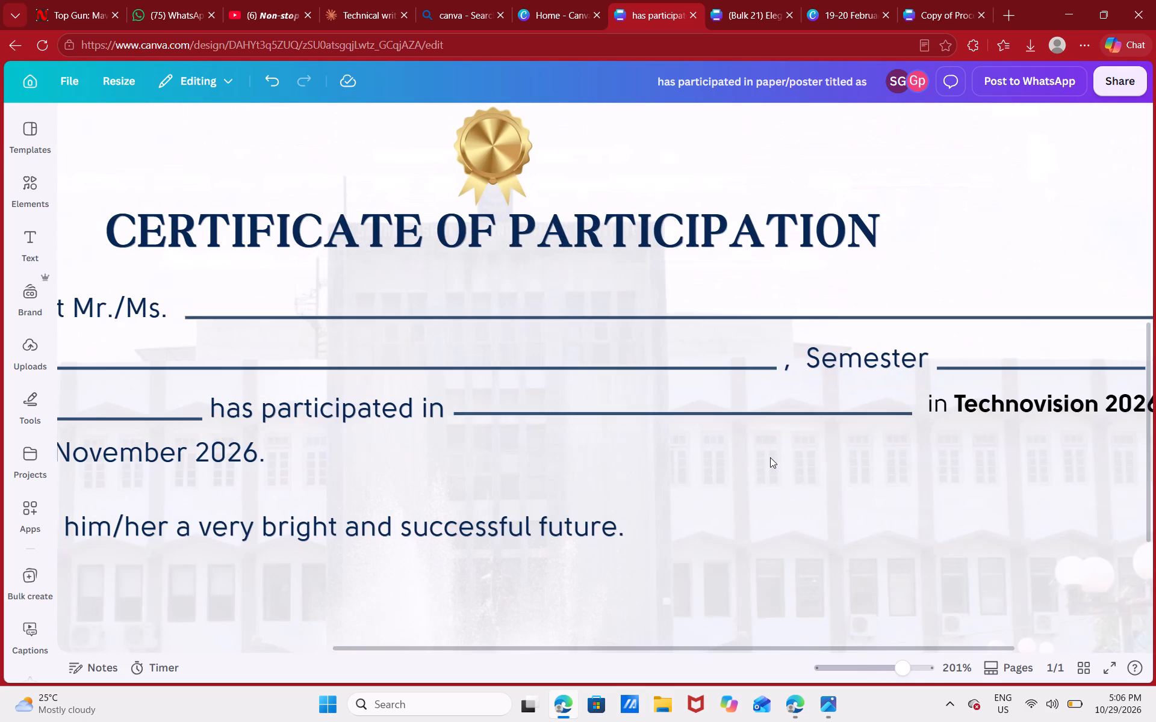
scroll(770, 457, left, 2)
scroll(770, 457, right, 2)
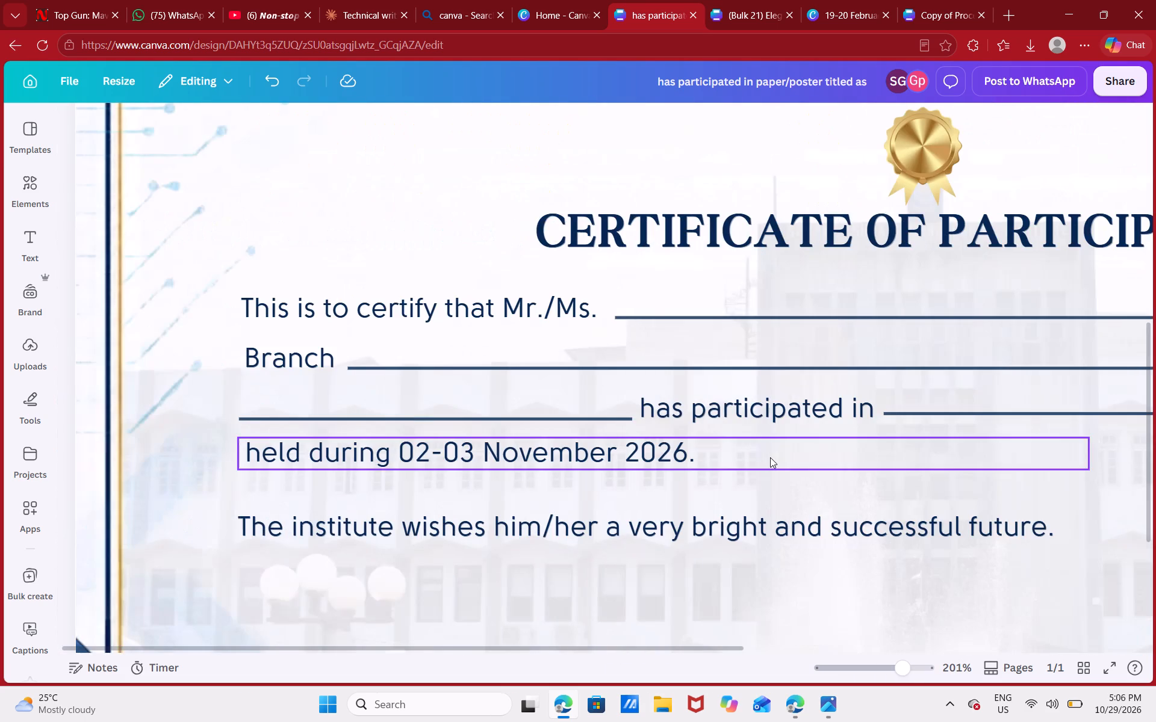
scroll(770, 457, left, 1)
ctrl+scroll(770, 457, down, 4)
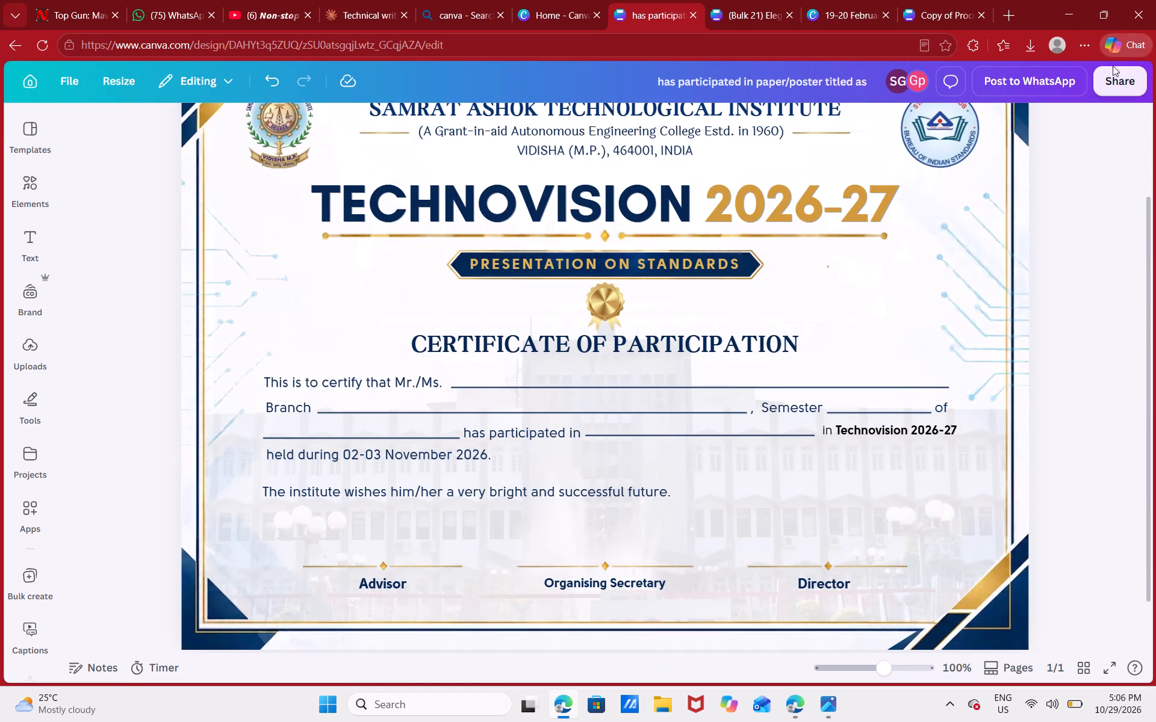
Download the participation certificate as a JPG at size 3.125 (6,250 × 4,419 px) with medium quality.
click(1114, 73)
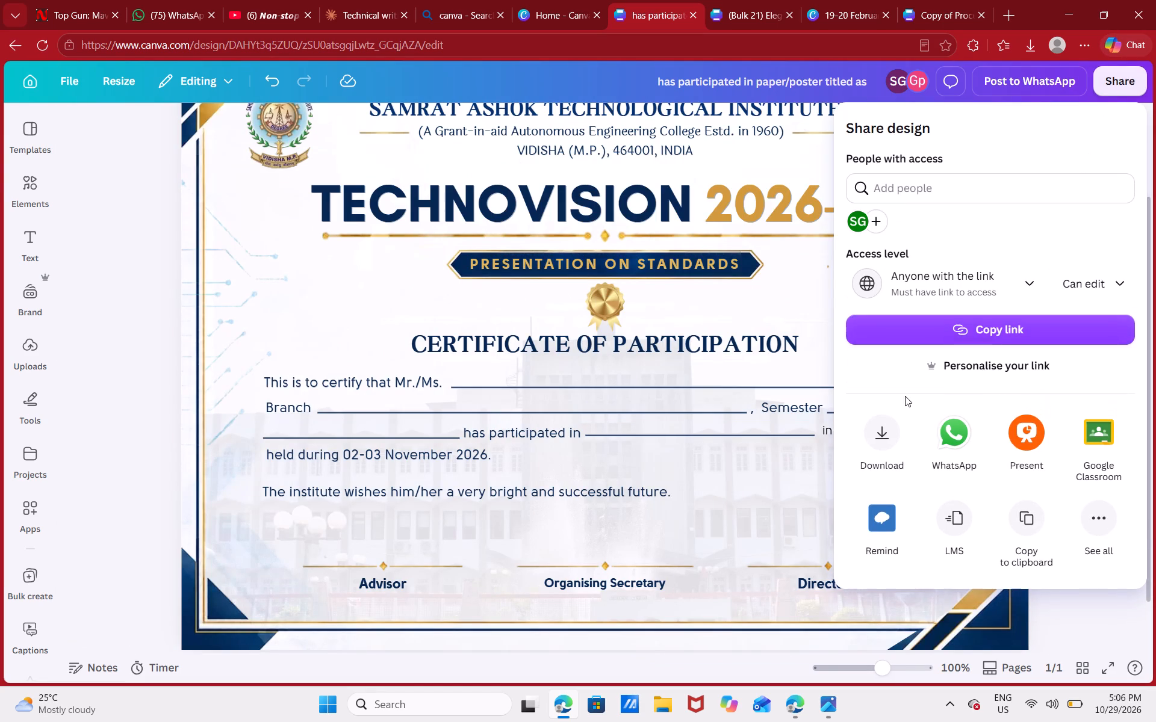
click(879, 427)
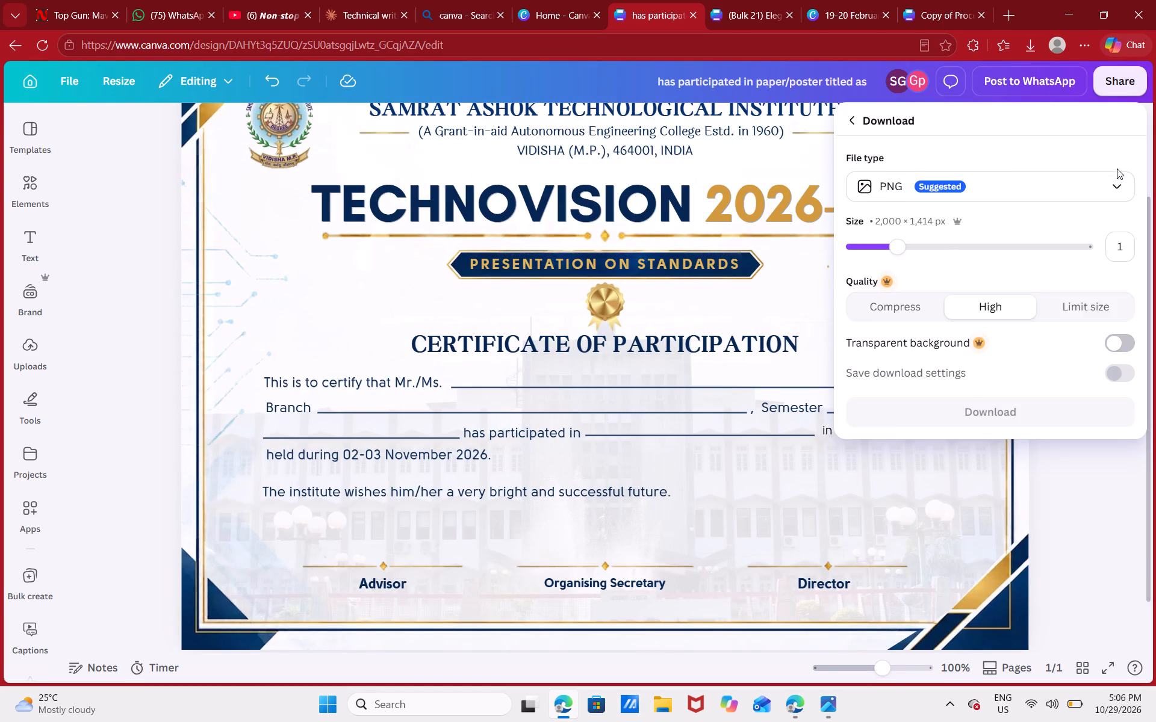
click(1119, 184)
click(1116, 186)
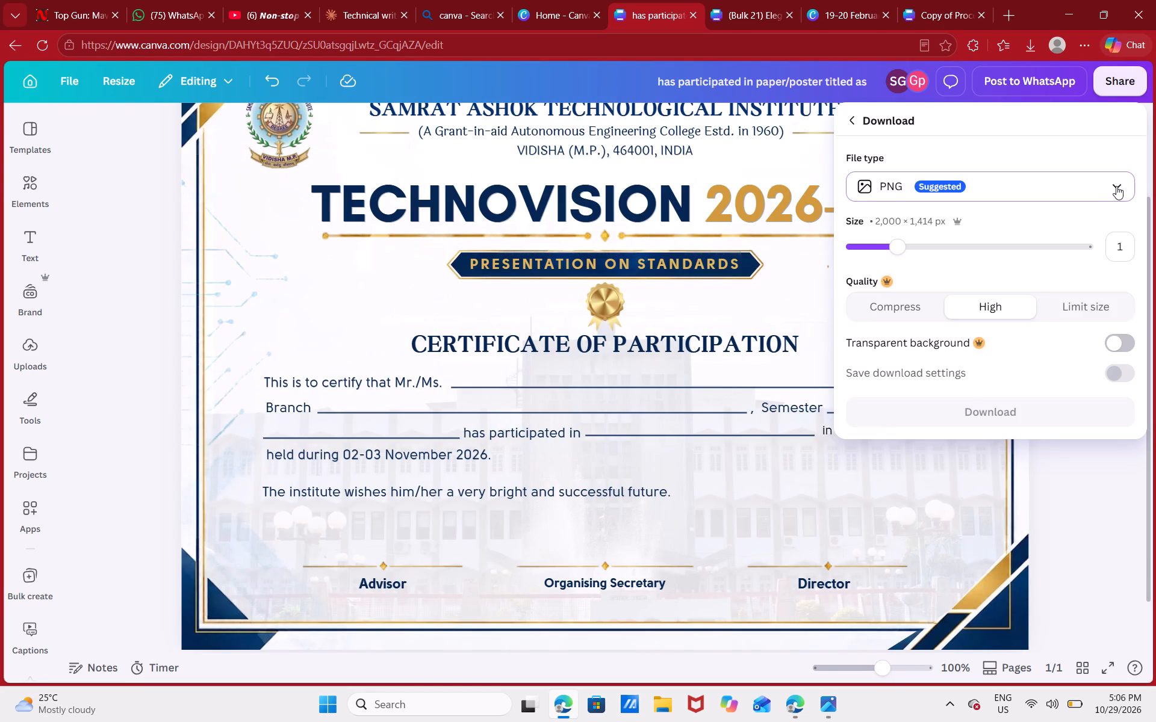
click(1116, 186)
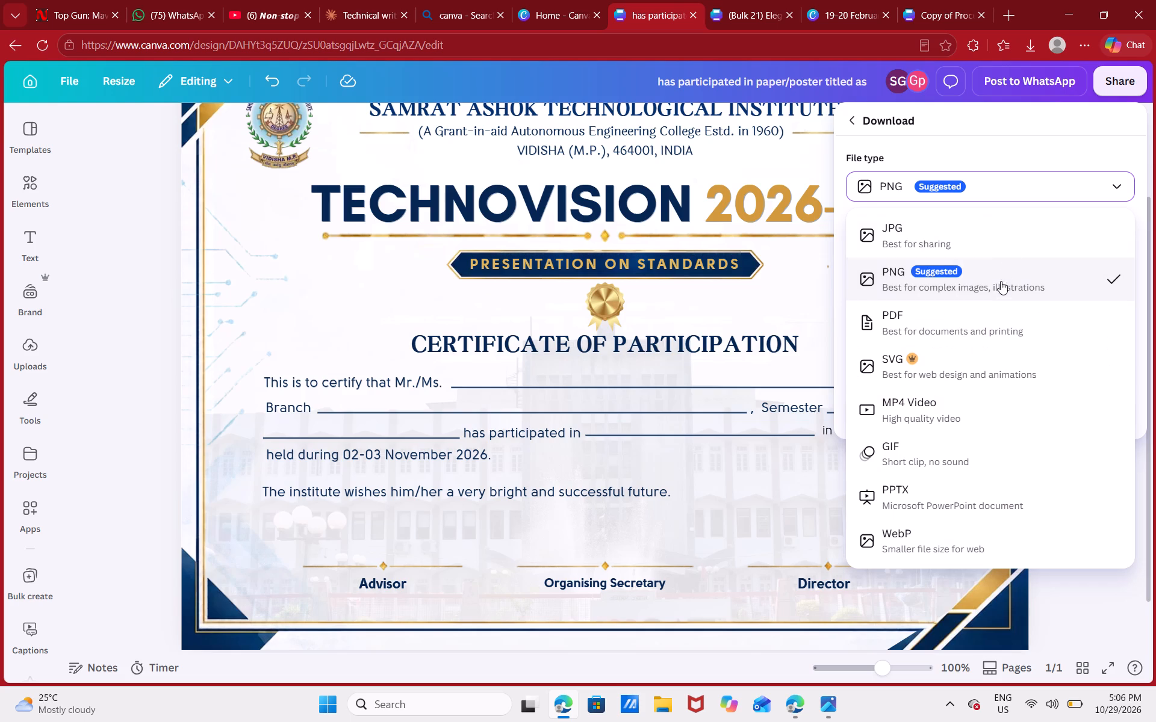
click(1013, 244)
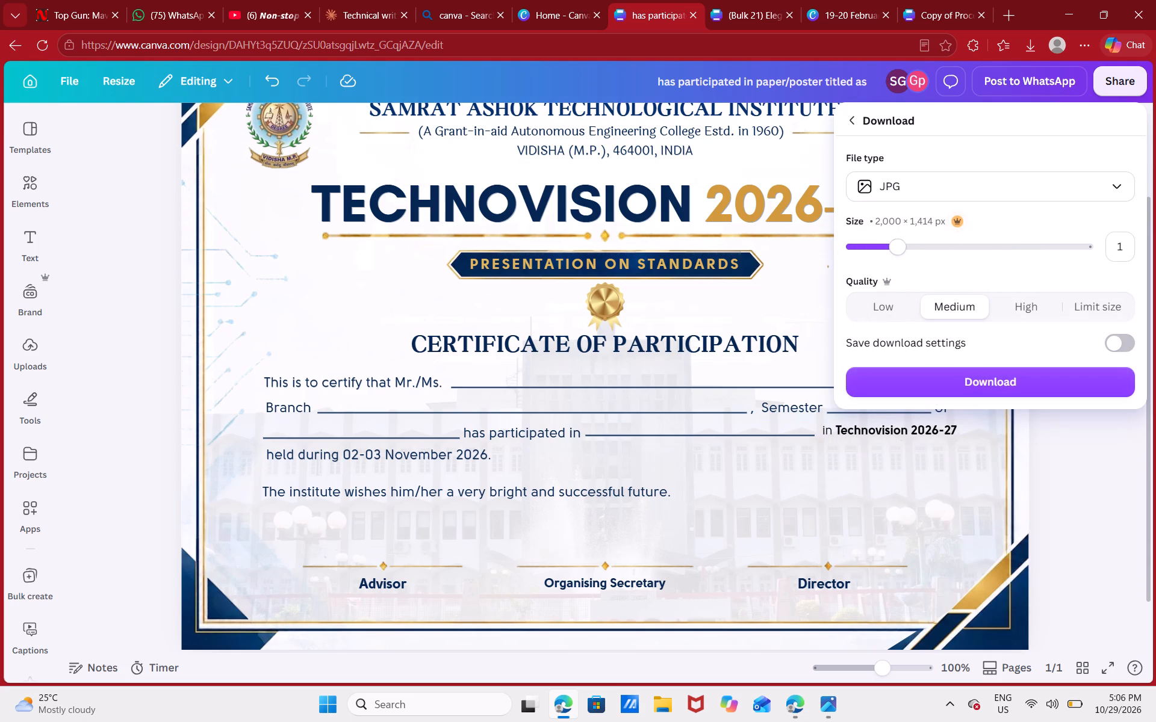
drag(906, 252, 1146, 274)
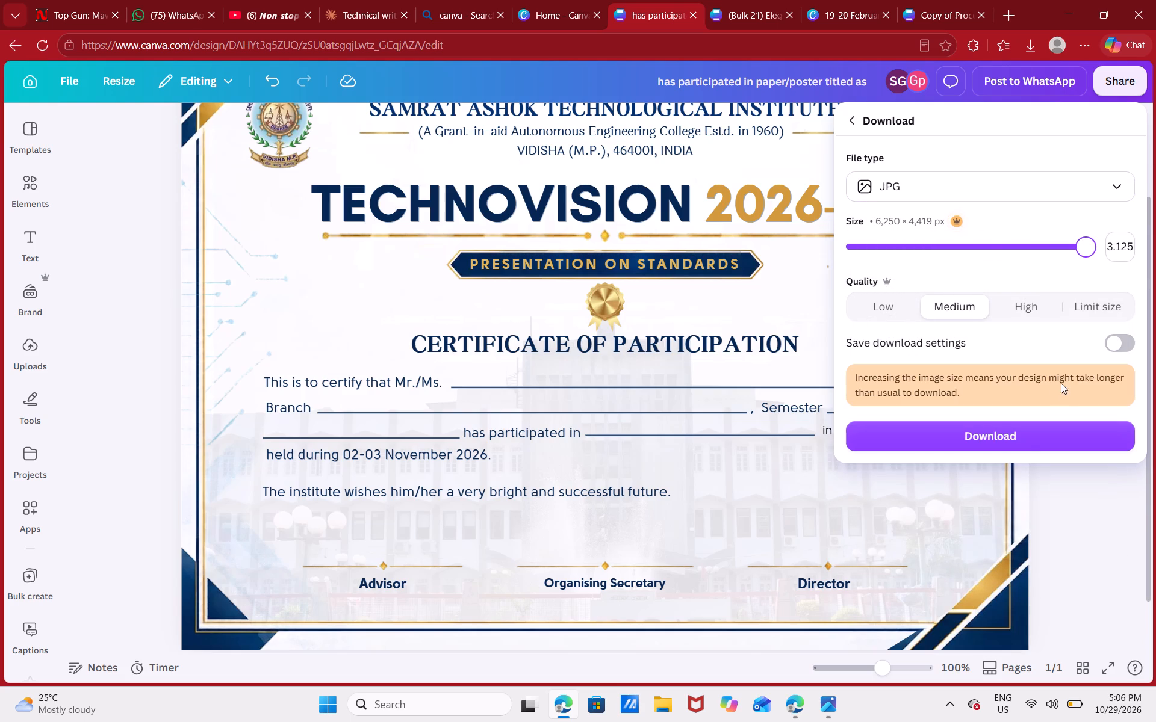
click(1025, 437)
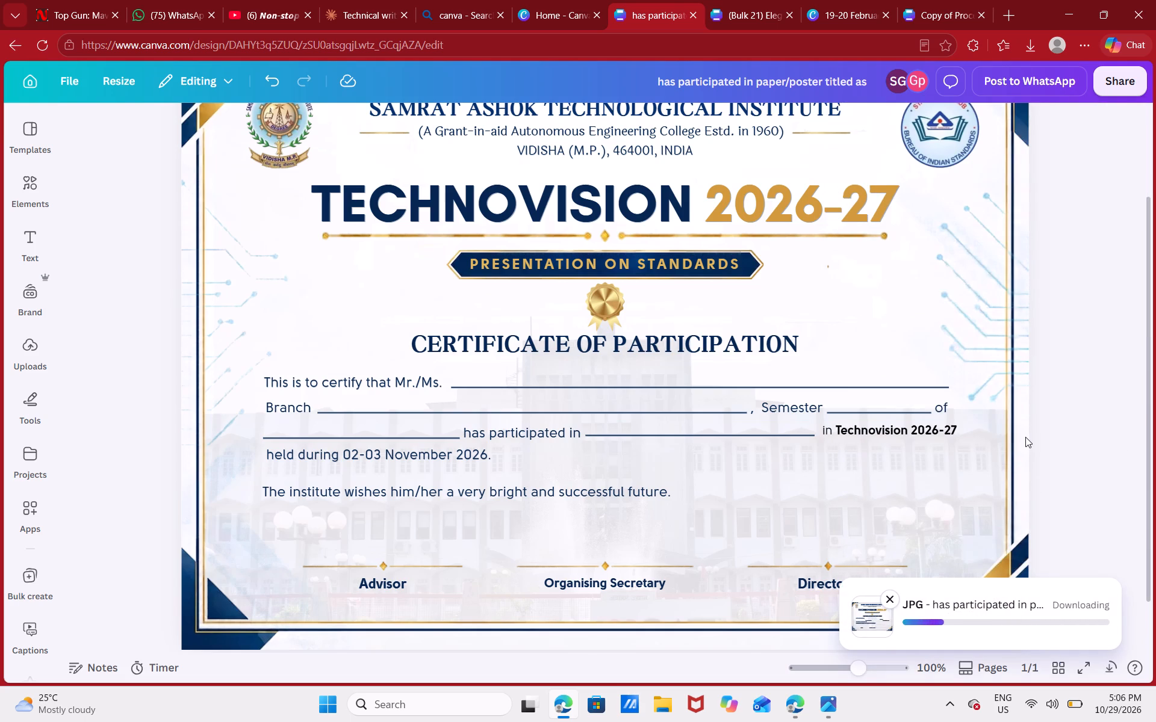
ctrl+scroll(1025, 437, down, 1)
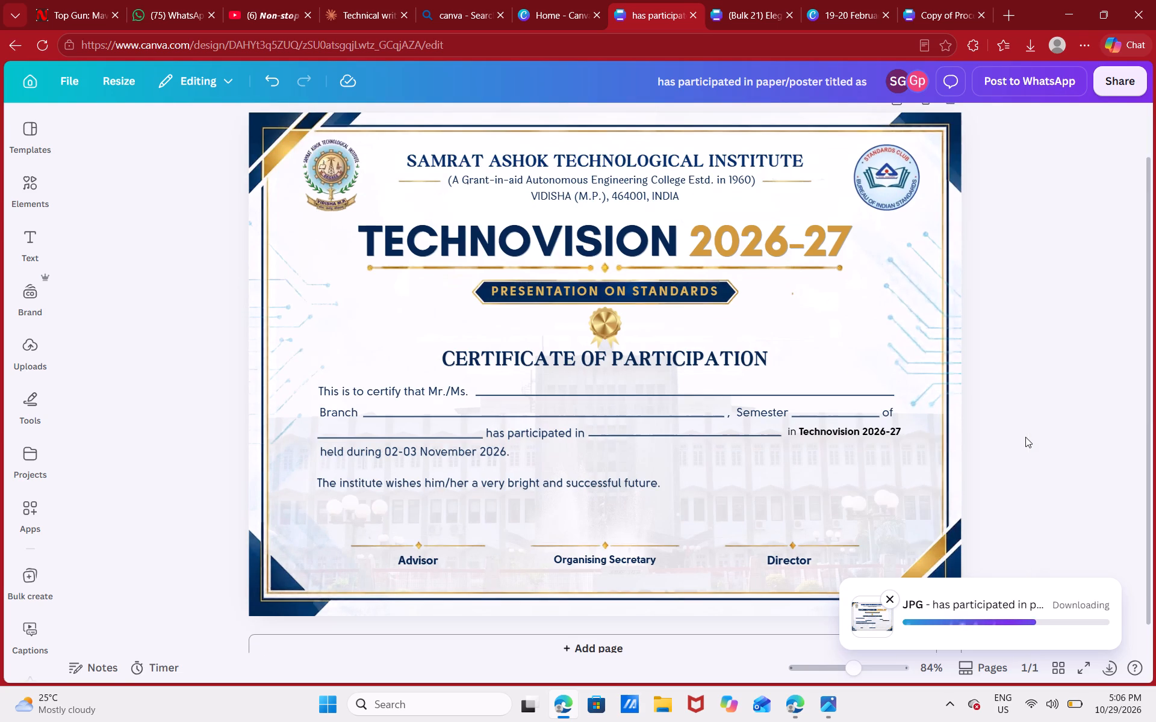
Return to the Canva home page listing the recent designs.
click(555, 0)
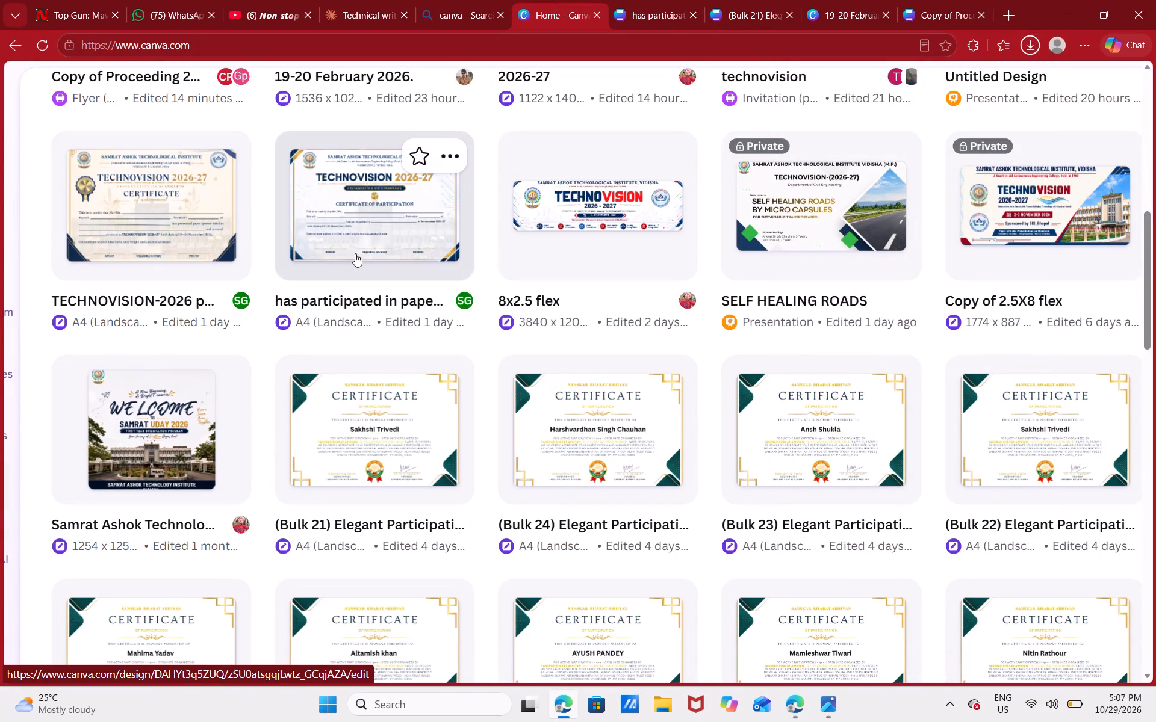
Open the TECHNOVISION-2026 participation certificate design, which holds the certificate of achievement, from the recent designs.
double_click(202, 231)
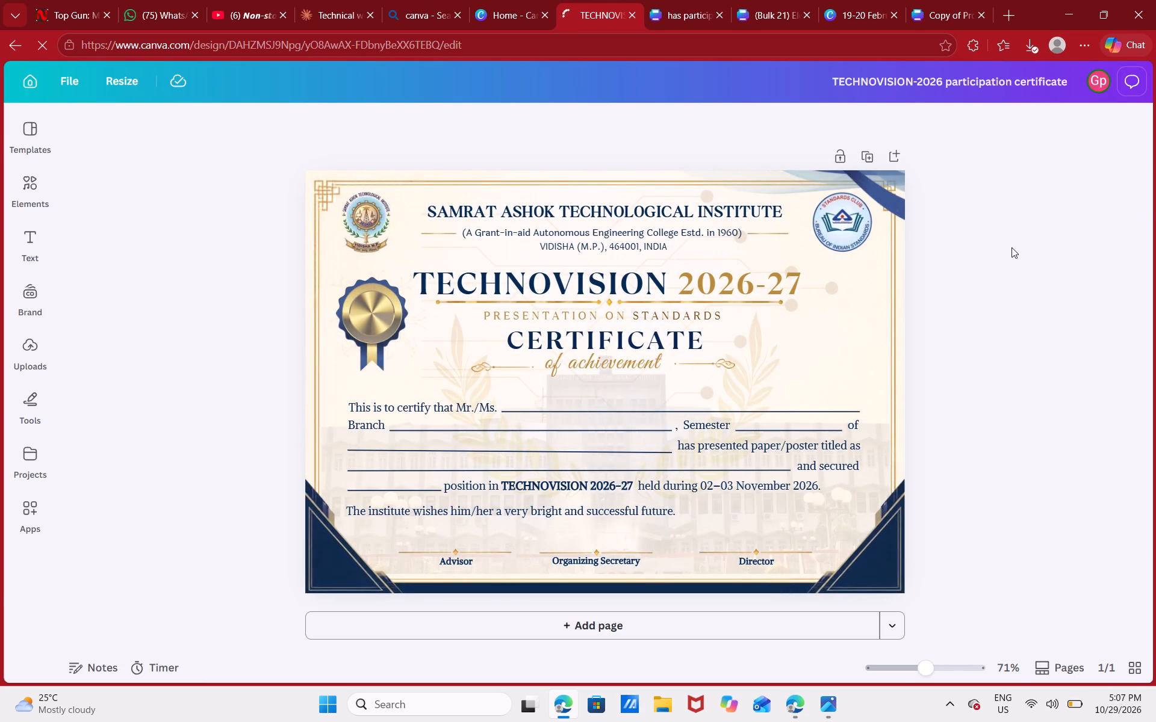
click(1011, 247)
click(1015, 297)
click(812, 332)
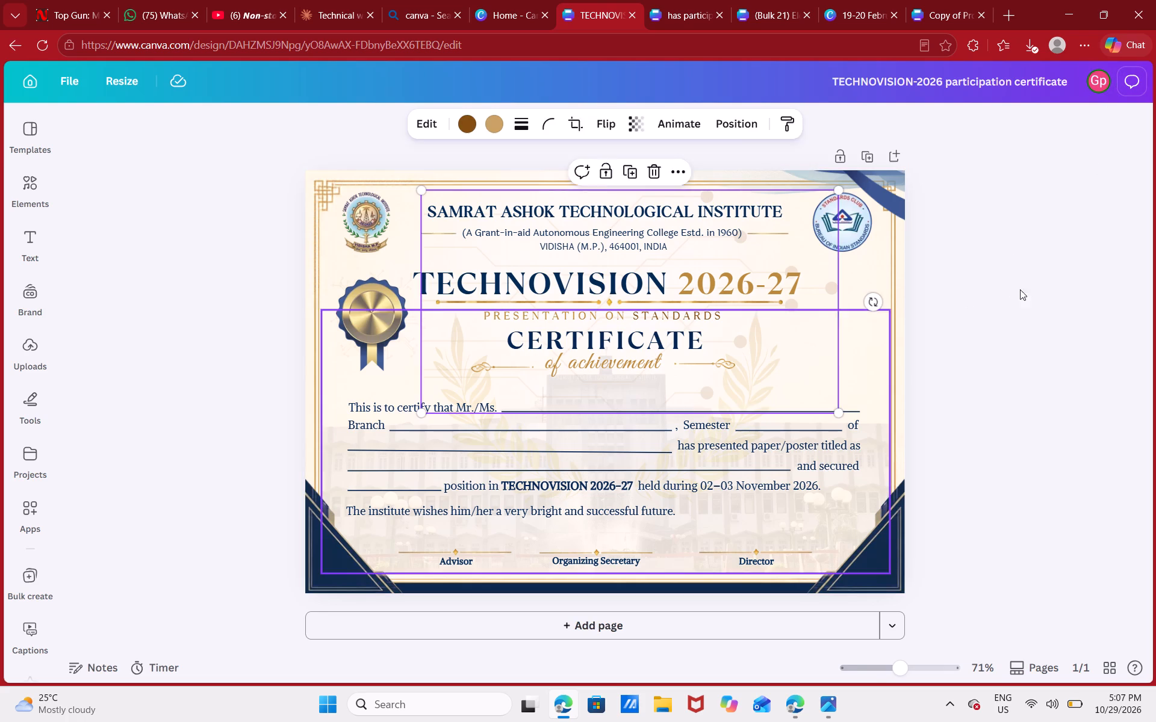
click(887, 403)
click(1047, 284)
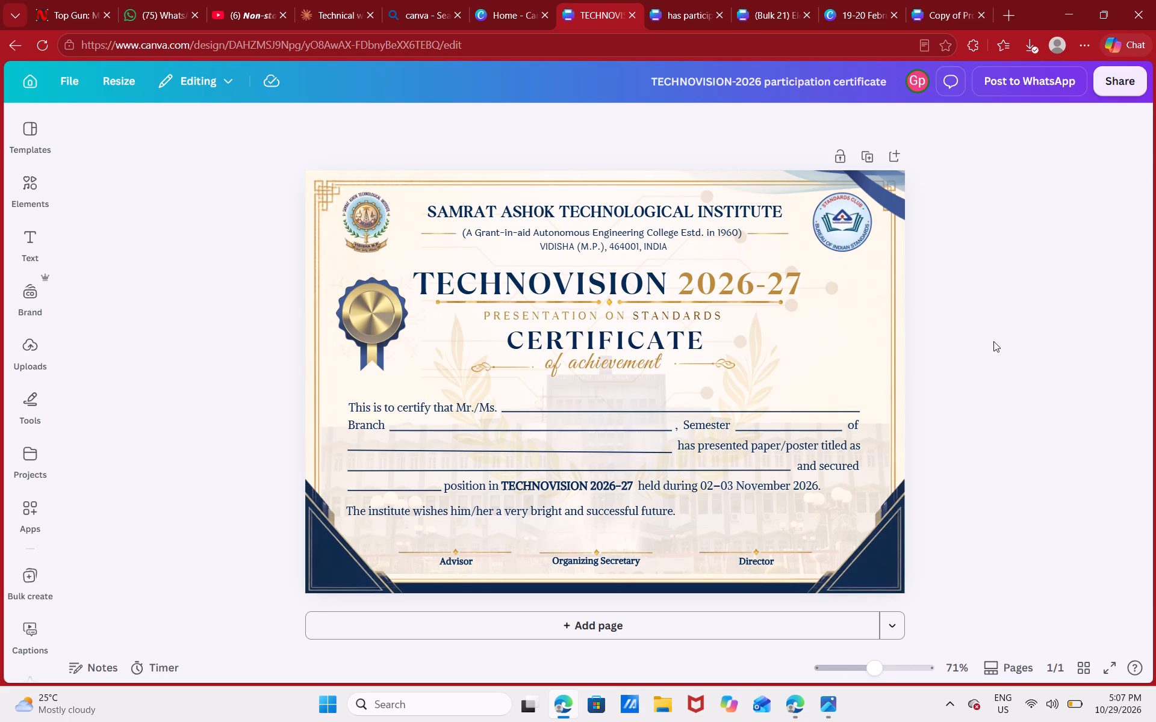
Set up the download of the certificate of achievement with JPG as the file type.
scroll(993, 341, down, 3)
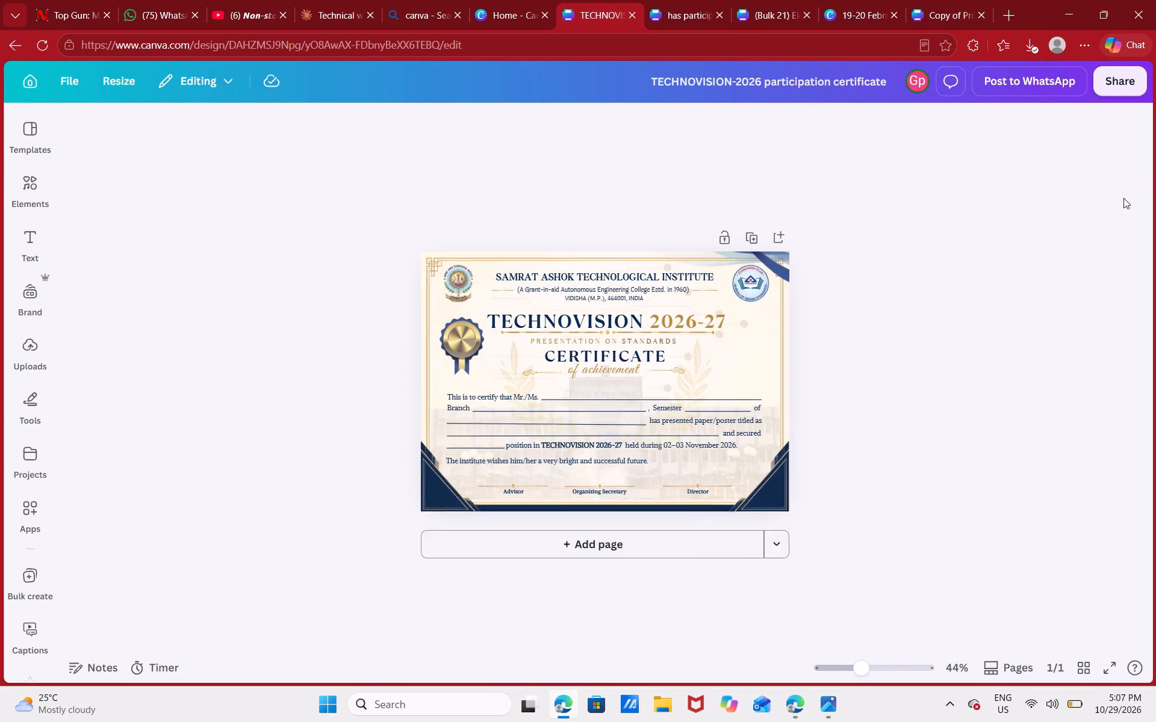
click(1124, 85)
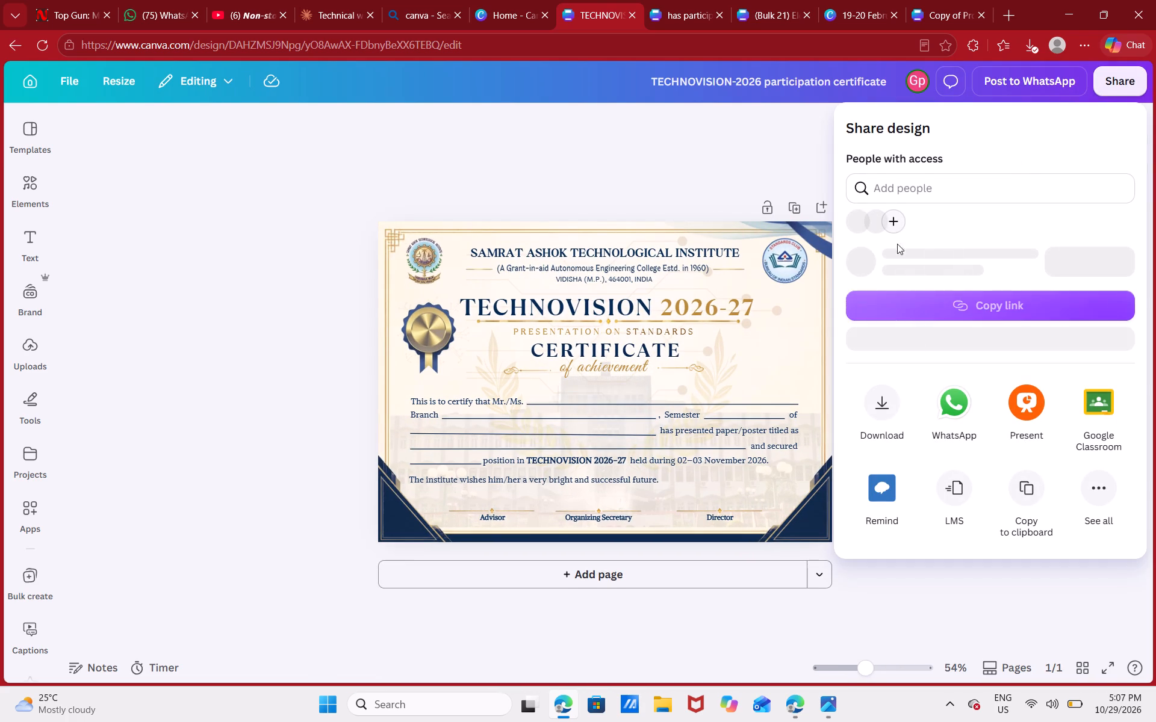
click(890, 406)
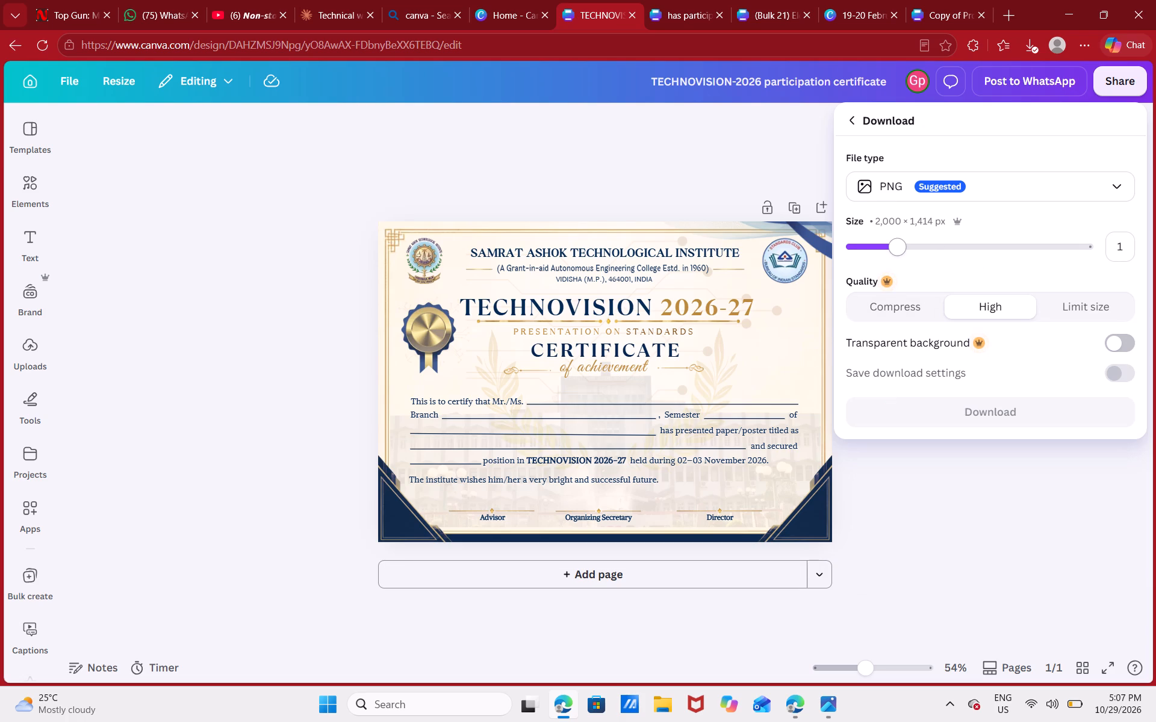
click(1120, 191)
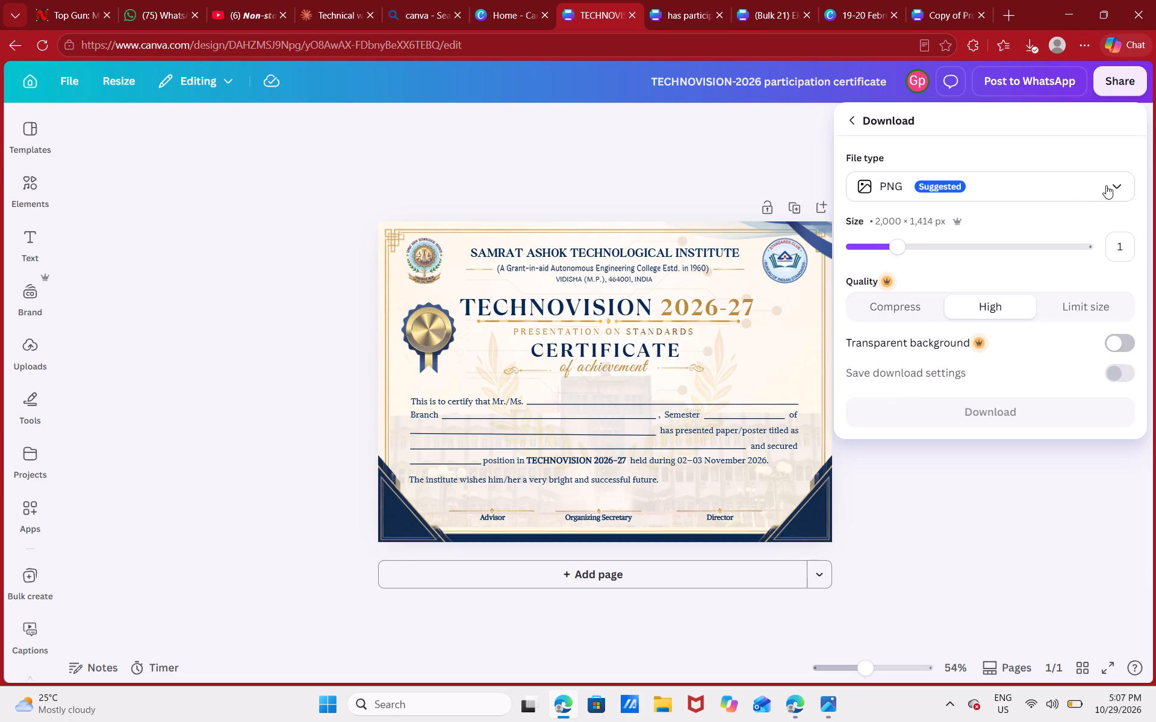
click(1120, 186)
click(1125, 181)
click(977, 239)
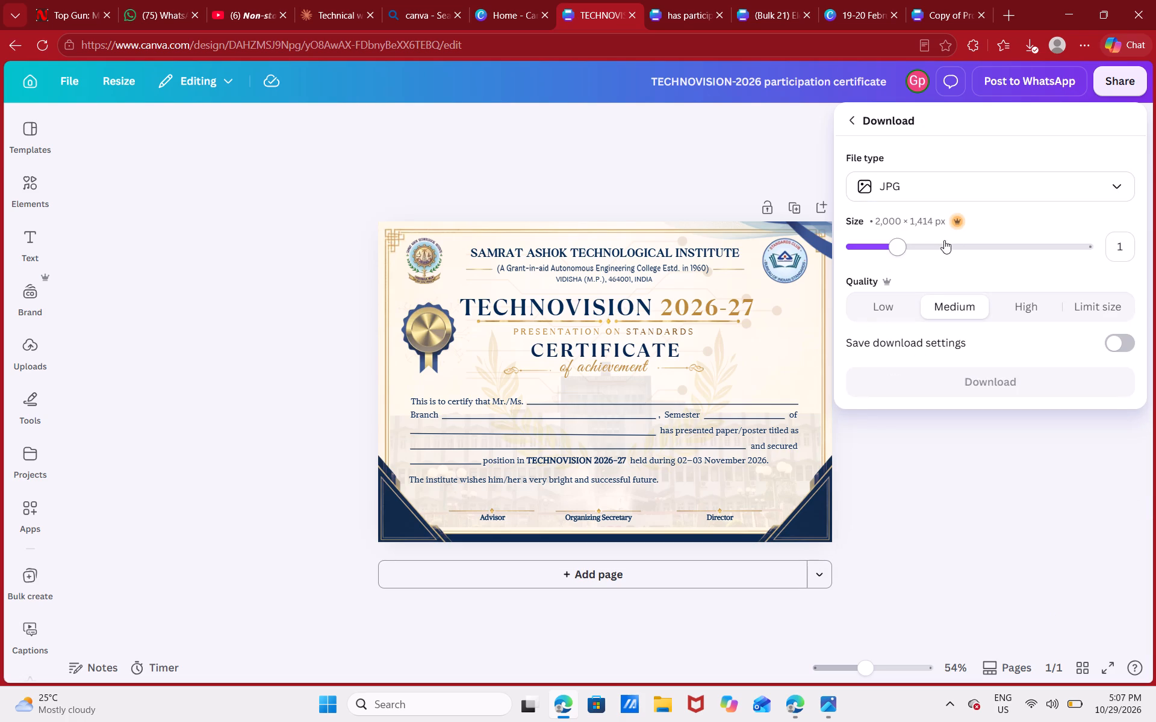
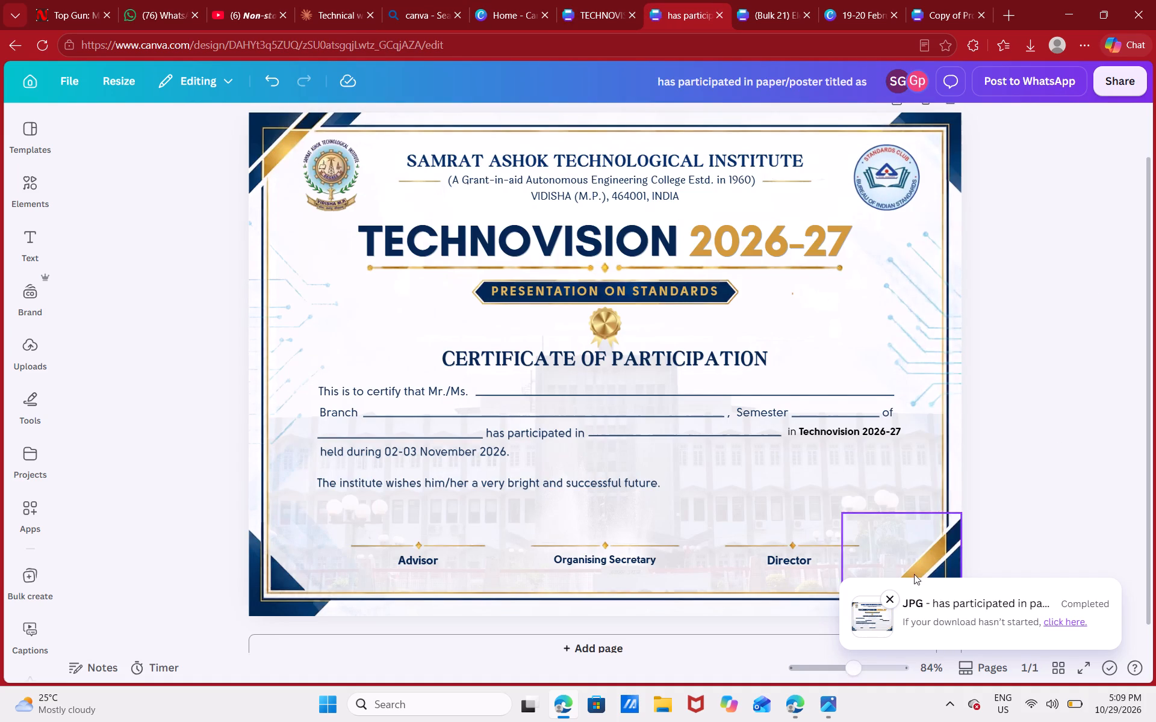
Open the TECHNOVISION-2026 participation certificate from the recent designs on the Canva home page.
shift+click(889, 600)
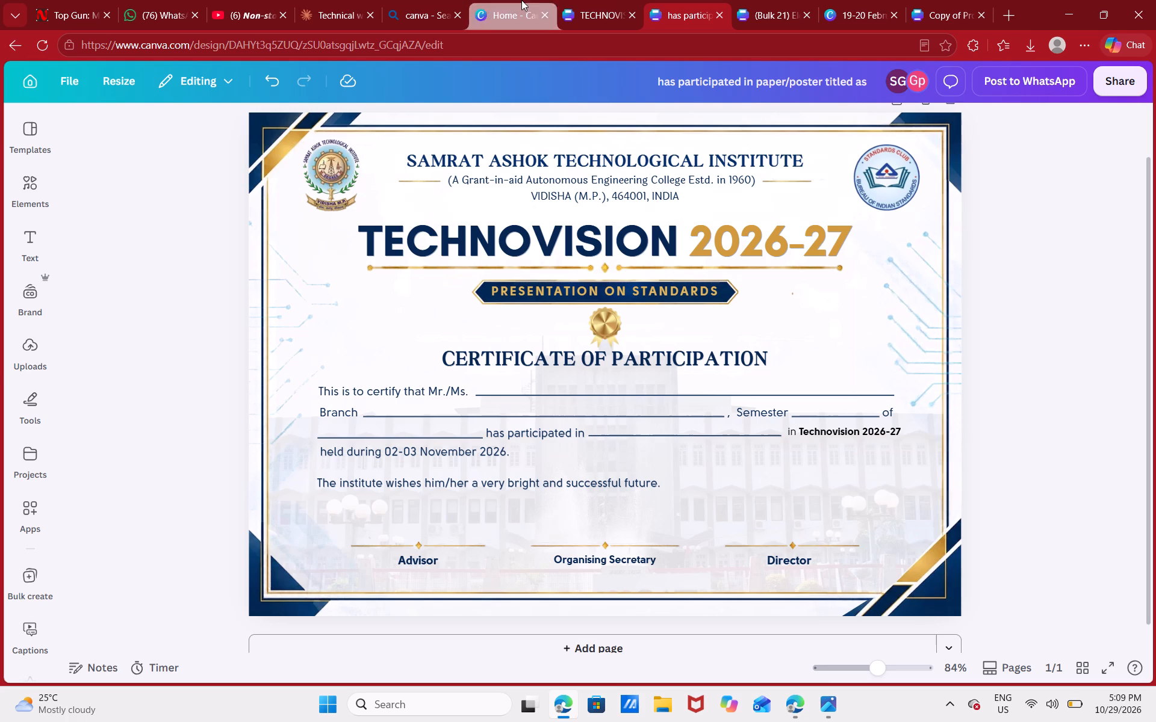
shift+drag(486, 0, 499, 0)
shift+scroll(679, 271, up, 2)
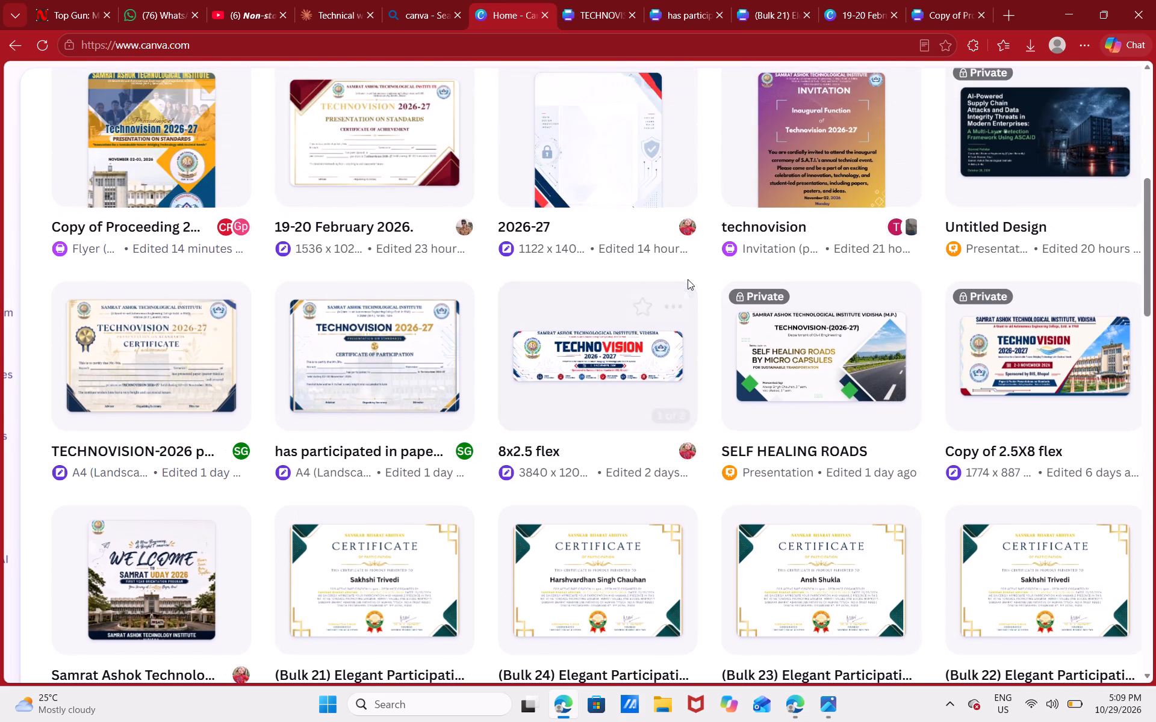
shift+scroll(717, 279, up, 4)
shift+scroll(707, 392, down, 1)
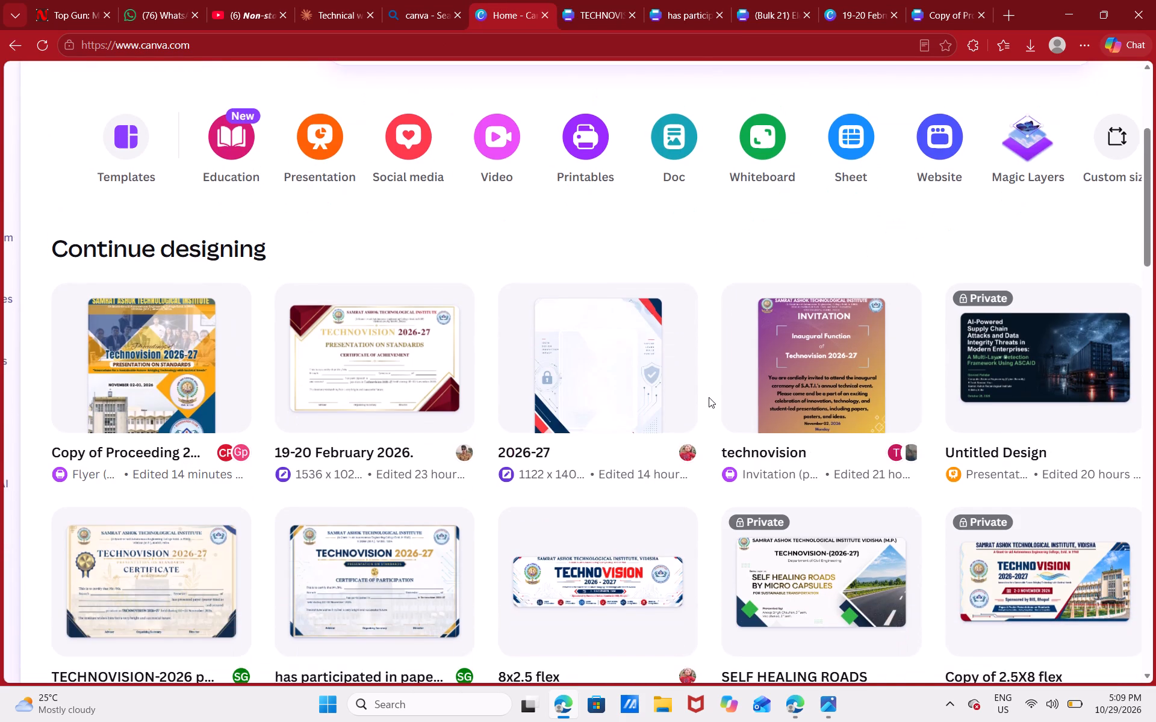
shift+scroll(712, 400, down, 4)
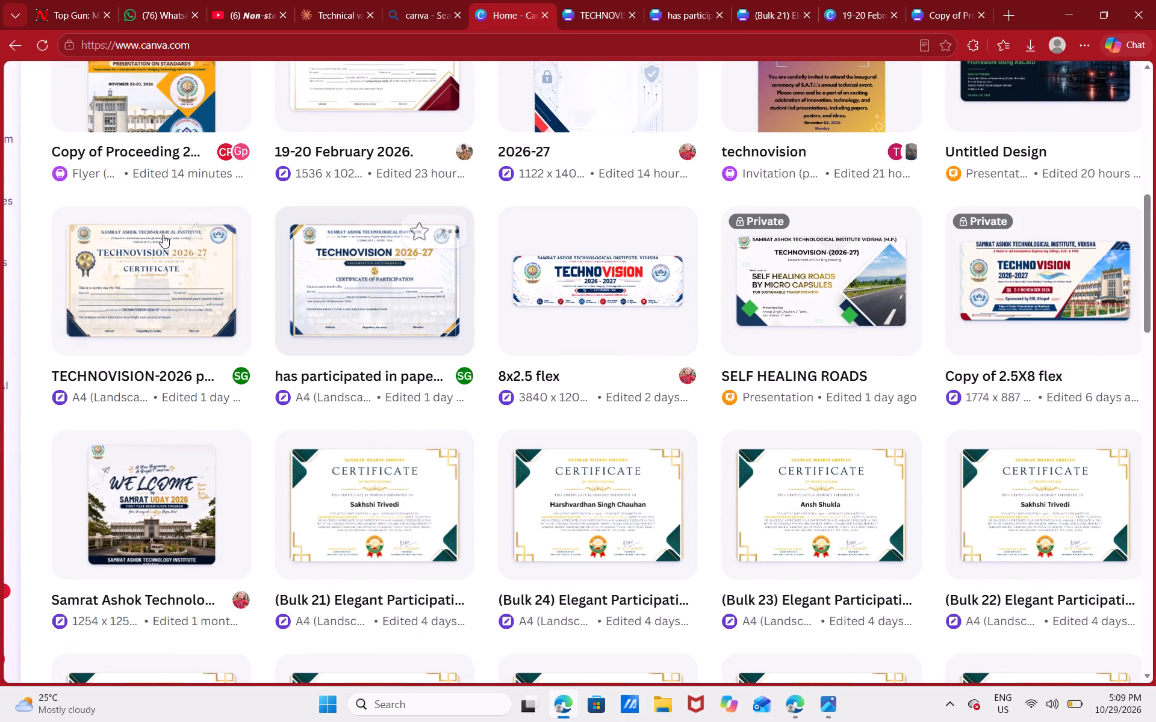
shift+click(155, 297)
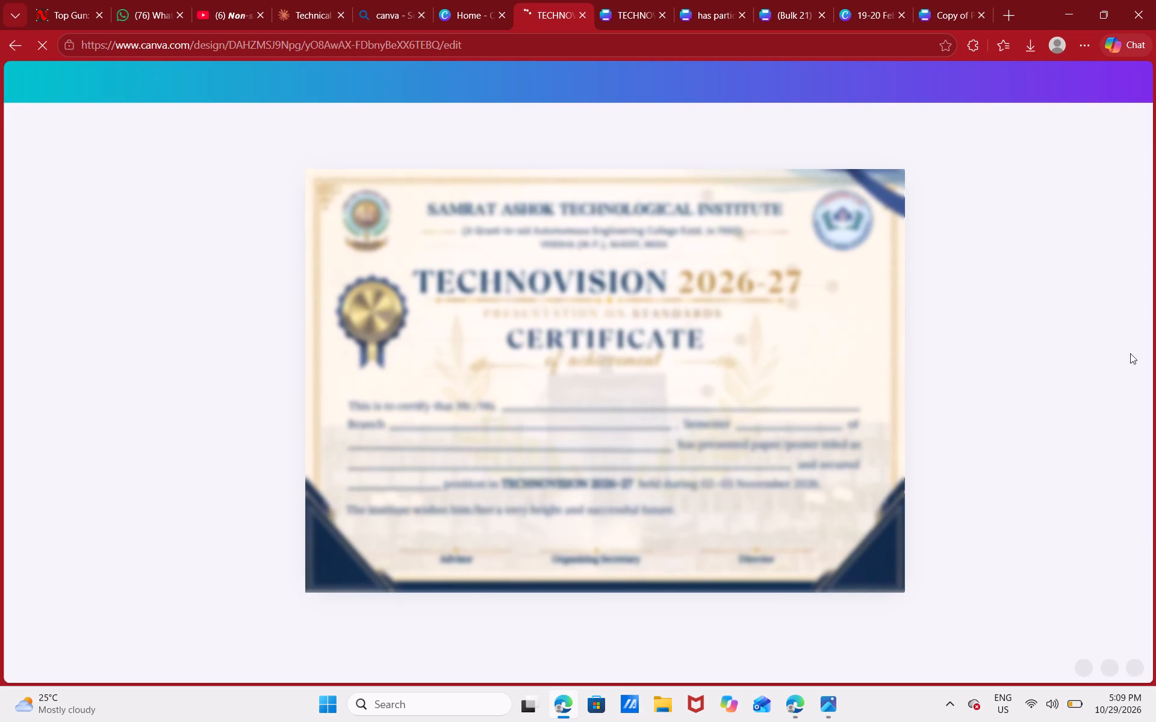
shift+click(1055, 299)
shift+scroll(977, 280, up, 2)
Close the duplicate tab and examine the body text of the already open Technovision certificate of achievement.
shift+click(618, 0)
shift+click(582, 14)
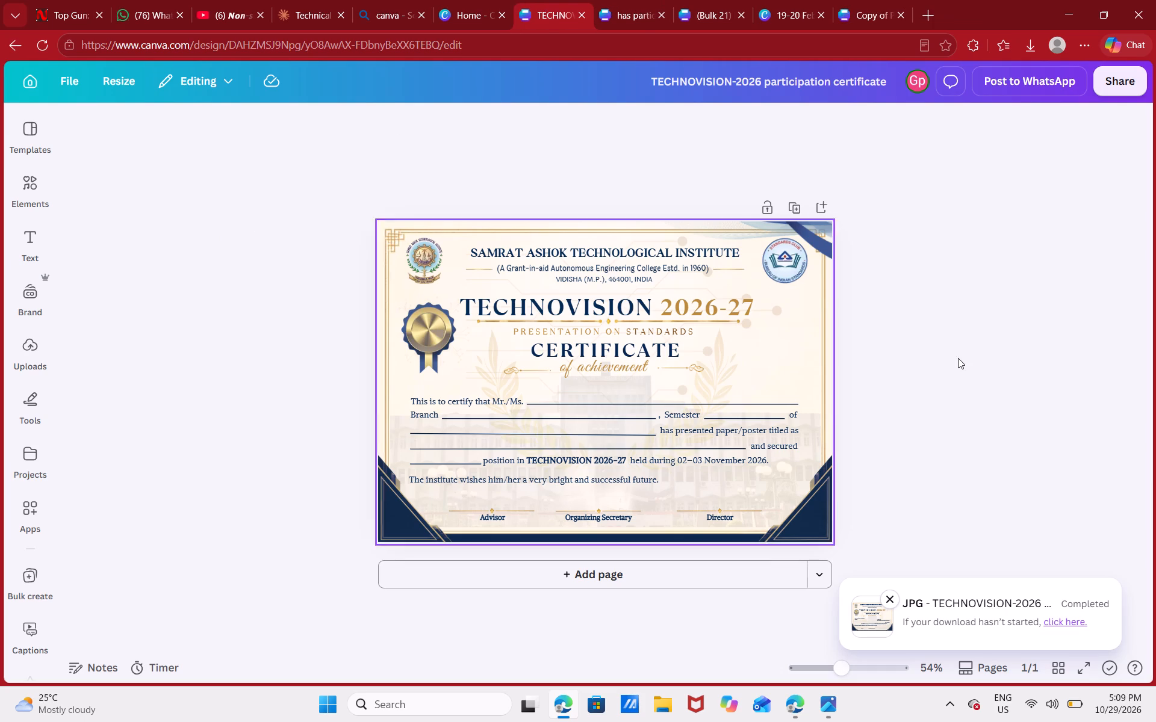
ctrl+scroll(804, 405, up, 2)
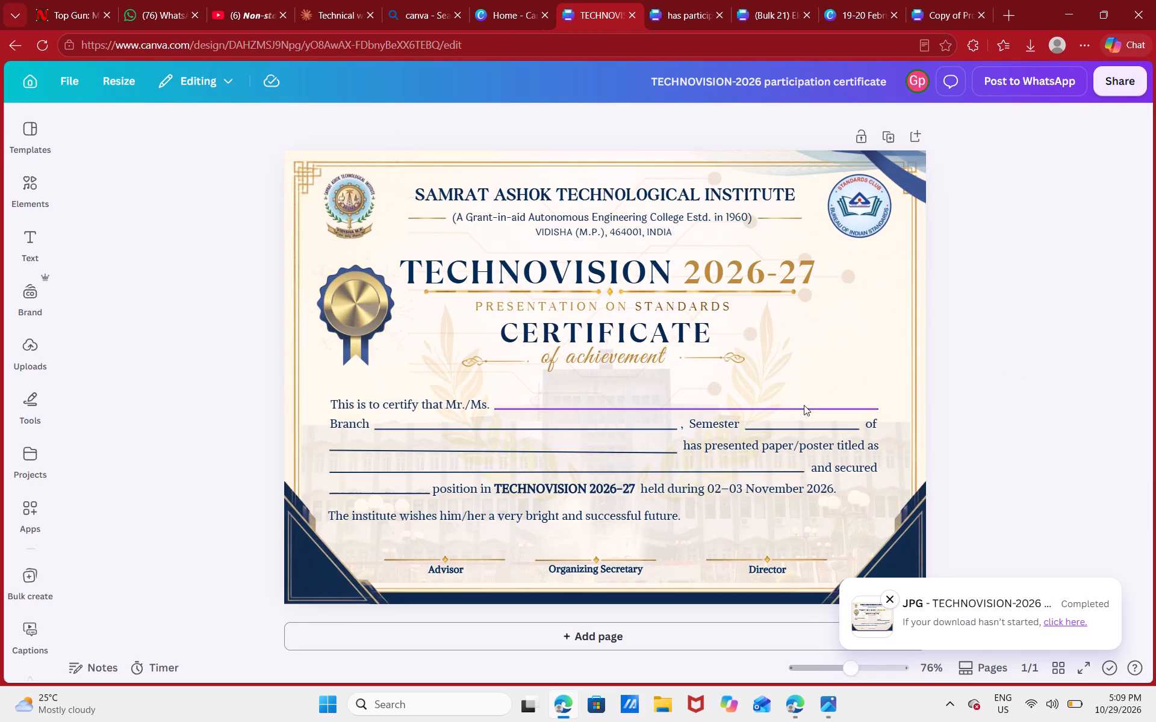
click(1082, 304)
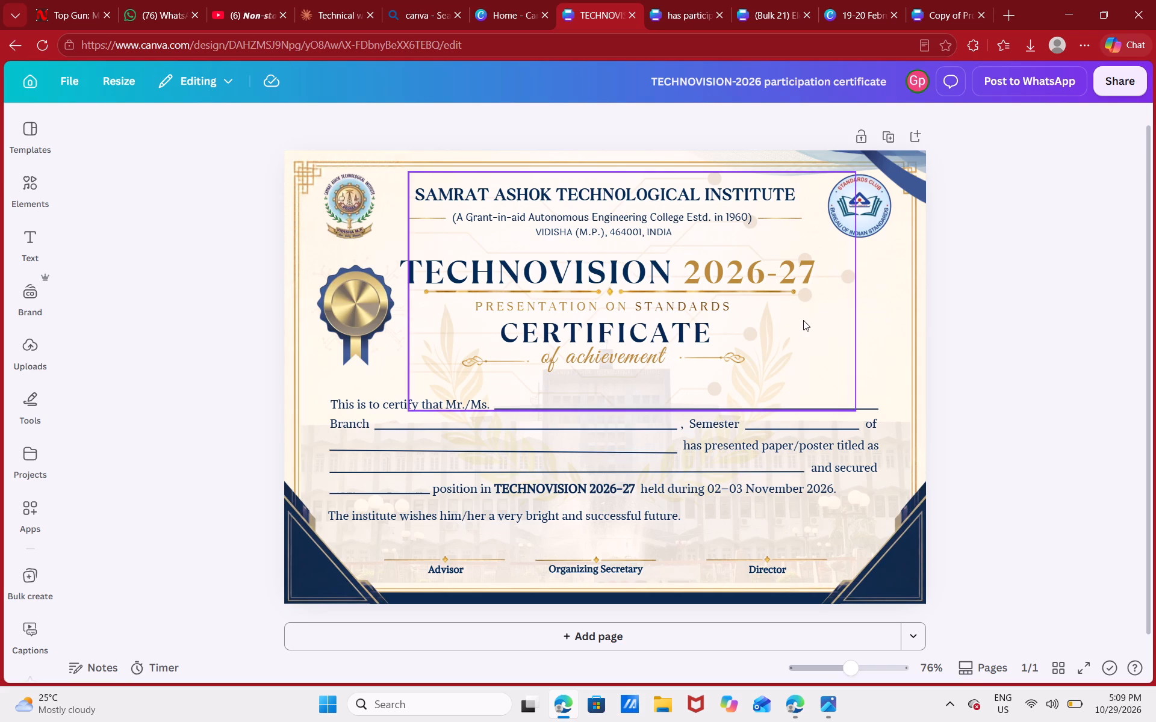
In the blue participation certificate, replace the word "participated" with "presented" in the "has participated in" line.
click(682, 0)
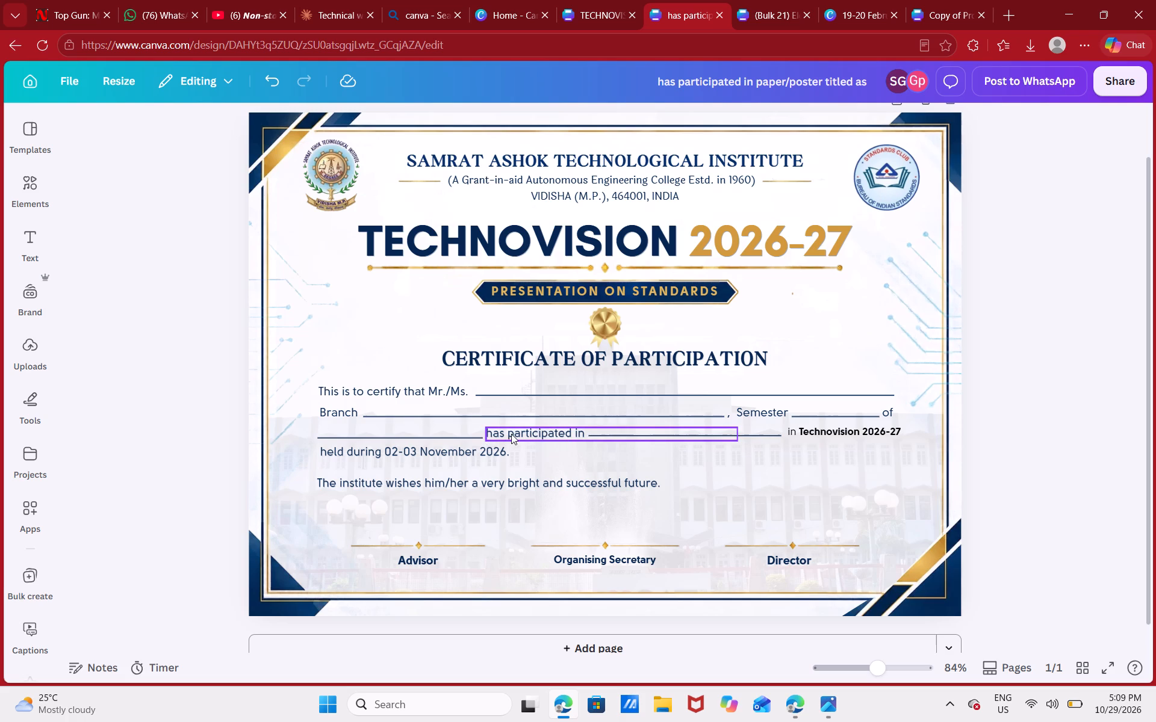
double_click(565, 434)
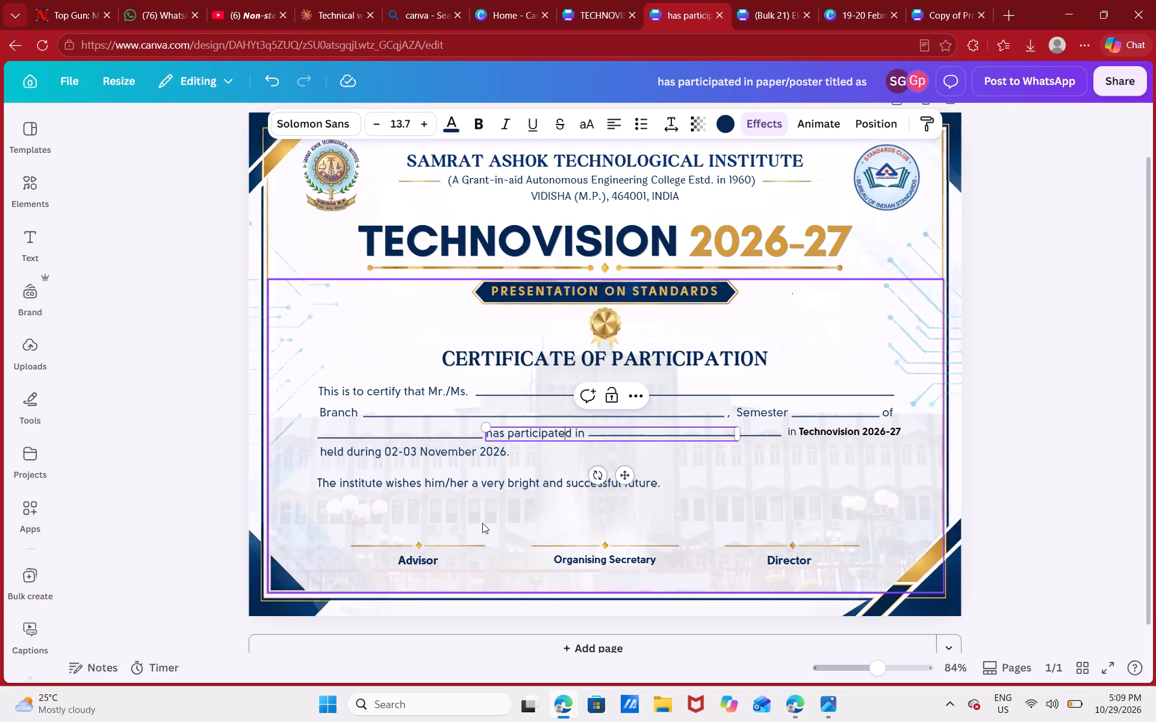
key(Right)
key(BackSpace)
key(BackSpace)
key(BackSpace)
key(BackSpace)
key(BackSpace)
key(BackSpace)
key(BackSpace)
key(BackSpace)
key(BackSpace)
key(BackSpace)
text(resented)
key(space)
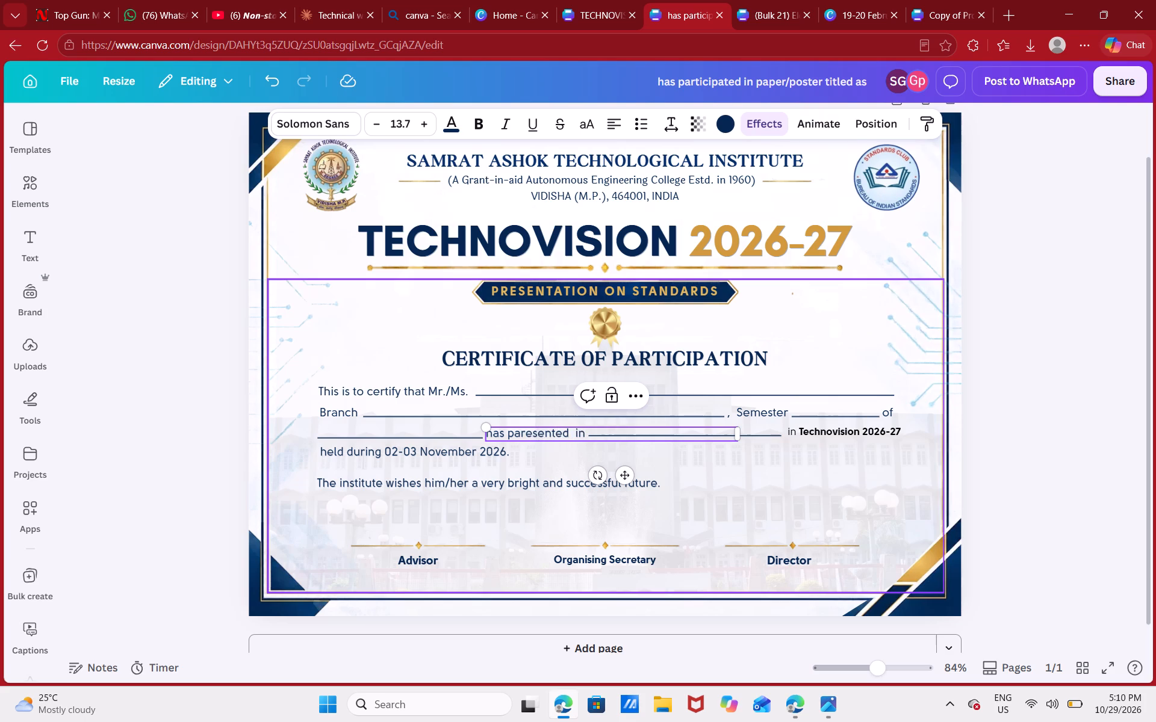
key(BackSpace)
key(BackSpace)
key(BackSpace)
key(BackSpace)
key(BackSpace)
key(BackSpace)
key(BackSpace)
key(BackSpace)
key(BackSpace)
key(BackSpace)
key(BackSpace)
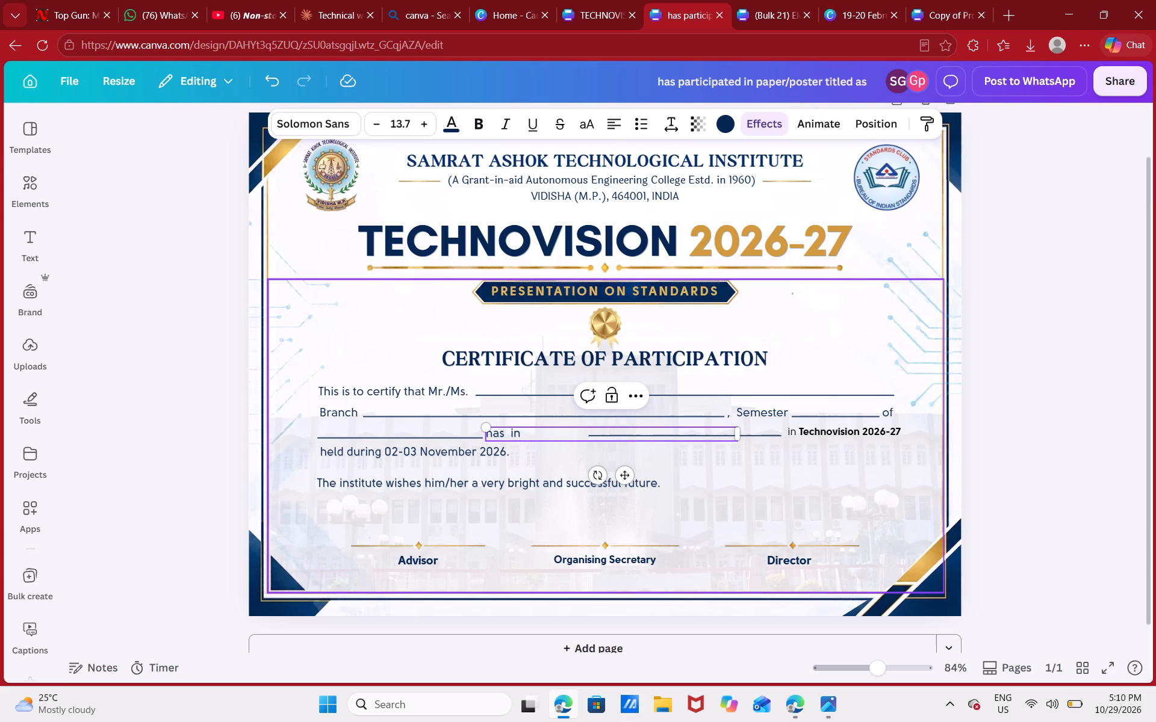
text(presented)
Insert "paper/poster titled as" after "has presented" in the same line.
key(space)
text(paper)
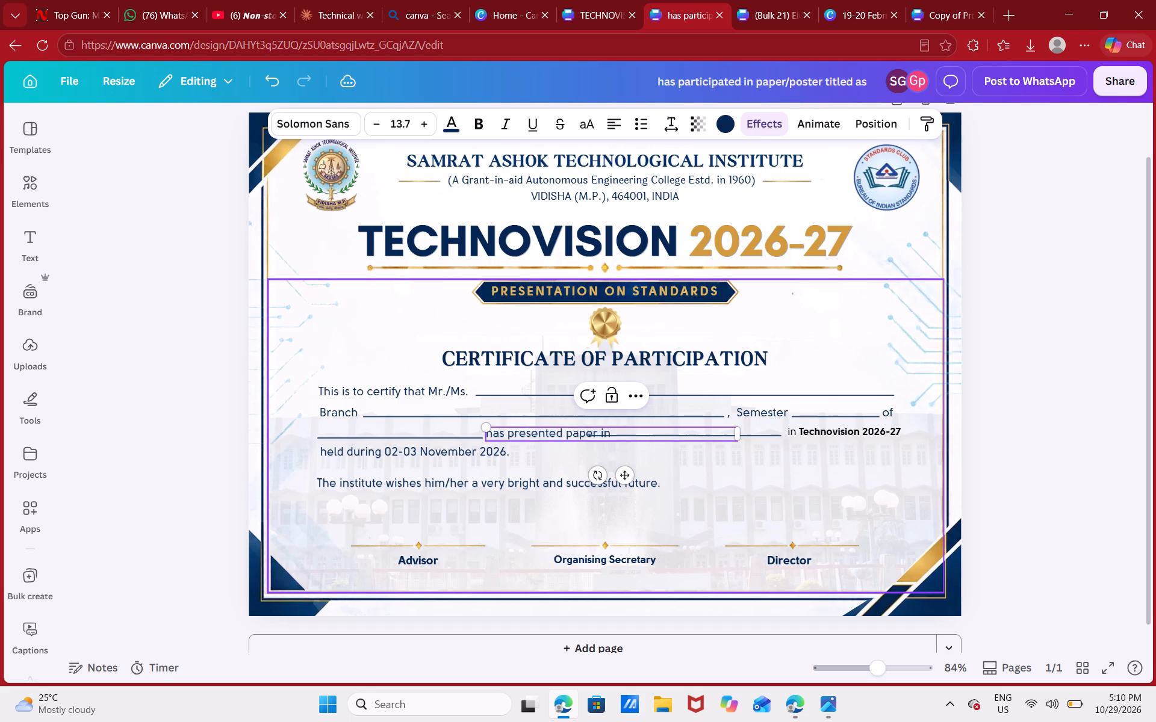
key(slash)
text(poster)
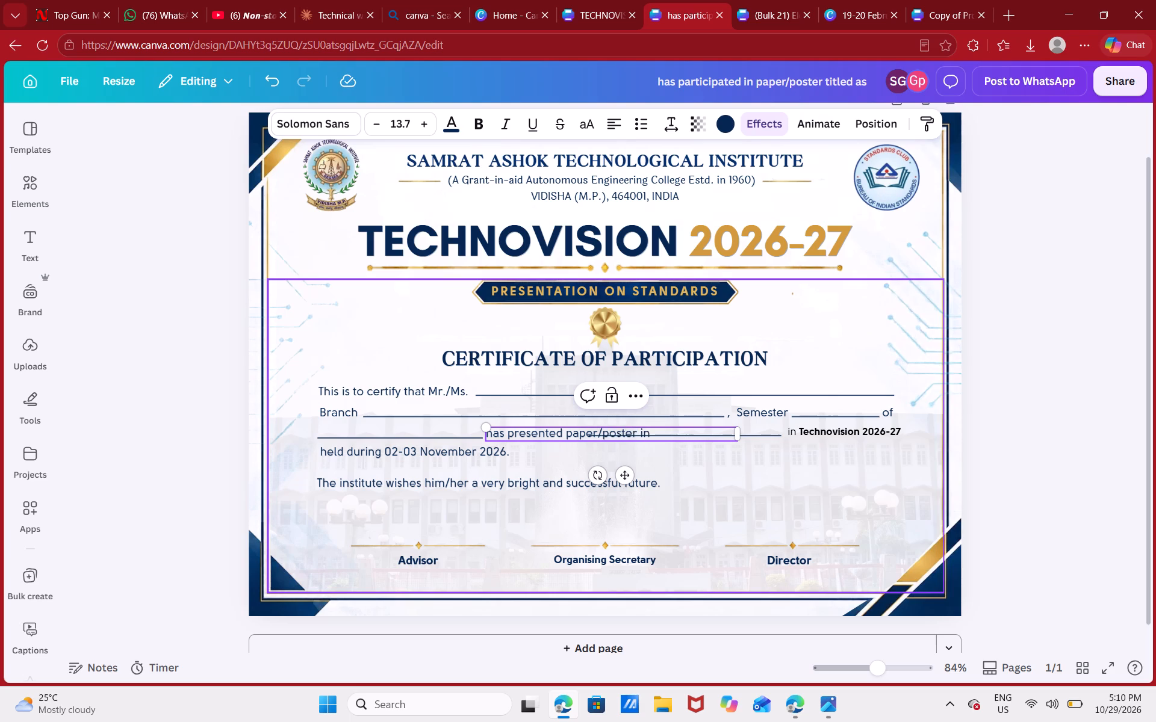
key(space)
text(to)
key(BackSpace)
text(itl)
text(ed)
key(space)
text(as)
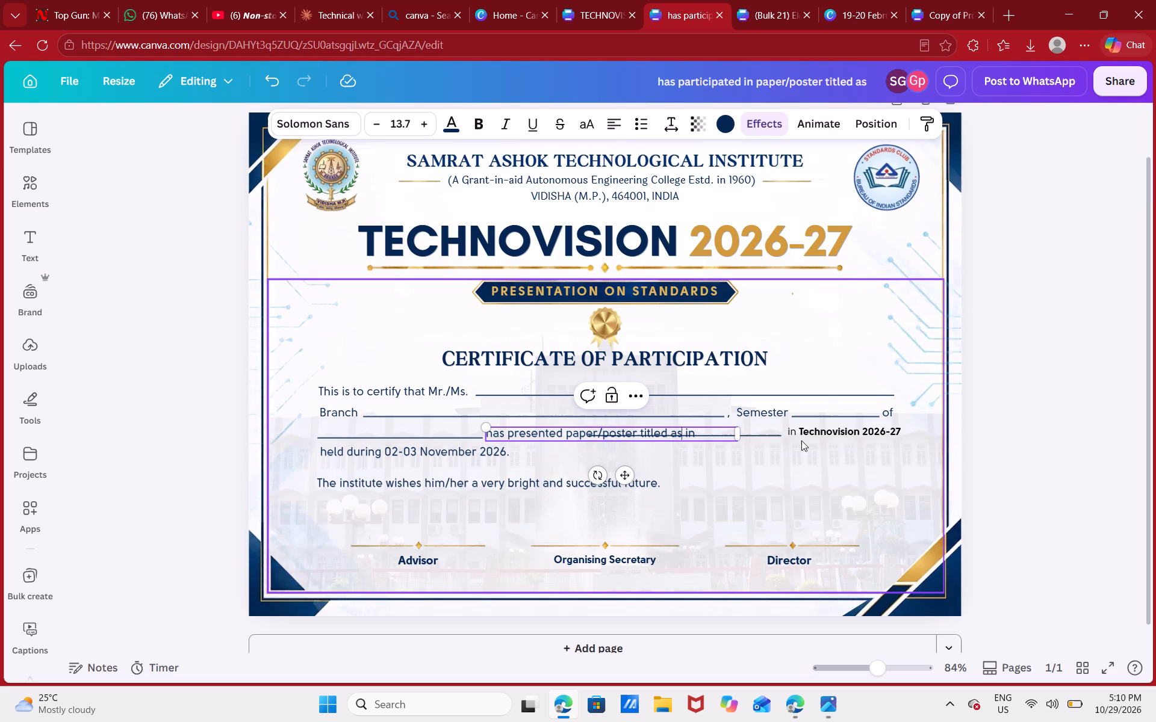
Delete the trailing word "in" so the line ends with "titled as".
key(Right)
key(Right)
key(Right)
key(BackSpace)
key(BackSpace)
click(1057, 383)
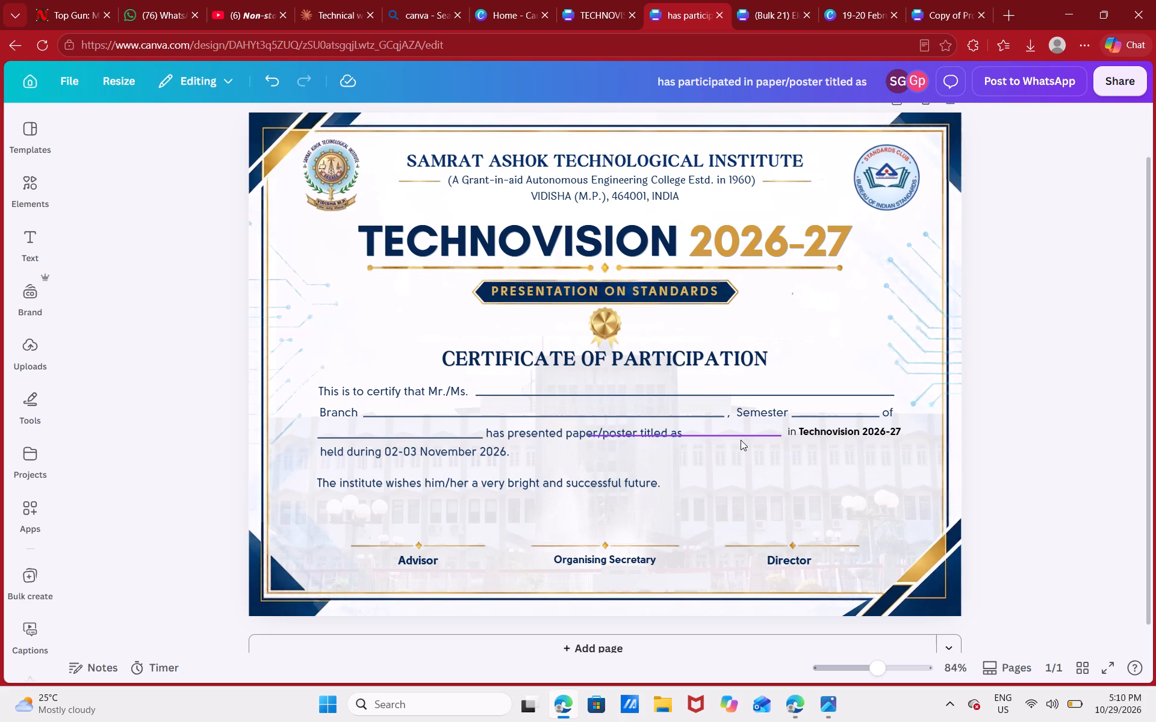
Move the "in Technovision 2026-27" text down to the left margin, just below the "held during" line.
click(809, 431)
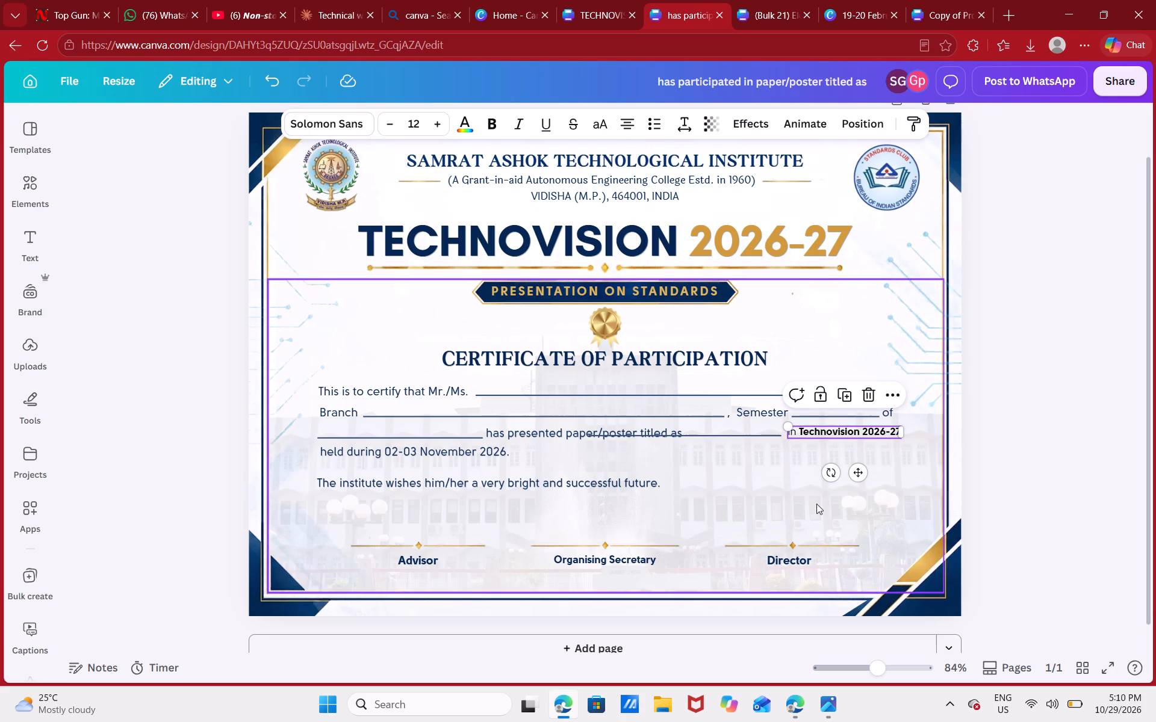
click(1043, 460)
drag(860, 427, 455, 450)
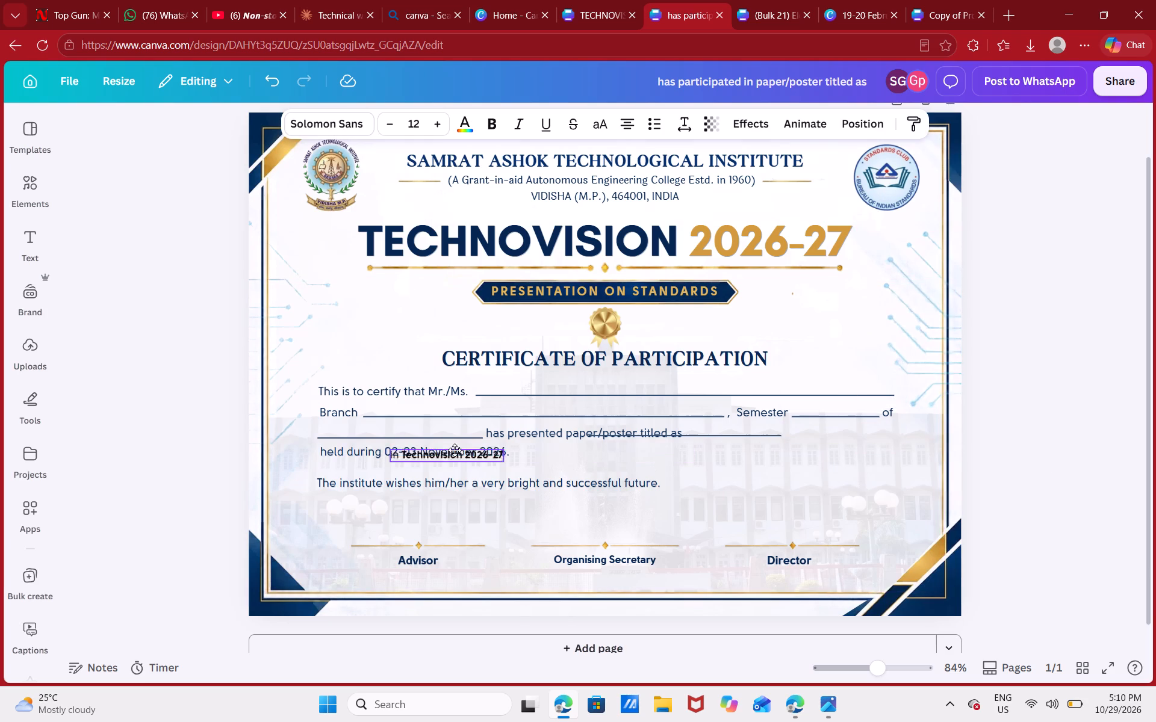
drag(455, 450, 344, 464)
Shift the "held during 02-03 November 2026." text right to make room for the Technovision text before it.
click(481, 456)
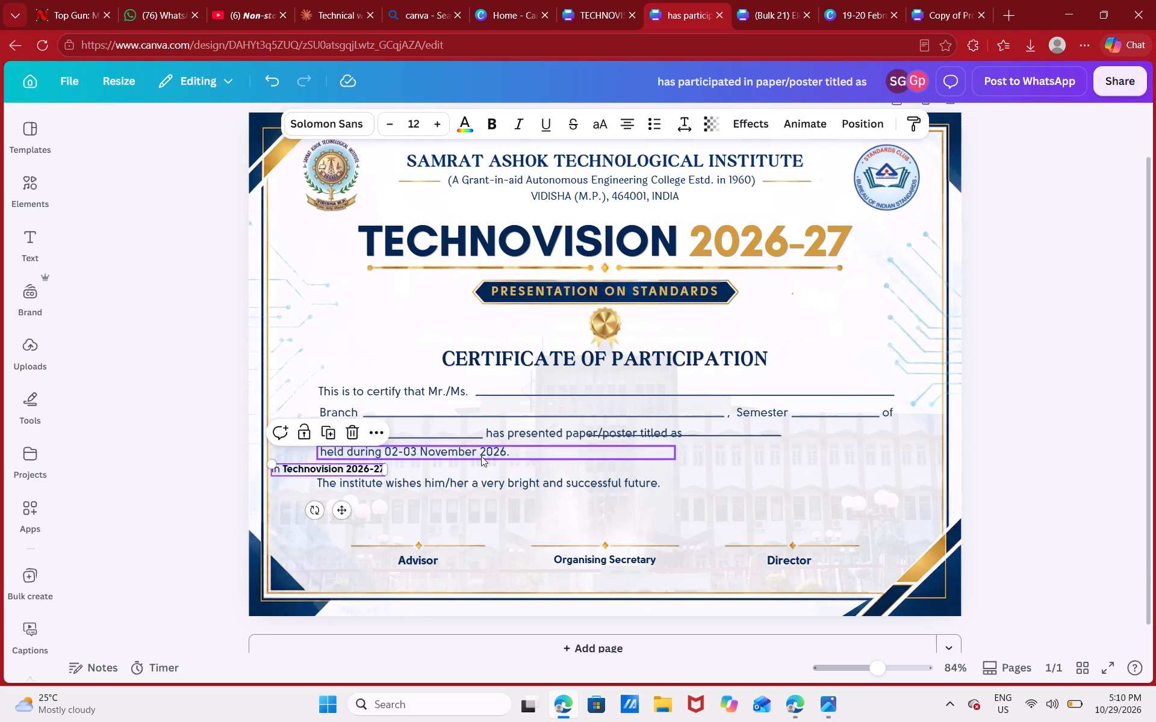
key(Right)
key(Right)
key(Right)
key(Right)
key(Right)
key(Right)
key(Right)
key(Right)
key(Right)
key(Right)
key(Right)
key(Right)
key(Right)
key(Right)
key(Right)
key(Right)
key(Right)
key(Right)
key(Right)
key(Right)
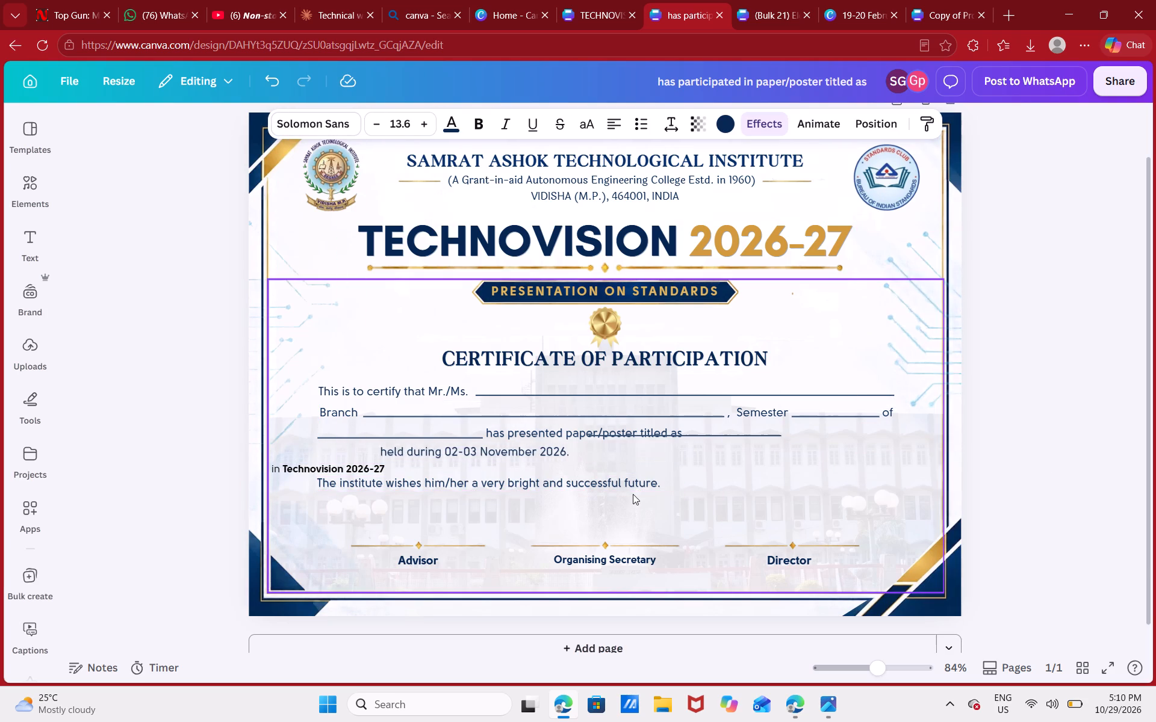
Nudge the "in Technovision 2026-27" text vertically until it is level with the "held during" text.
click(339, 471)
key(Up)
key(Up)
key(Up)
key(Up)
key(Up)
key(Up)
key(Up)
key(Up)
key(Up)
key(Up)
key(Up)
key(Up)
key(Up)
key(Up)
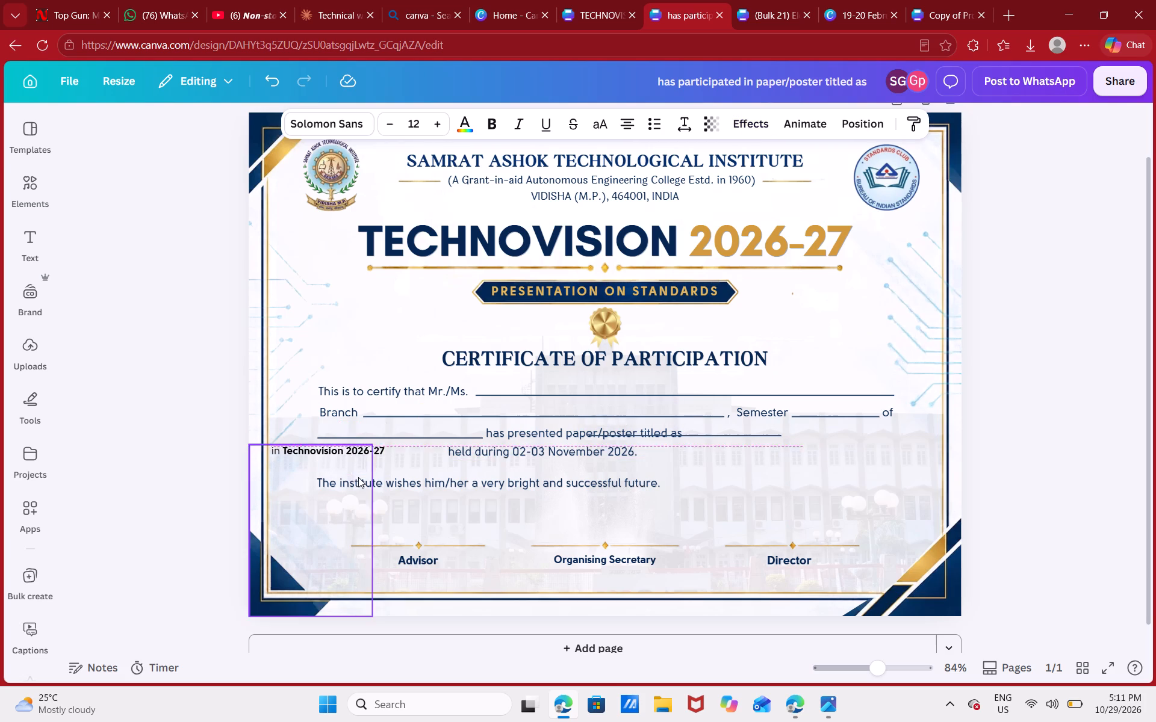
key(Up)
key(Down)
key(Down)
key(Down)
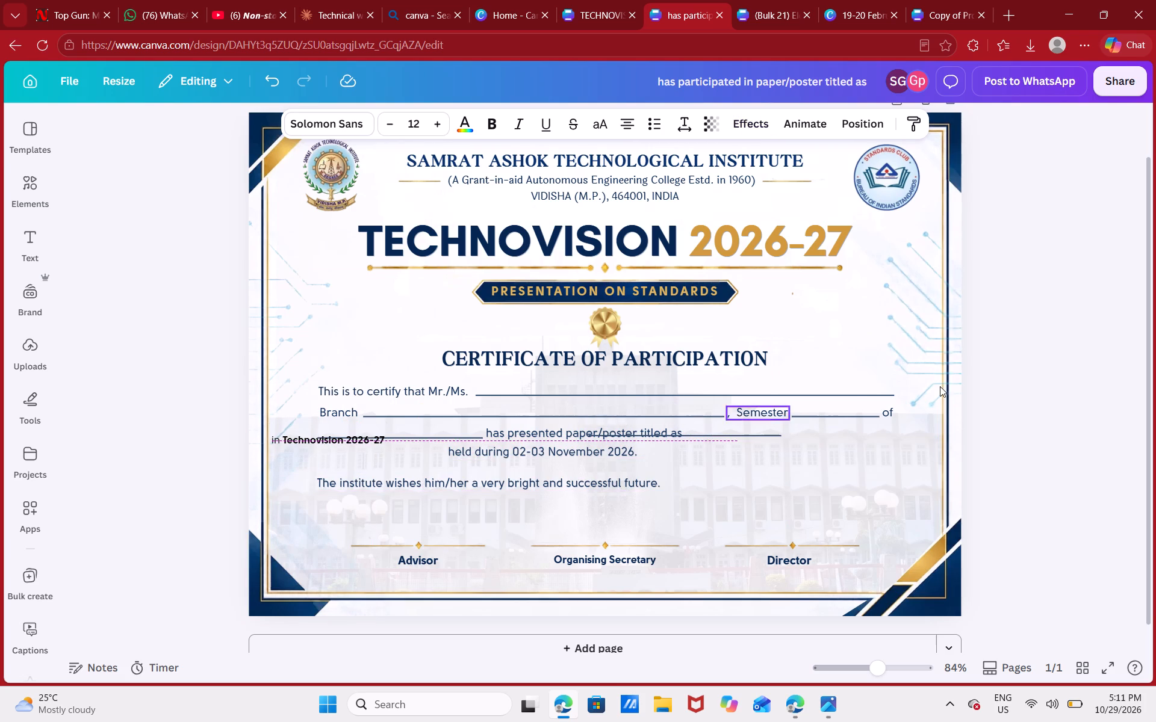
key(Down)
key(Down)
key(Down)
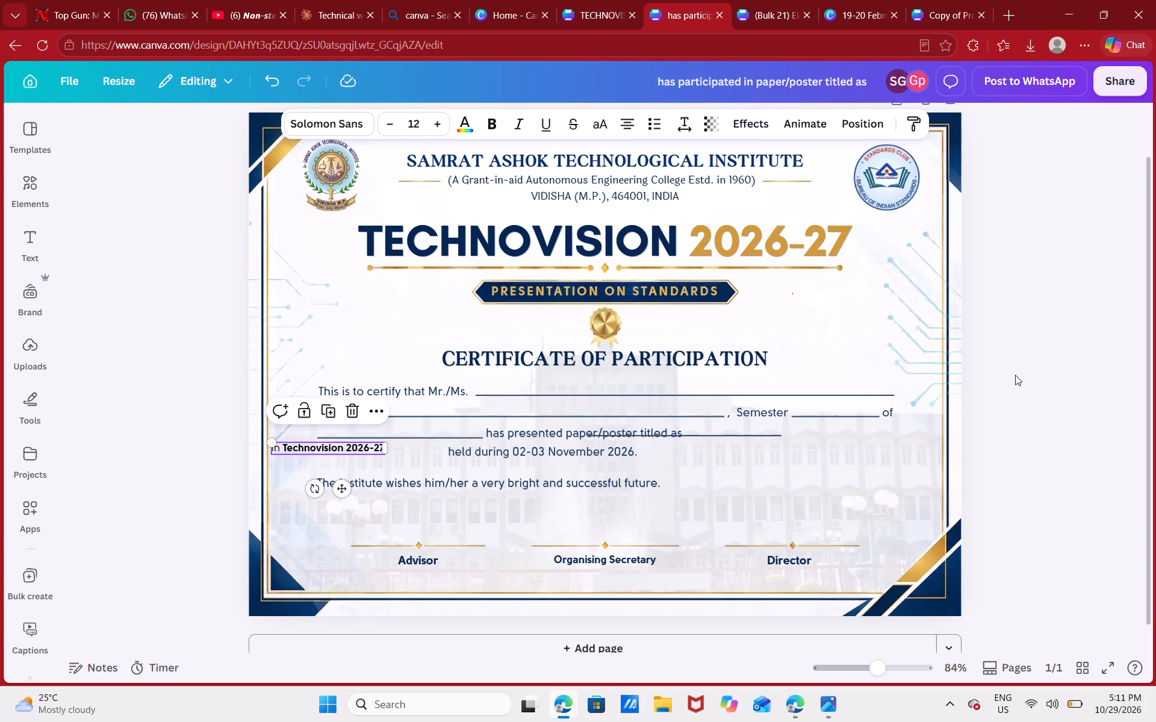
key(ctrl+z)
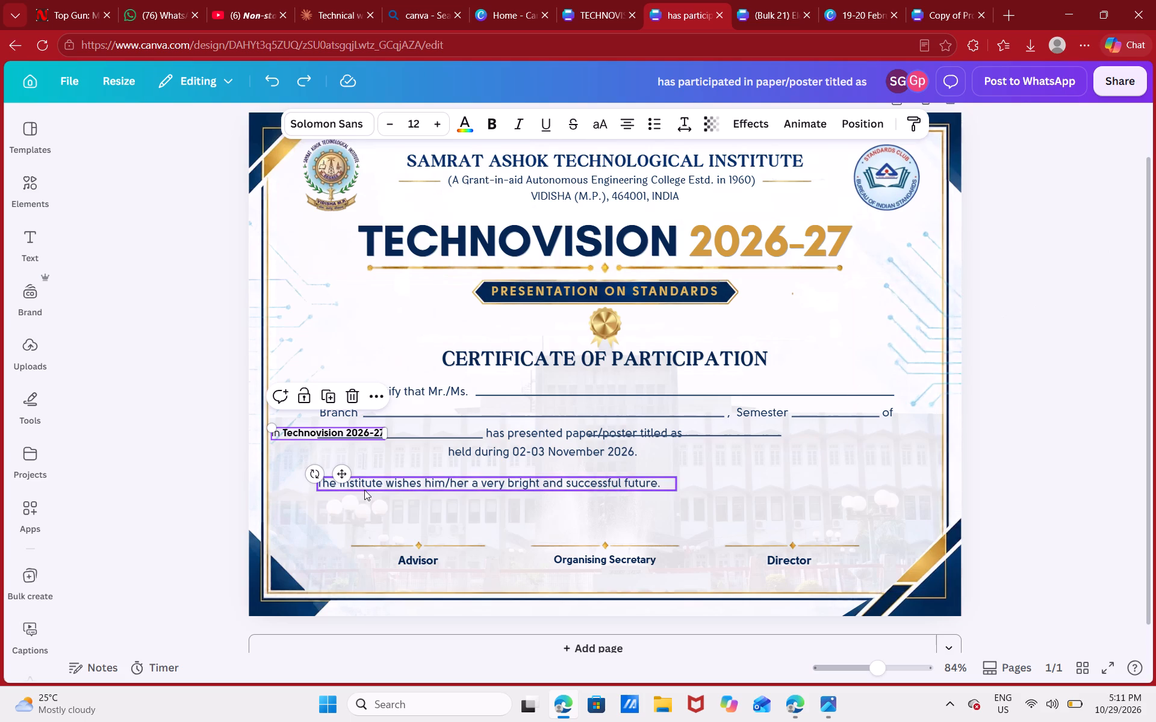
key(Down)
key(Down)
key(Down)
key(Down)
key(Down)
key(Down)
key(Down)
key(Down)
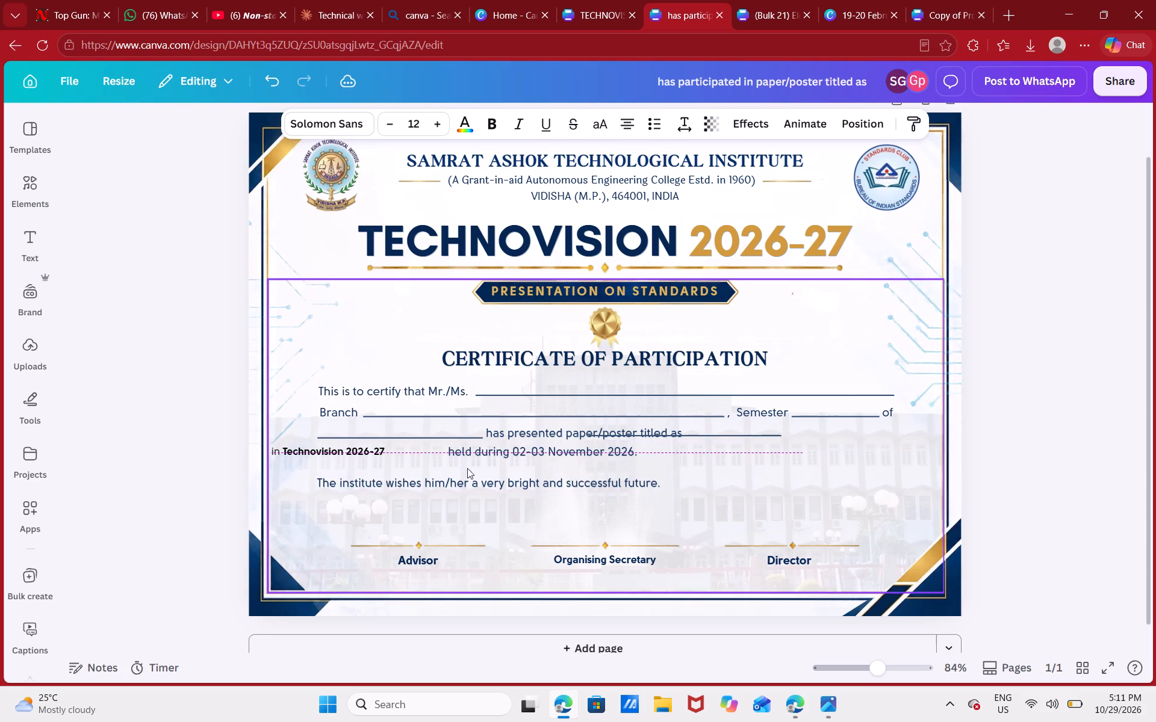
Nudge the "in Technovision 2026-27" text right until it starts at the left edge of the other body lines.
key(Right)
key(Right)
key(Right)
key(Right)
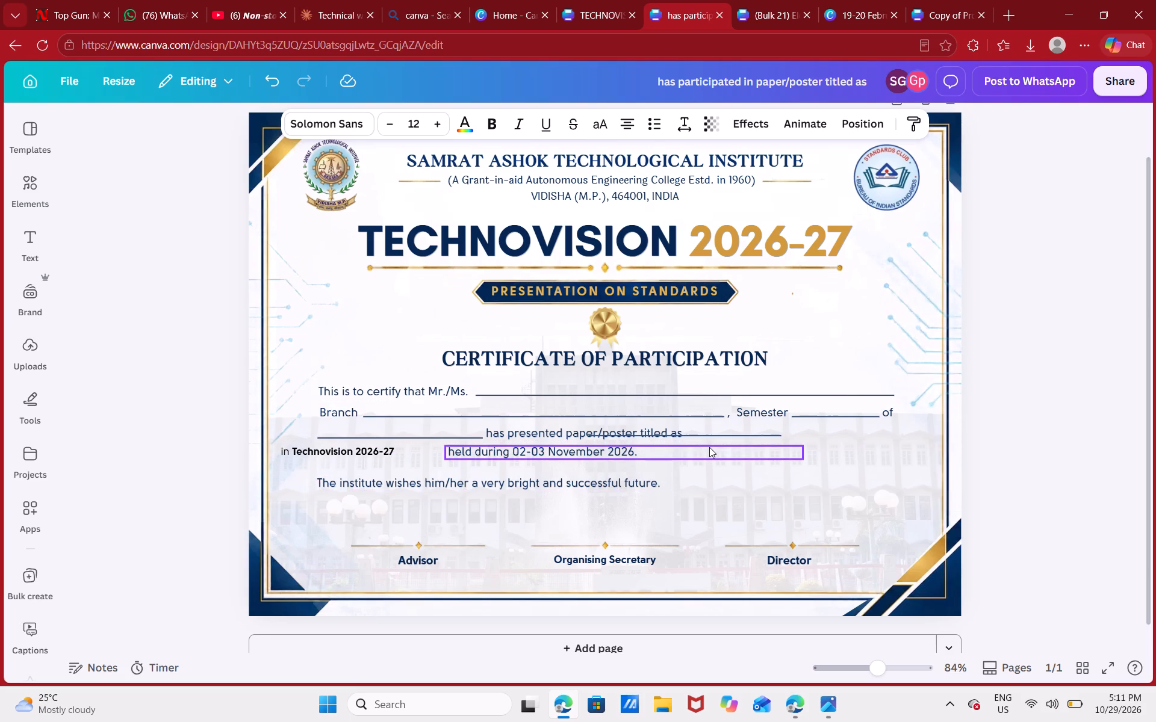
key(Right)
key(Right)
key(Right)
key(Right)
key(Right)
key(Right)
key(Right)
key(Right)
key(Right)
key(Right)
key(Right)
key(Right)
key(Right)
key(Right)
key(Right)
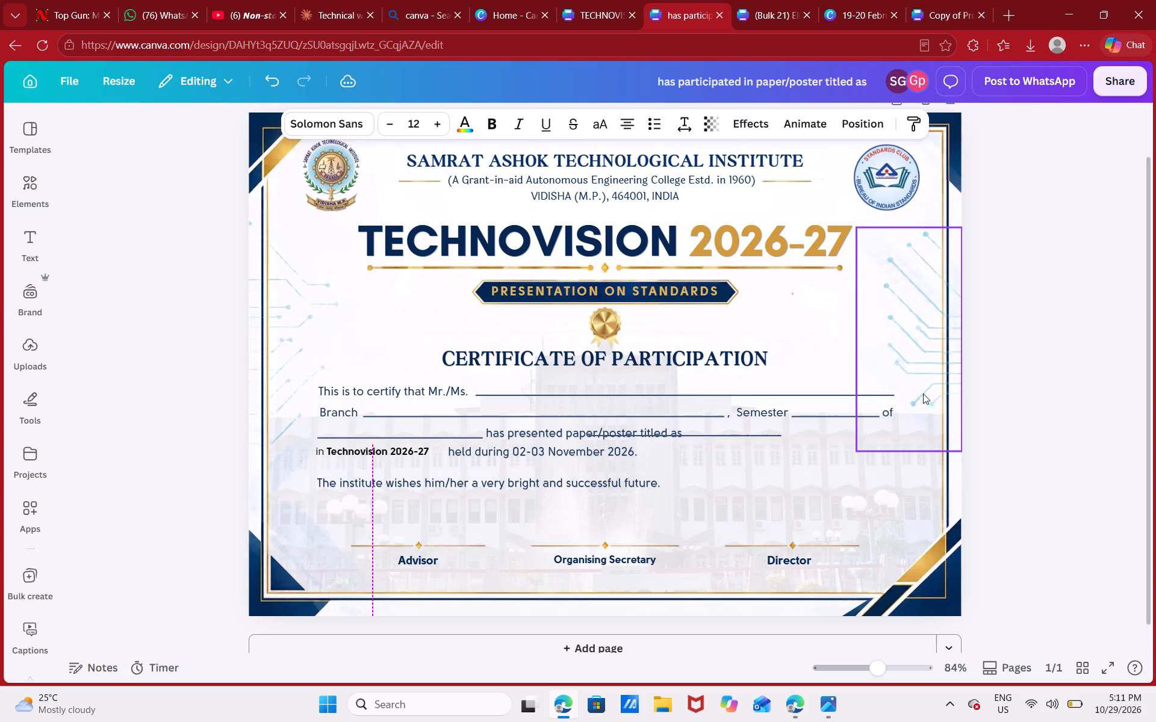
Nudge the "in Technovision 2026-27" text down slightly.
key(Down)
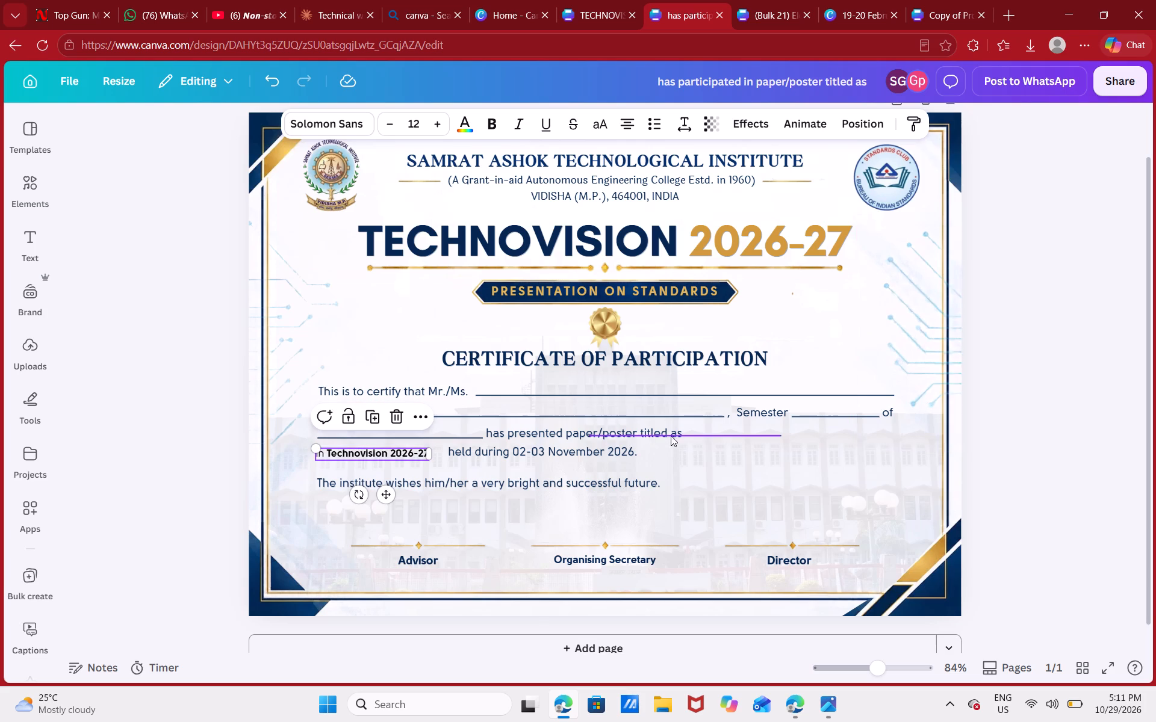
Shift the "held during 02-03 November 2026." text left until it sits directly after the "in Technovision 2026-27" text.
click(542, 452)
key(Left)
key(Left)
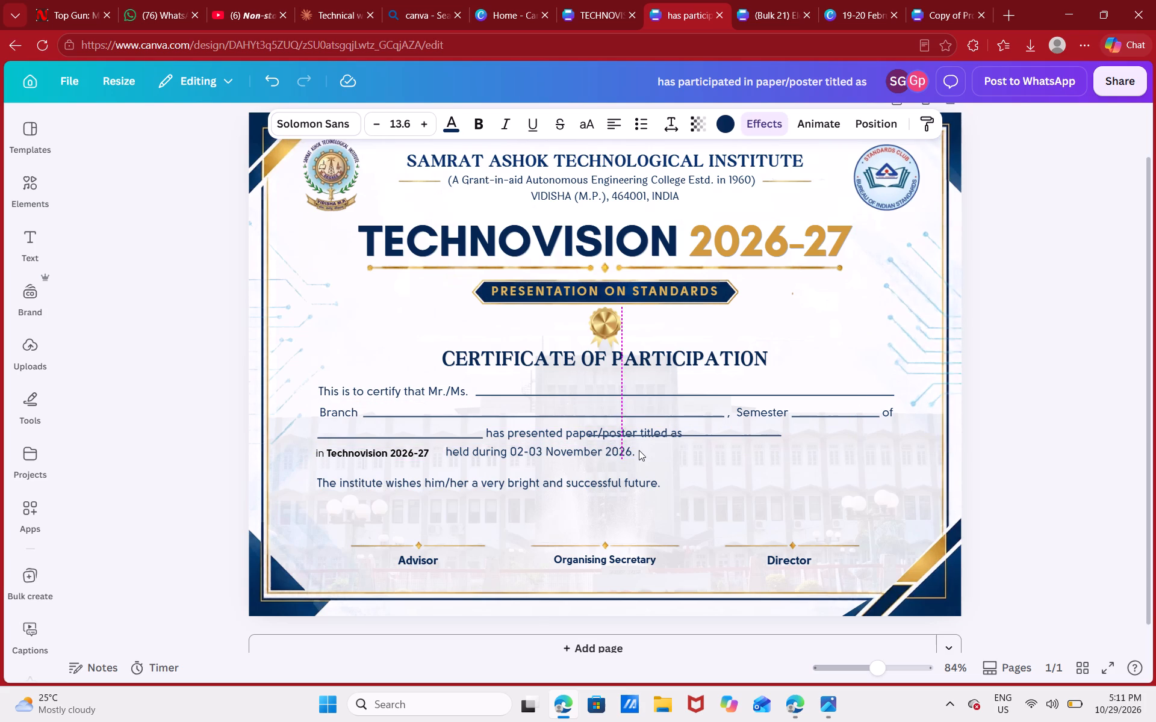
key(Left)
key(Left)
key(Left)
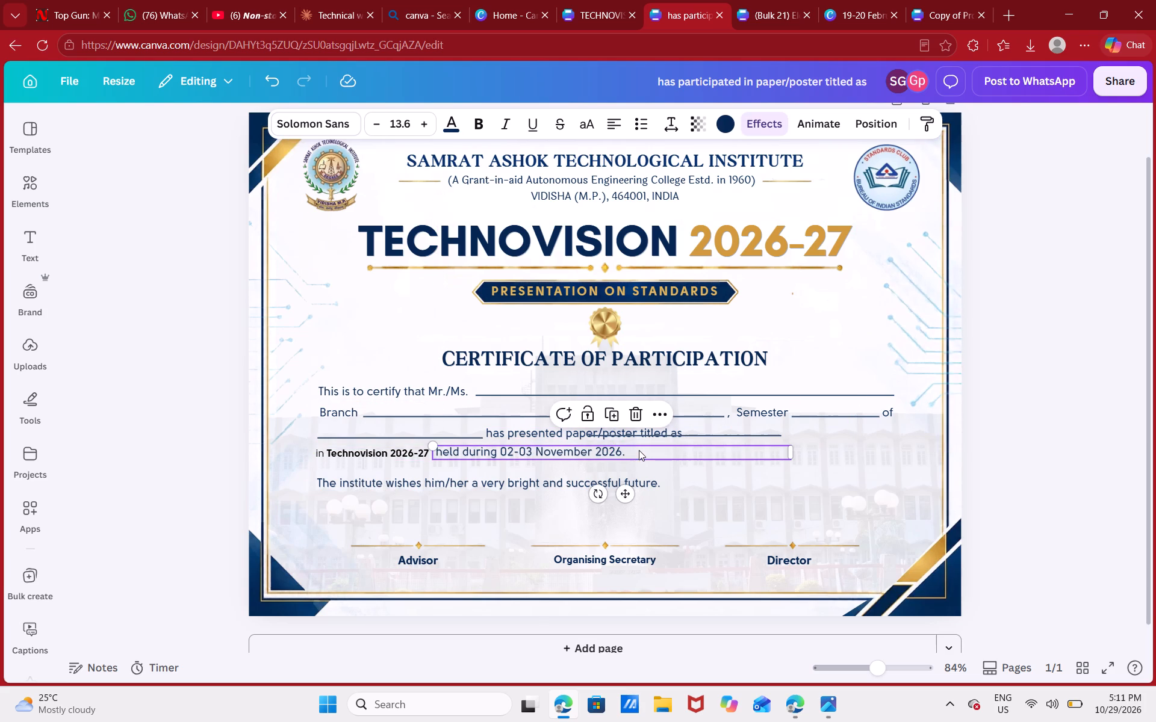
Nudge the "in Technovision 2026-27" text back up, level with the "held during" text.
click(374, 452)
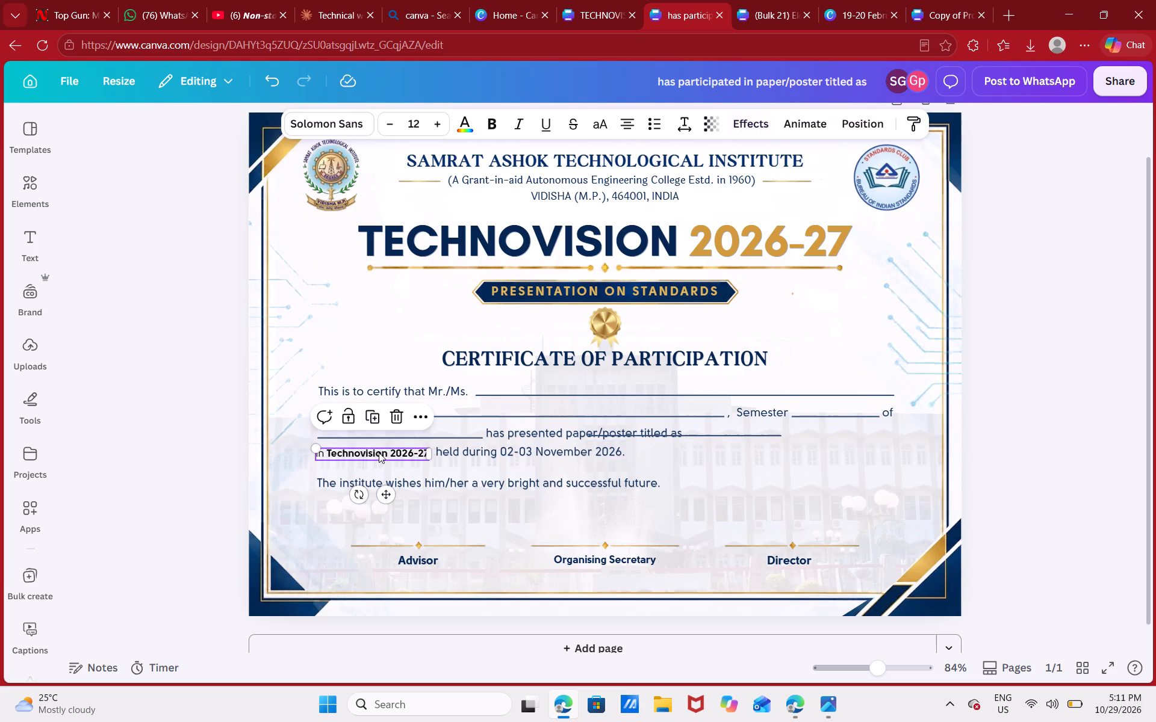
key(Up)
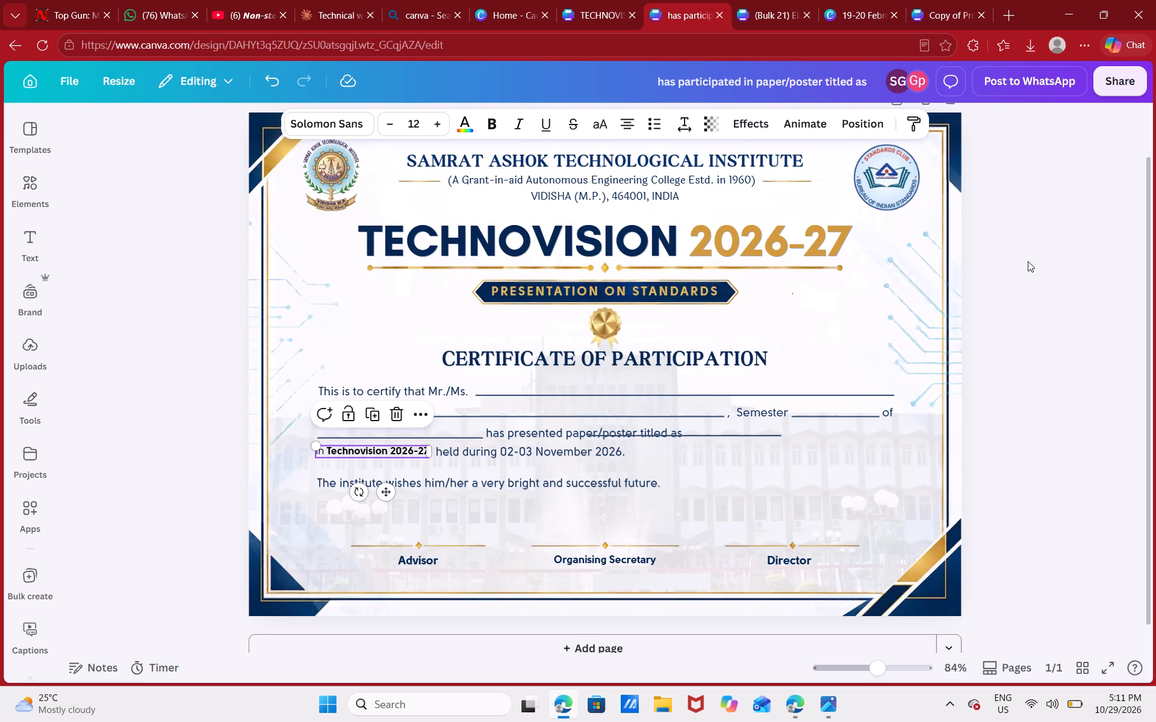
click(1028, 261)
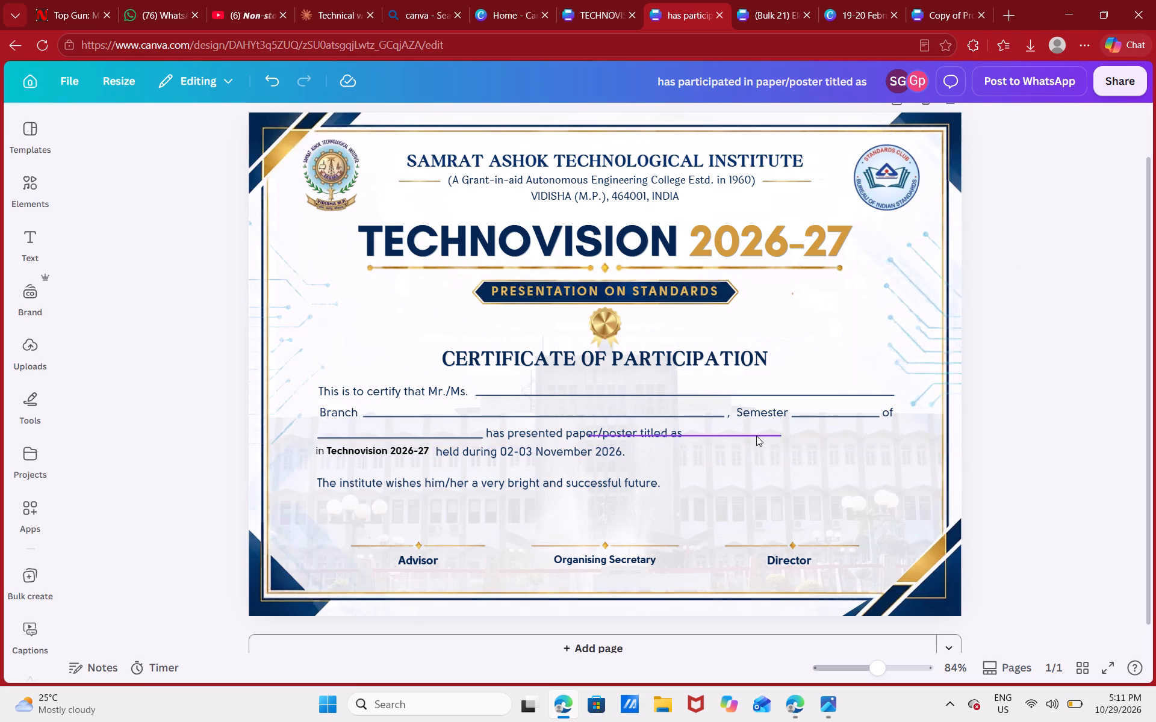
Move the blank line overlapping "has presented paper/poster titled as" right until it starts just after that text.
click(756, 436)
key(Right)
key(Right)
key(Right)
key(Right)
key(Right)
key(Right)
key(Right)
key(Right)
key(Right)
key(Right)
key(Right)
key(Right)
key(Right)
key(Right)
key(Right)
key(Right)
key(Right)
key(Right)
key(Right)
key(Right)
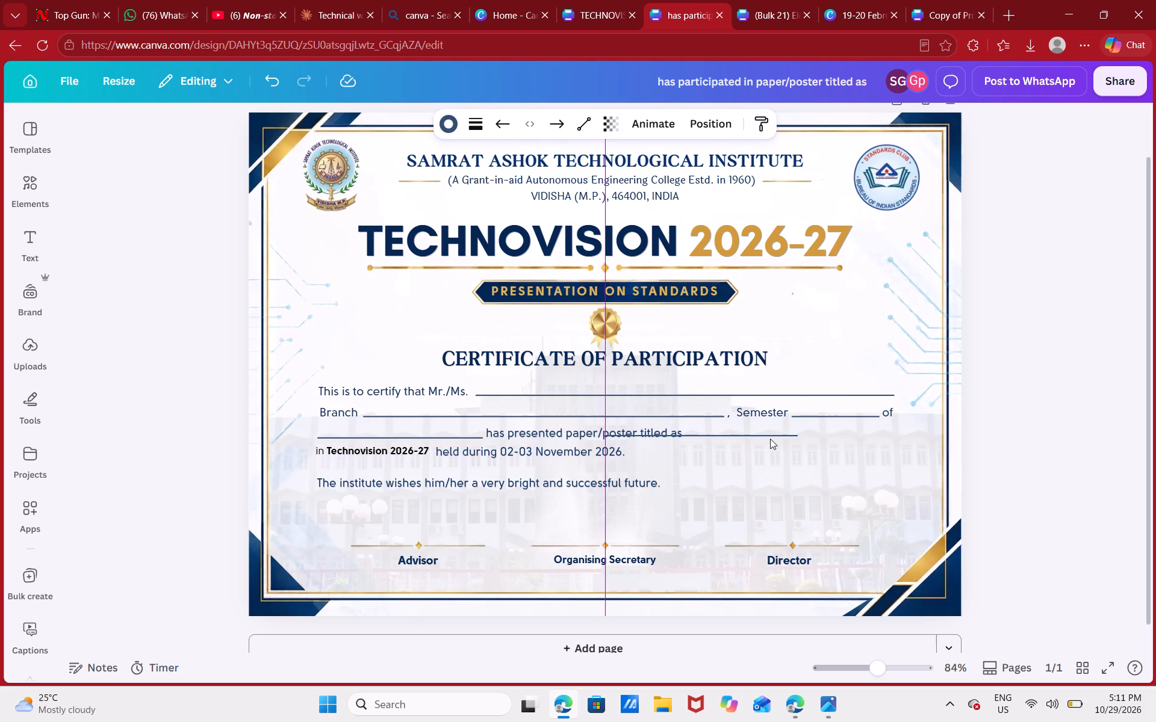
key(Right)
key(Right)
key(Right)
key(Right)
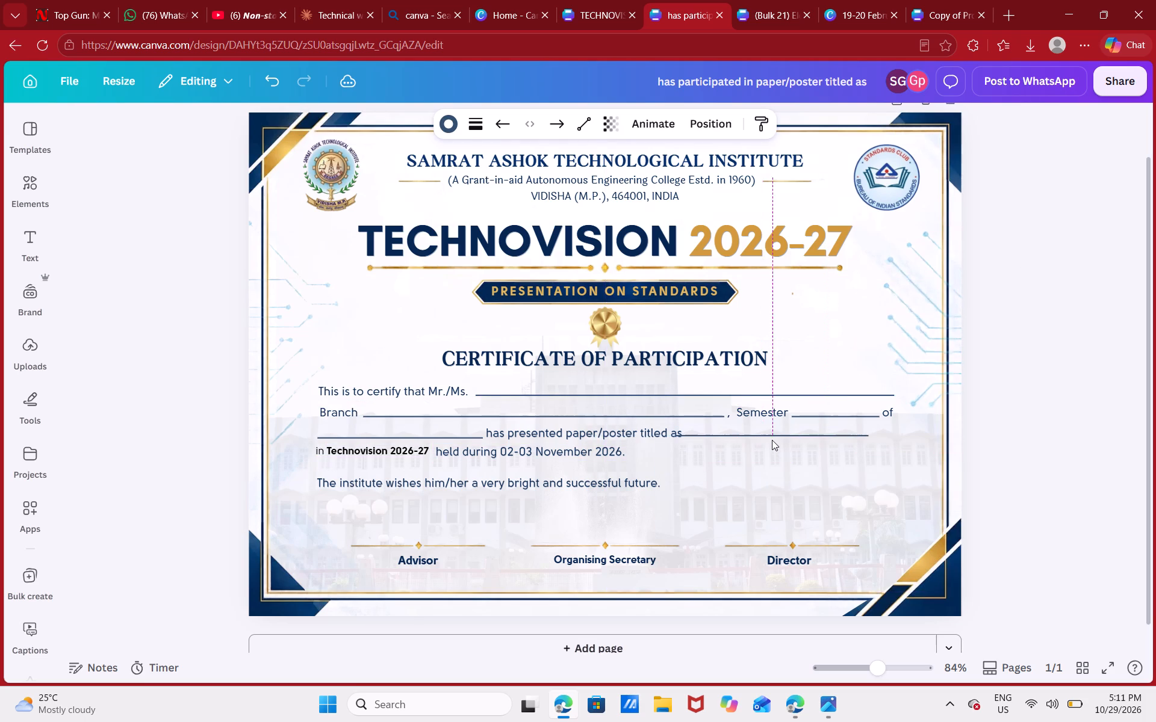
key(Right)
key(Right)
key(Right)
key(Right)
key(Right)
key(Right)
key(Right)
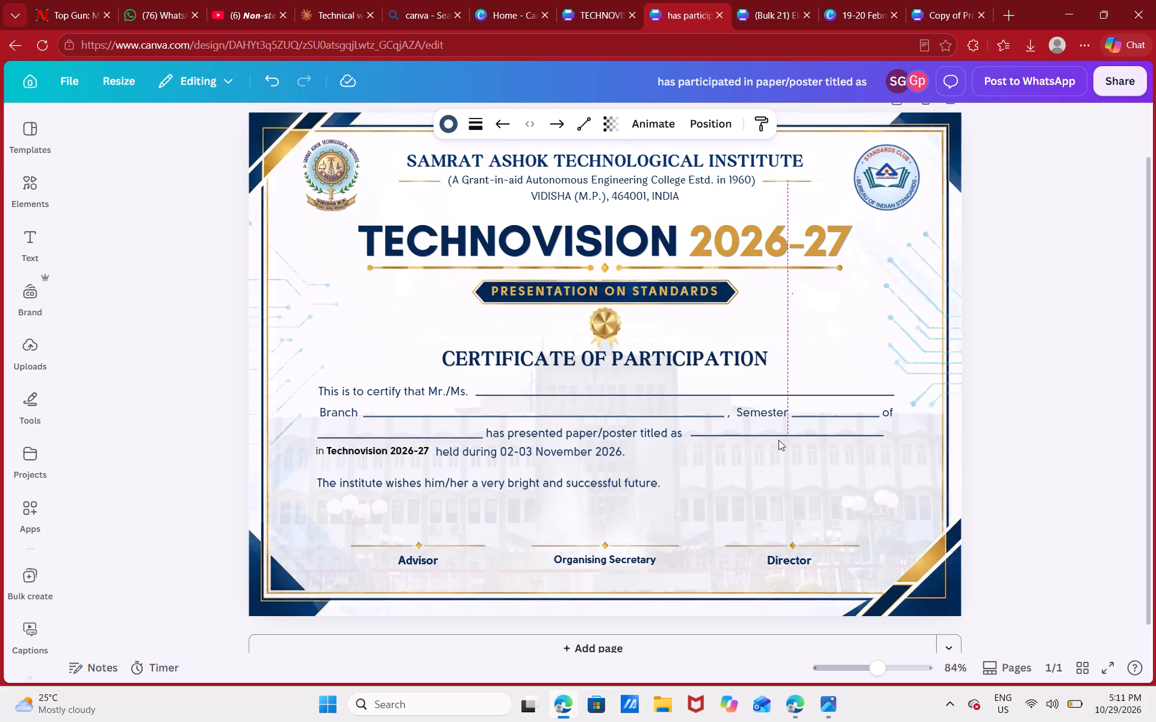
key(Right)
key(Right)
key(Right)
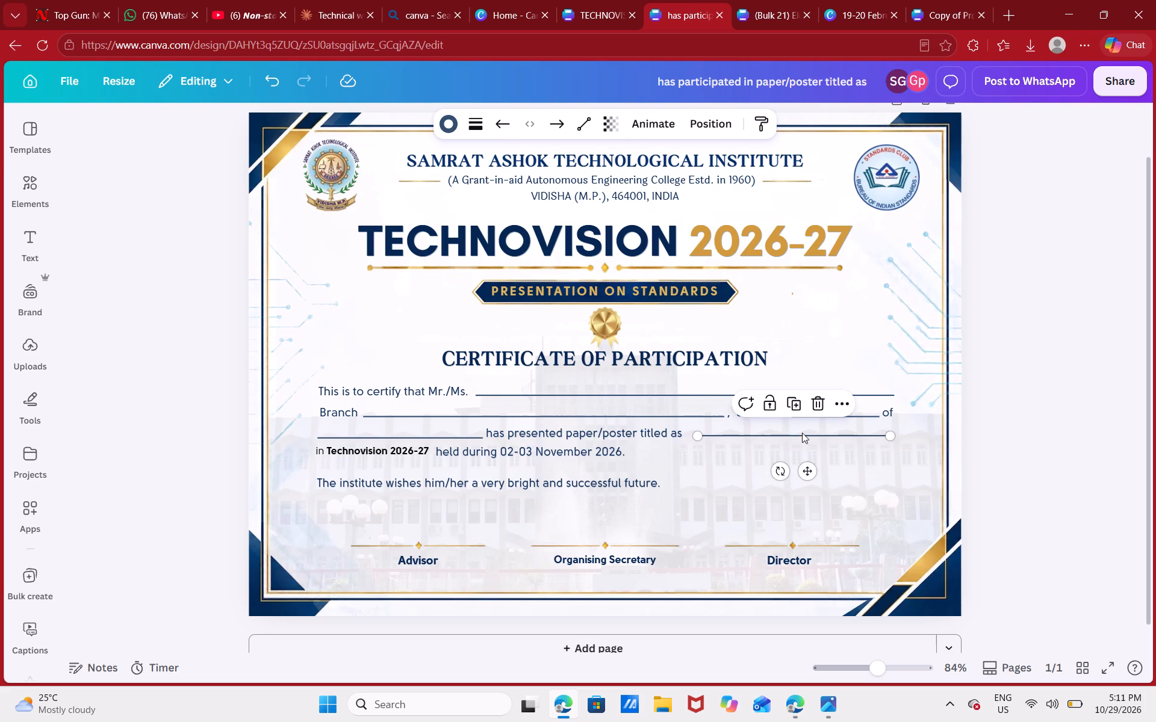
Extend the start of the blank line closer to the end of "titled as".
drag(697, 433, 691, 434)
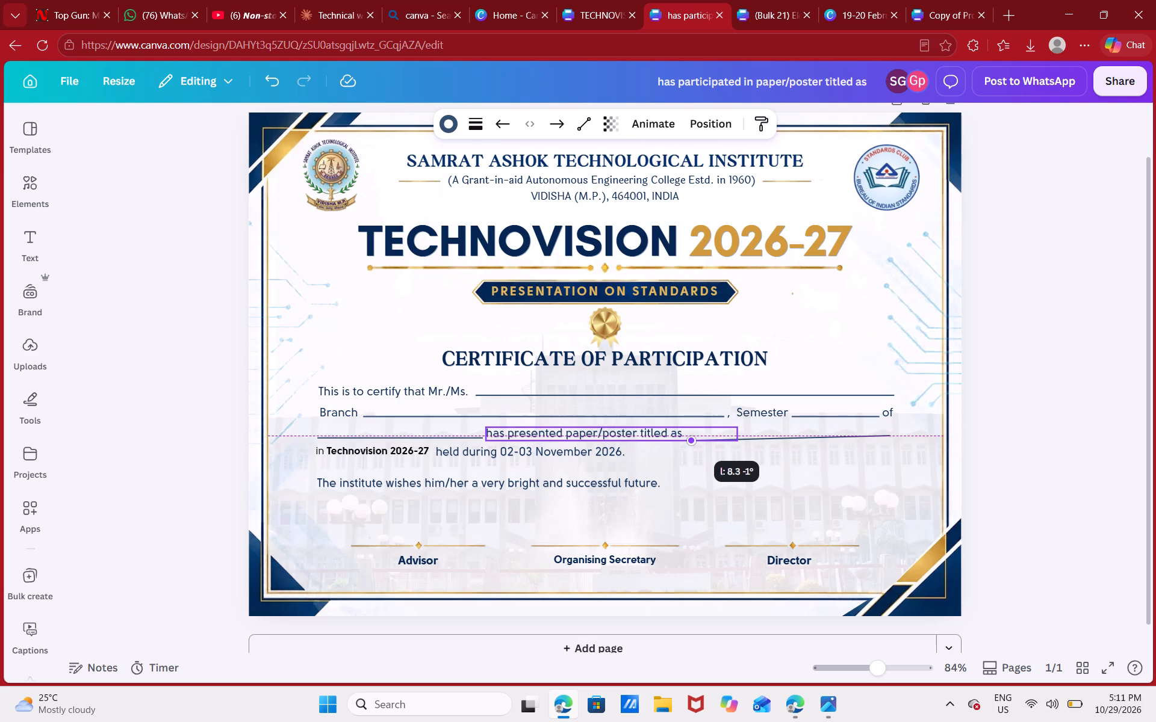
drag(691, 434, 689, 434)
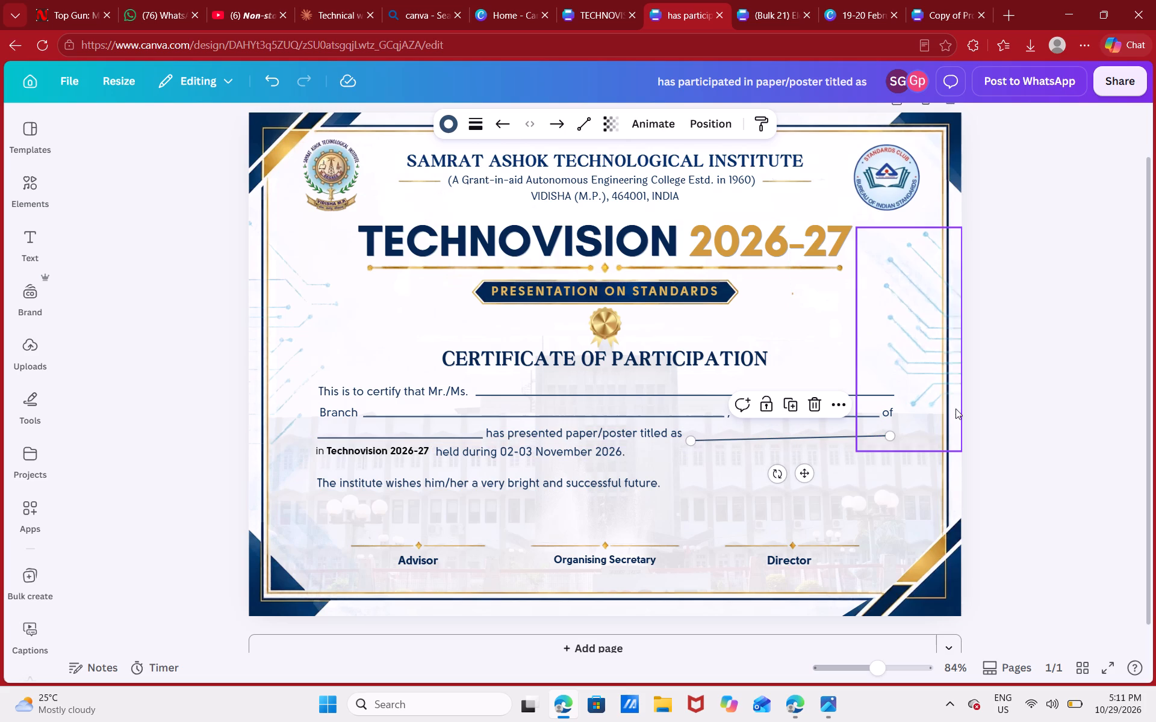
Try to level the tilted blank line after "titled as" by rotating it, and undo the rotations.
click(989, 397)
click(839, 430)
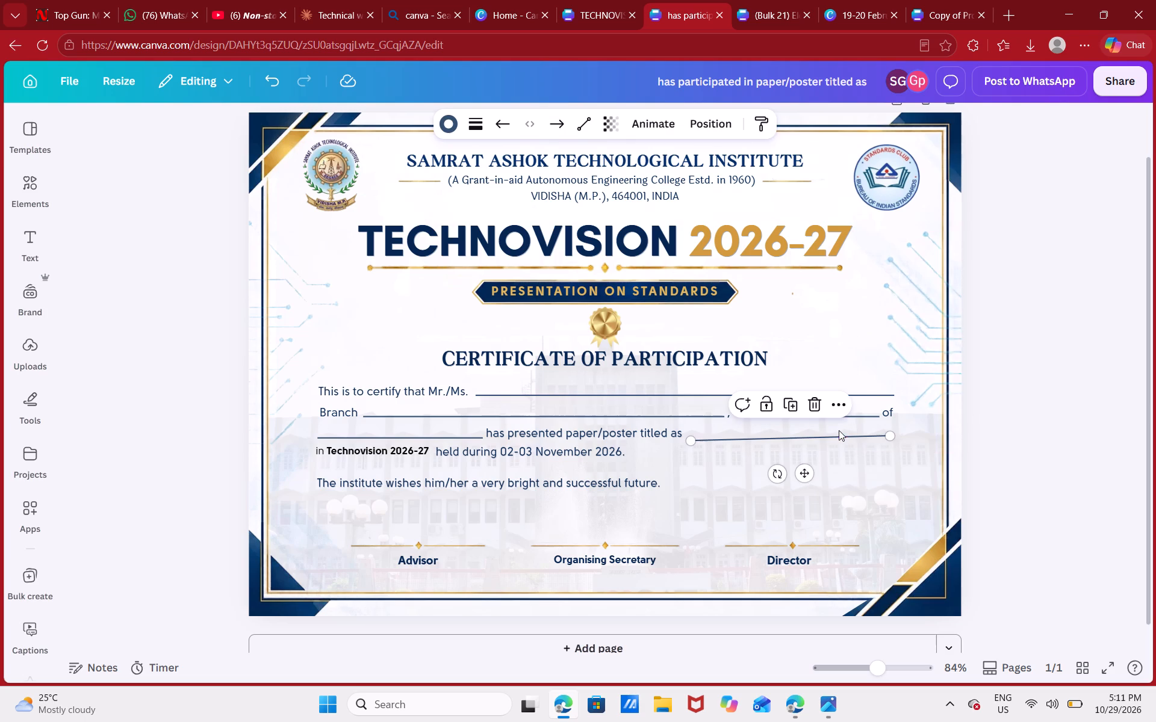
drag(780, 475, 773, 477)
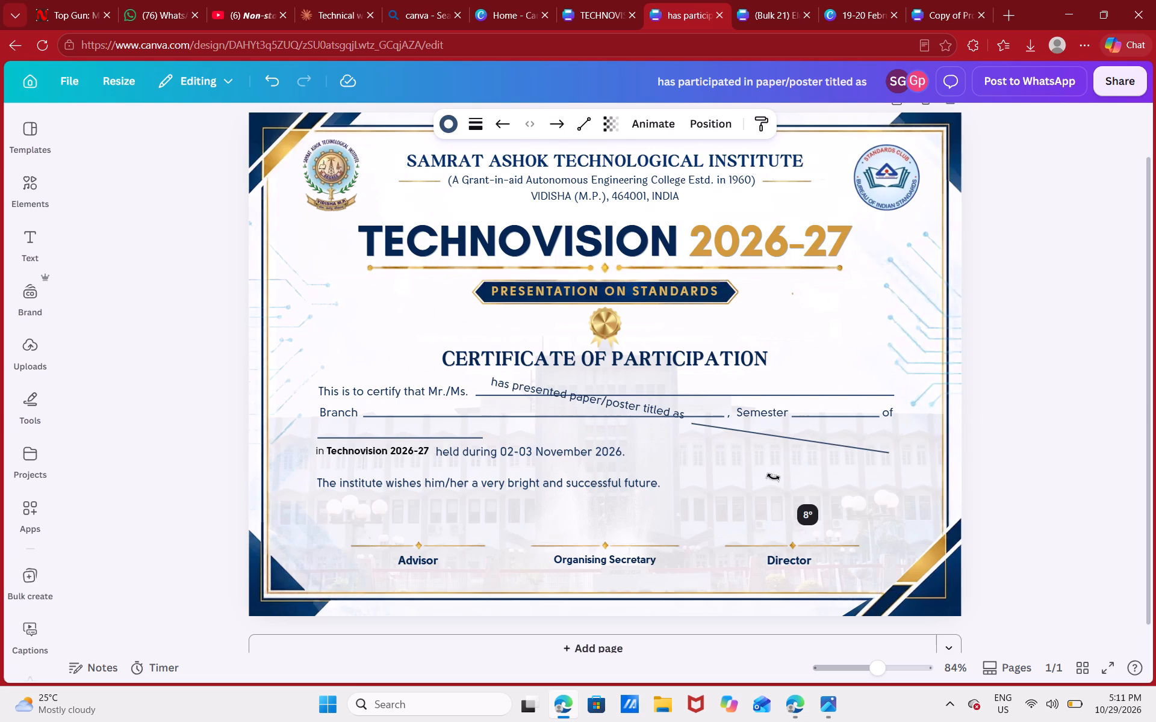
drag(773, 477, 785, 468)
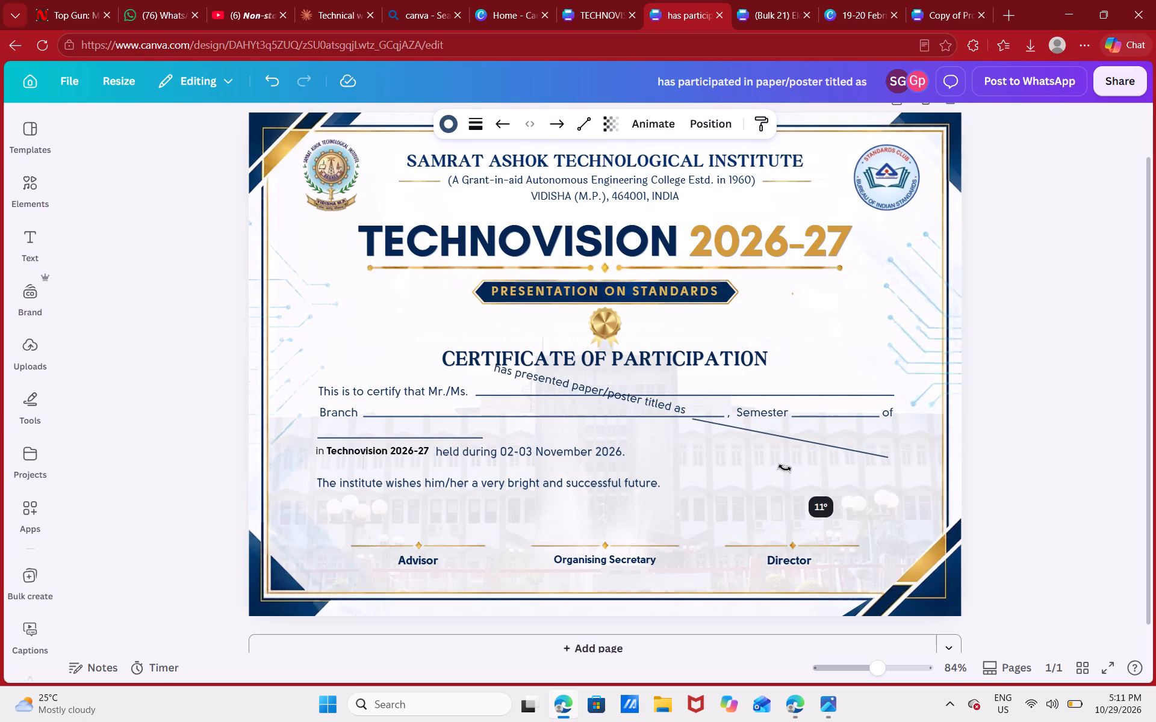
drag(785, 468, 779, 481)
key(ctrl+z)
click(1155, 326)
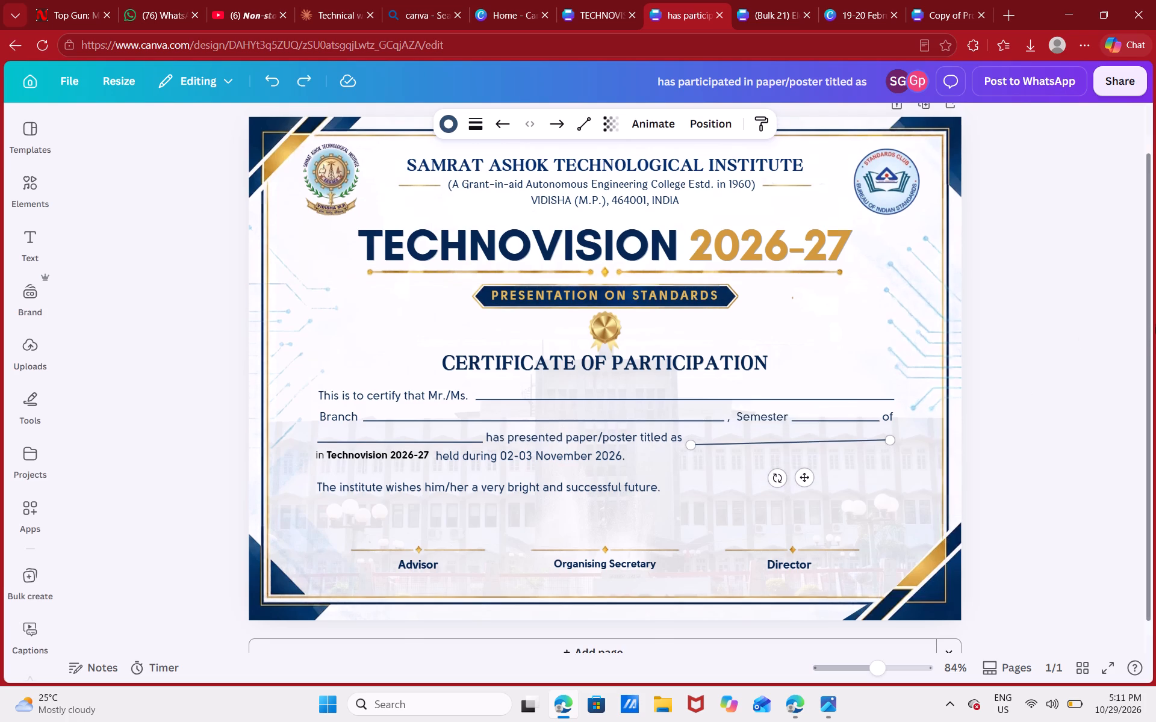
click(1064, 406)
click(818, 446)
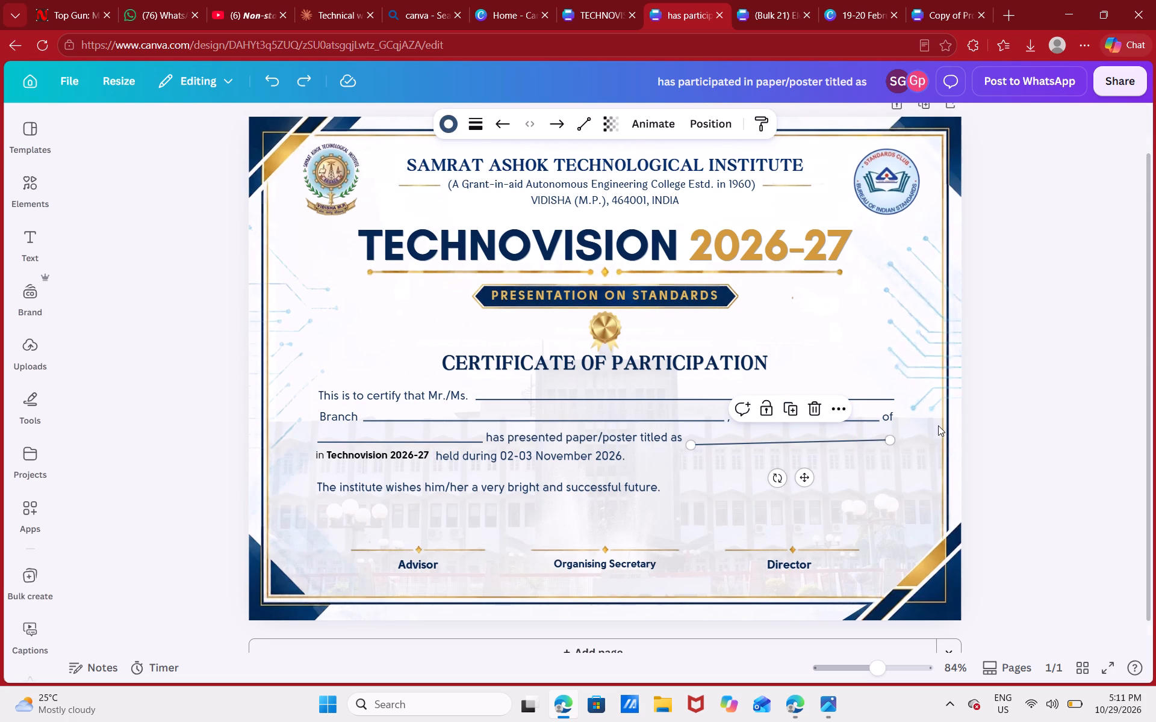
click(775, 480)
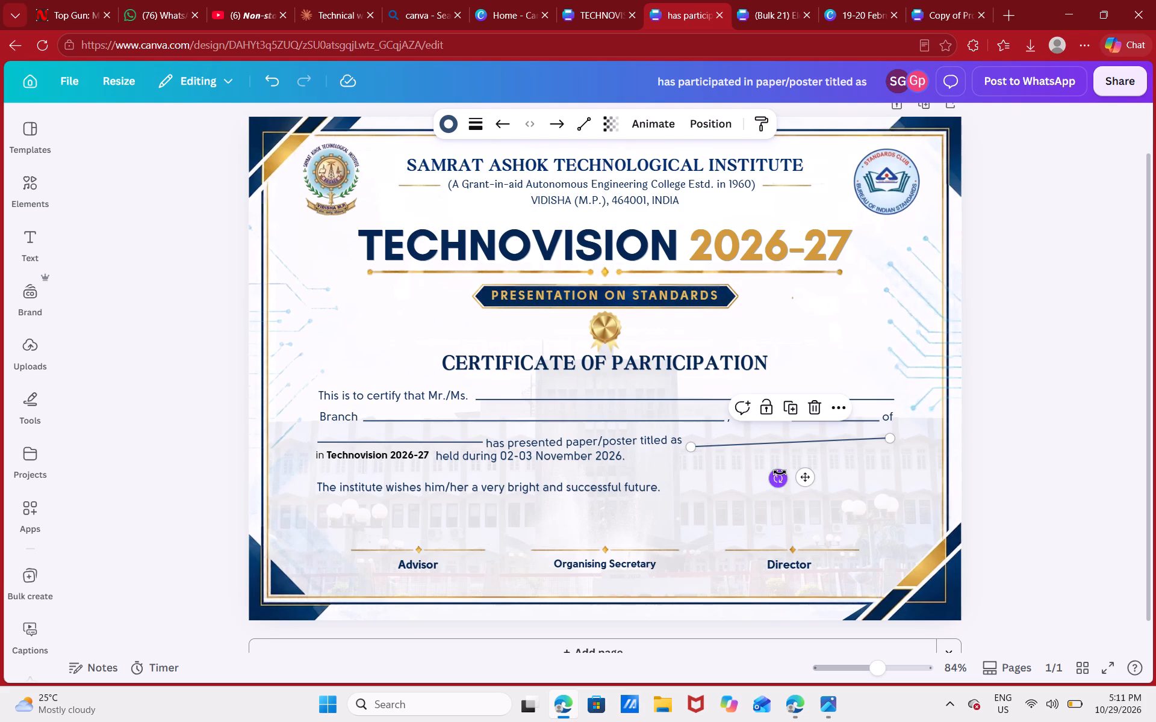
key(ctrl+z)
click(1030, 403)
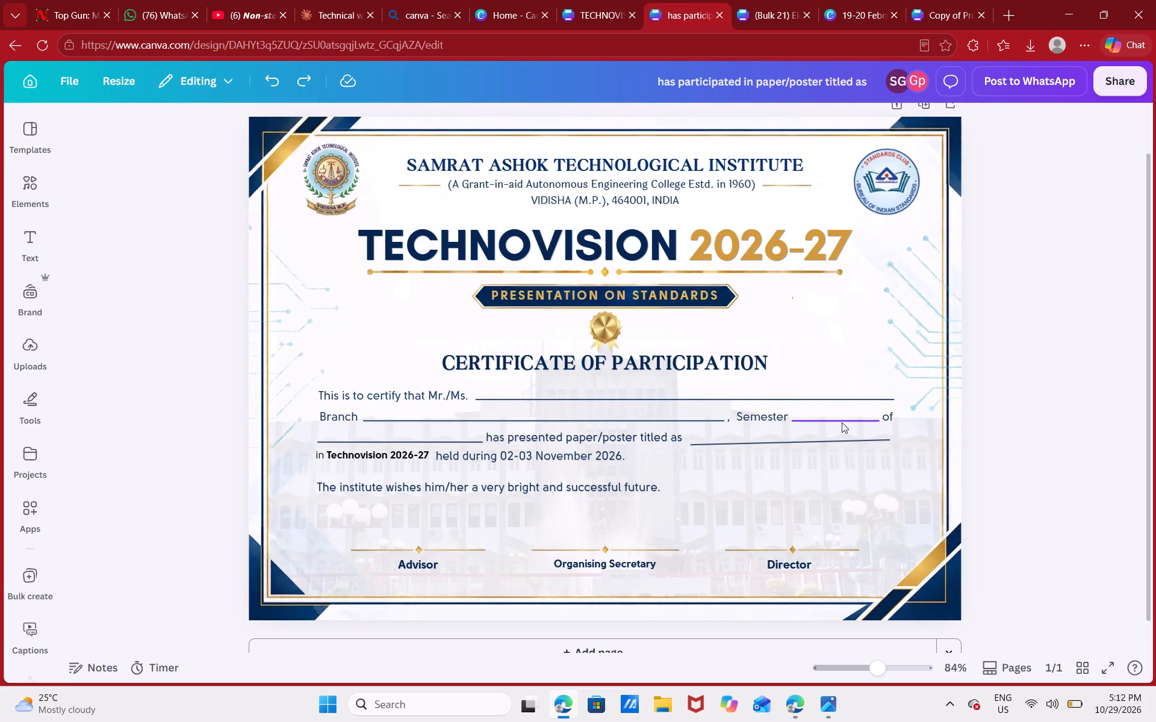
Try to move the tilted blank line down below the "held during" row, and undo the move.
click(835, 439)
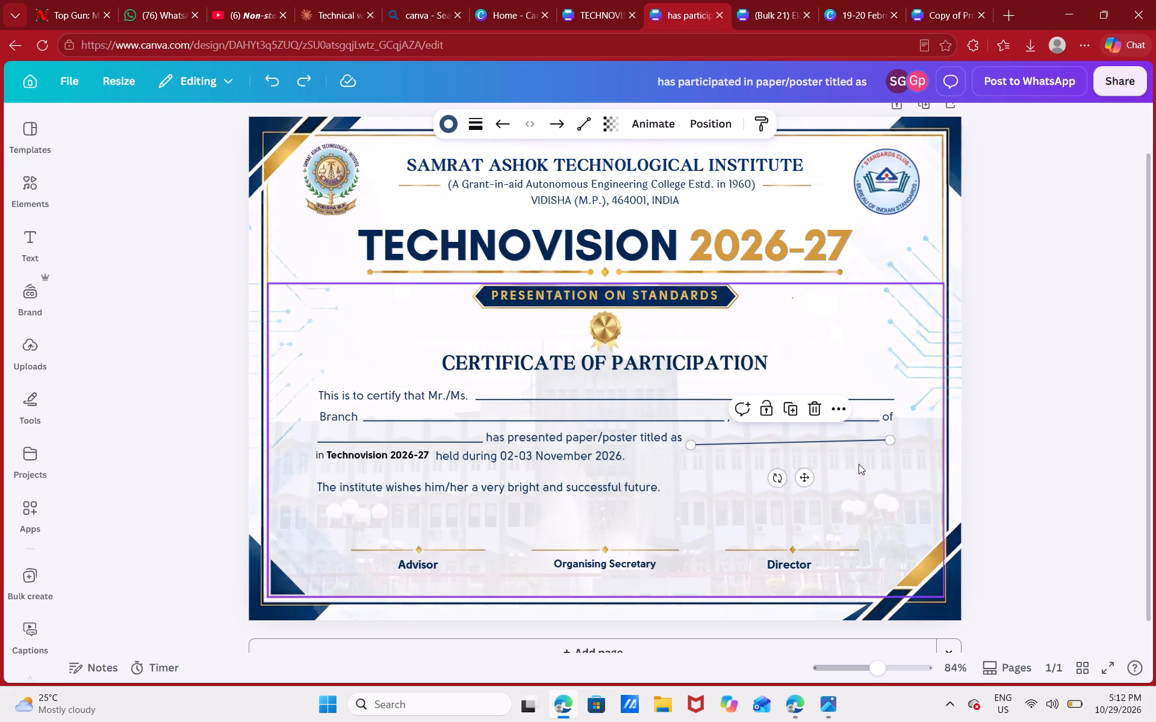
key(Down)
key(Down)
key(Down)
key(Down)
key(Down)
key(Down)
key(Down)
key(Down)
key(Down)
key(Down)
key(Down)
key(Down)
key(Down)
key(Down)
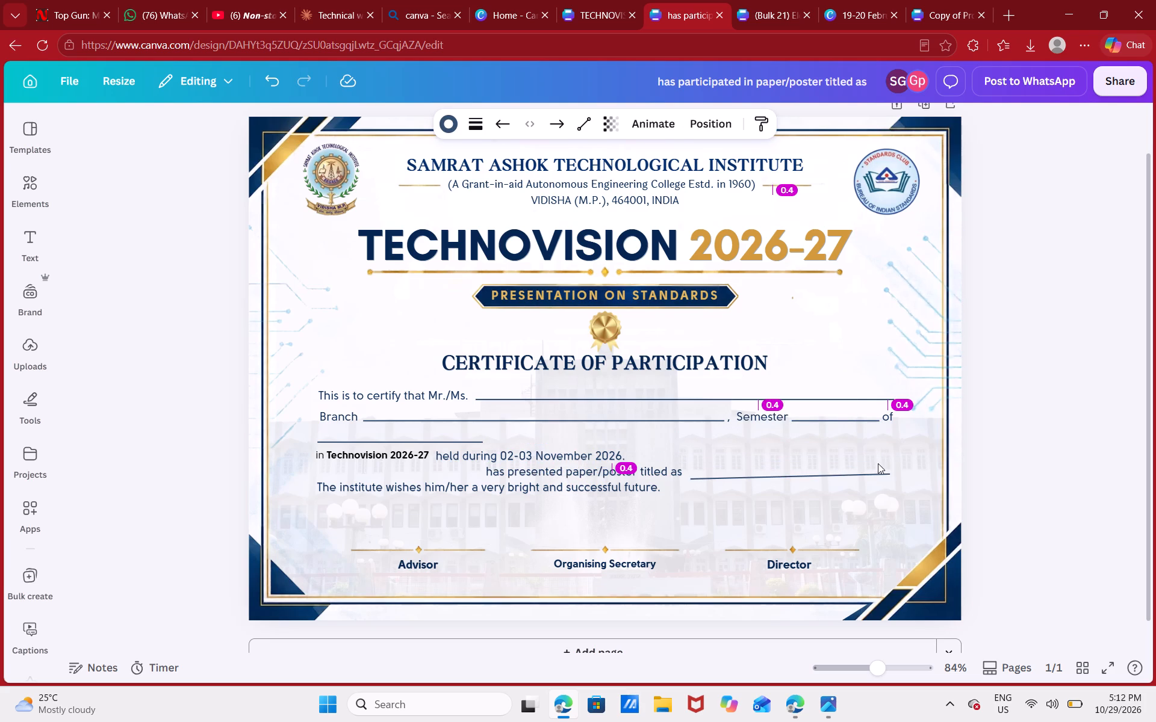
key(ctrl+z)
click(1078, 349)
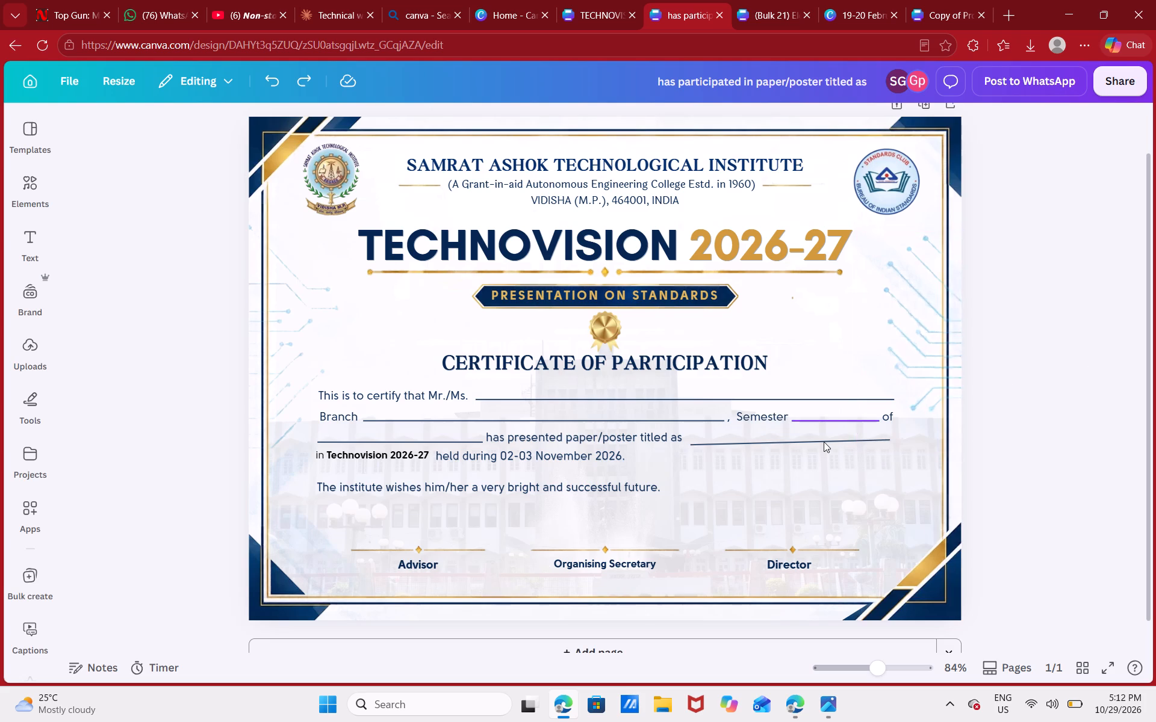
Delete the tilted blank line after "has presented paper/poster titled as".
click(824, 438)
key(BackSpace)
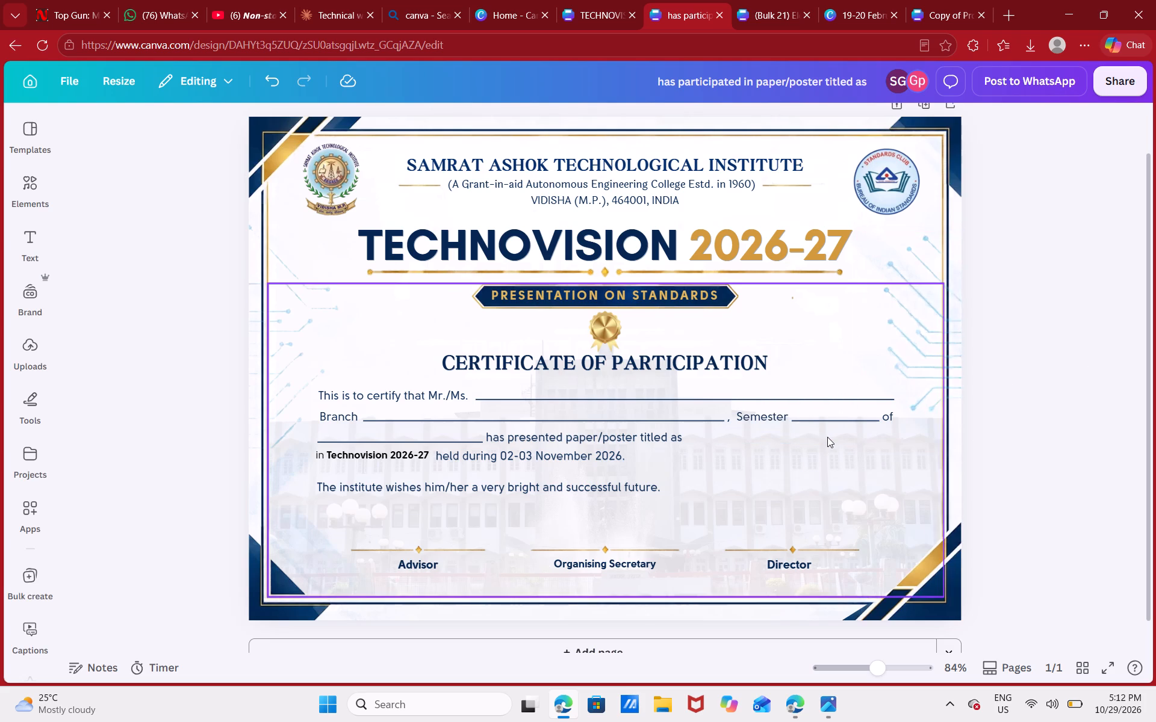
Copy the straight blank line in front of "has presented paper/poster titled as".
click(363, 437)
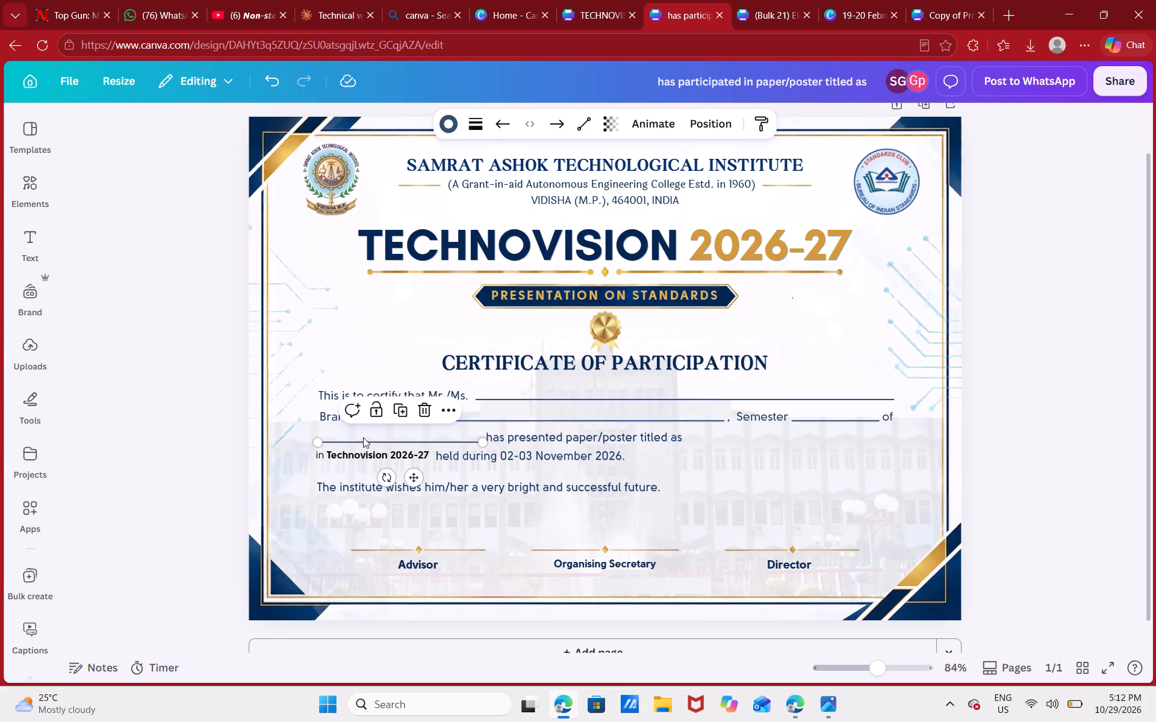
key(ctrl+c)
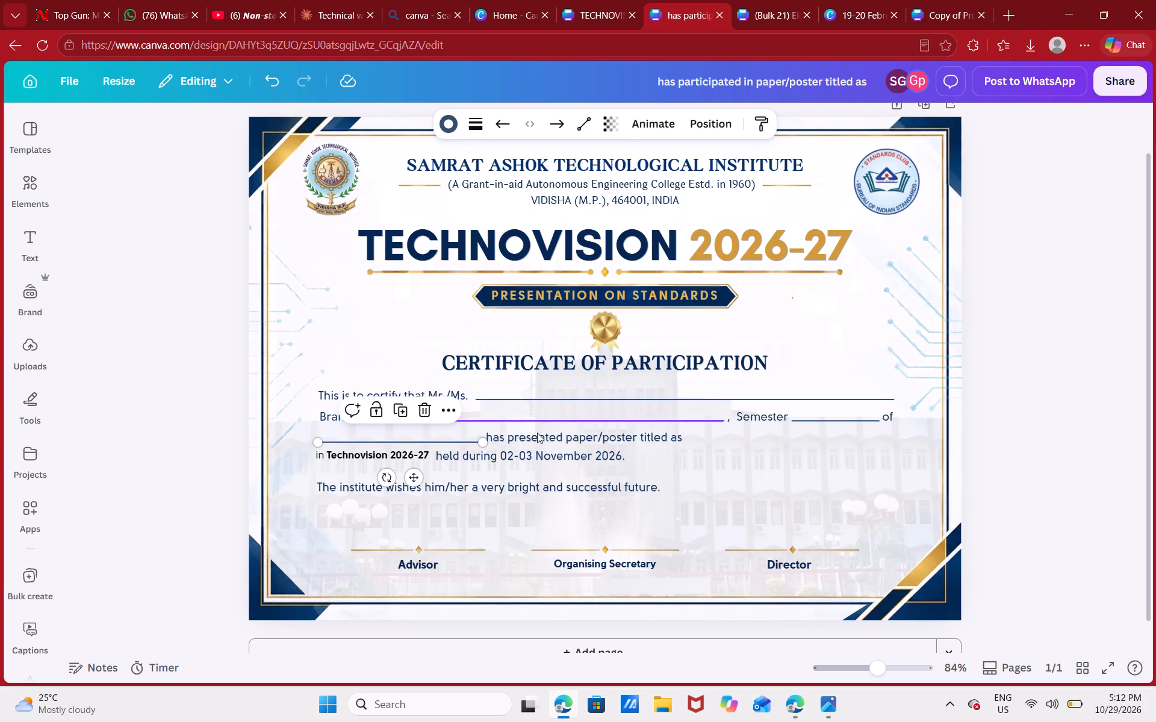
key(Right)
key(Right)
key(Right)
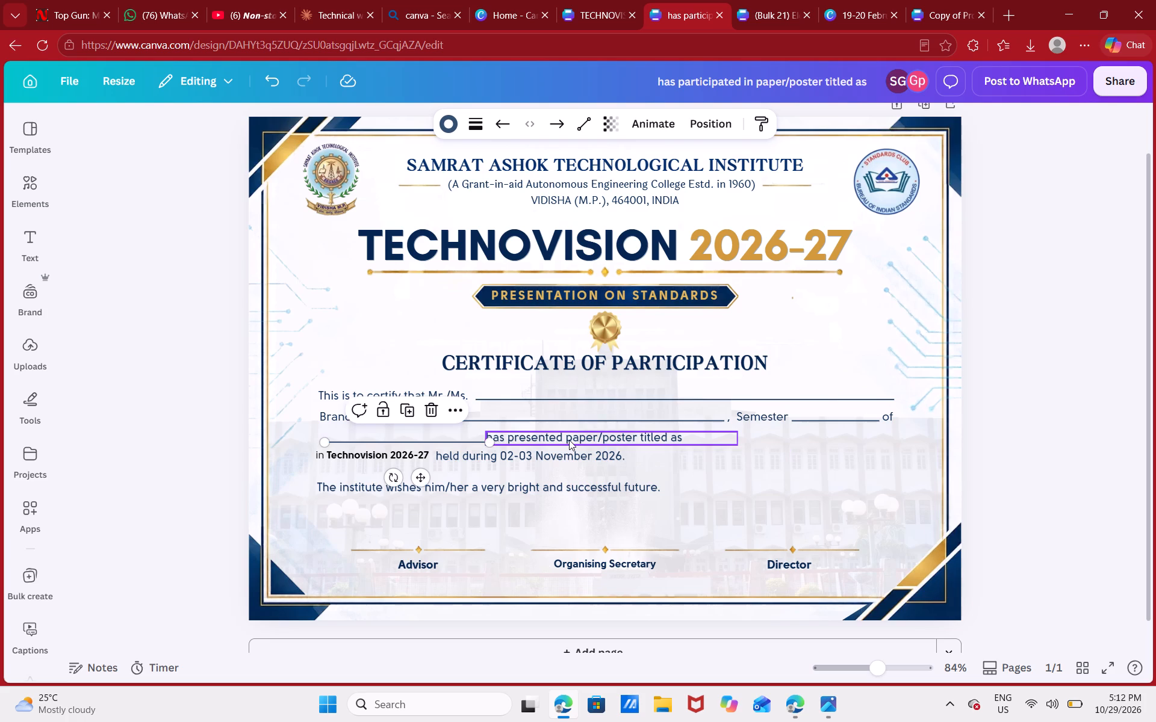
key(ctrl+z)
Paste the copied blank line and move it right until it clears the "held during 02-03 November 2026." text.
key(ctrl+v)
key(Right)
key(Right)
key(Right)
key(Right)
key(Right)
key(Right)
key(Right)
key(Right)
key(Right)
key(Right)
key(Right)
key(Right)
key(Right)
key(Right)
key(Right)
key(Right)
key(Right)
key(Right)
key(Right)
key(Right)
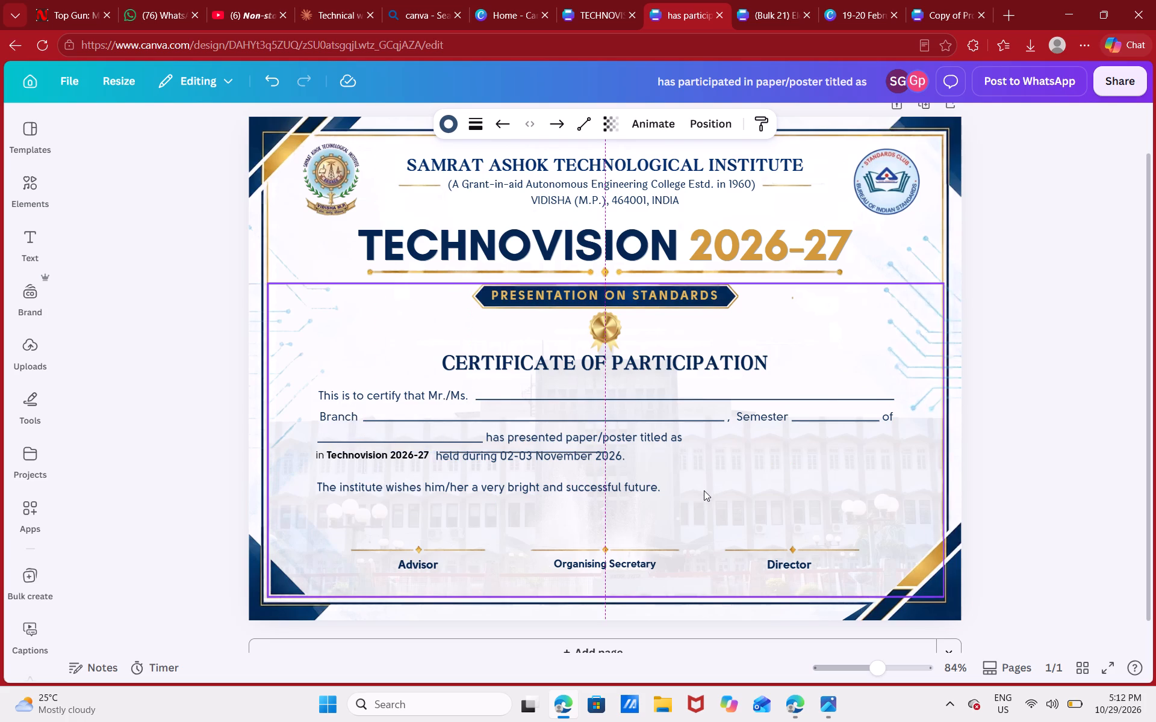
key(Right)
key(Right)
click(1036, 356)
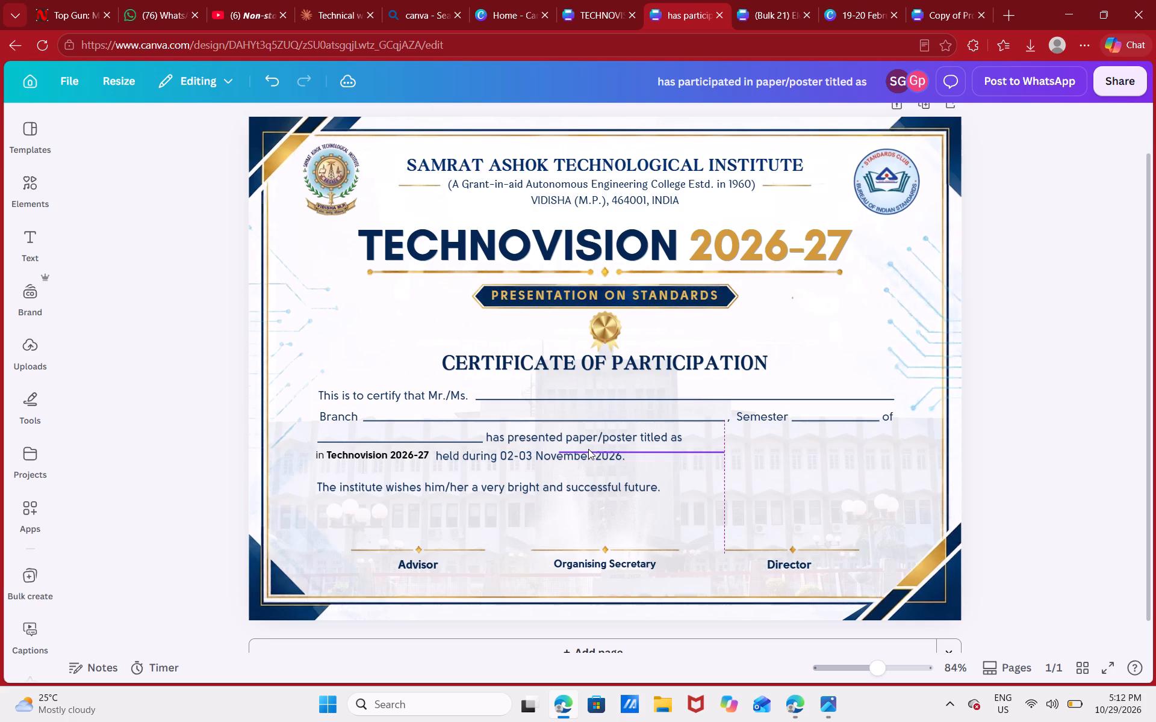
click(715, 452)
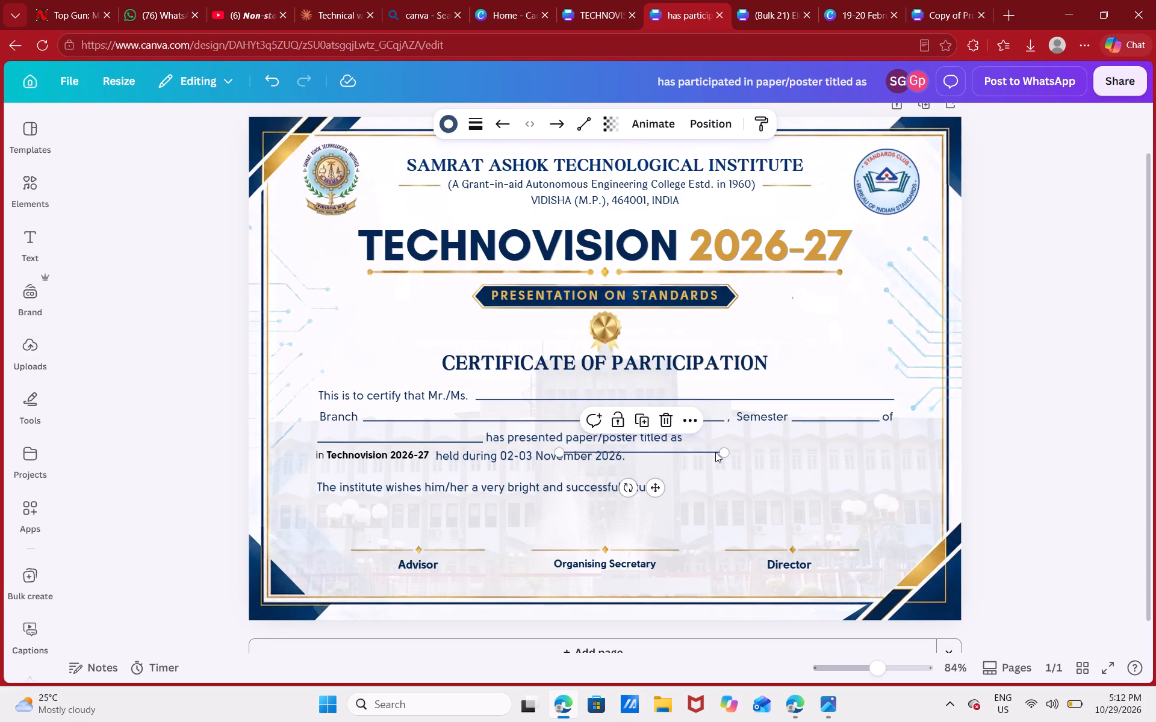
key(Right)
key(Right)
key(Right)
key(Right)
key(Right)
key(Right)
key(Right)
key(Right)
key(Right)
key(Right)
key(Right)
key(Right)
key(Right)
key(Right)
key(Right)
key(Right)
key(Right)
key(Right)
key(Right)
key(Right)
key(Right)
key(Right)
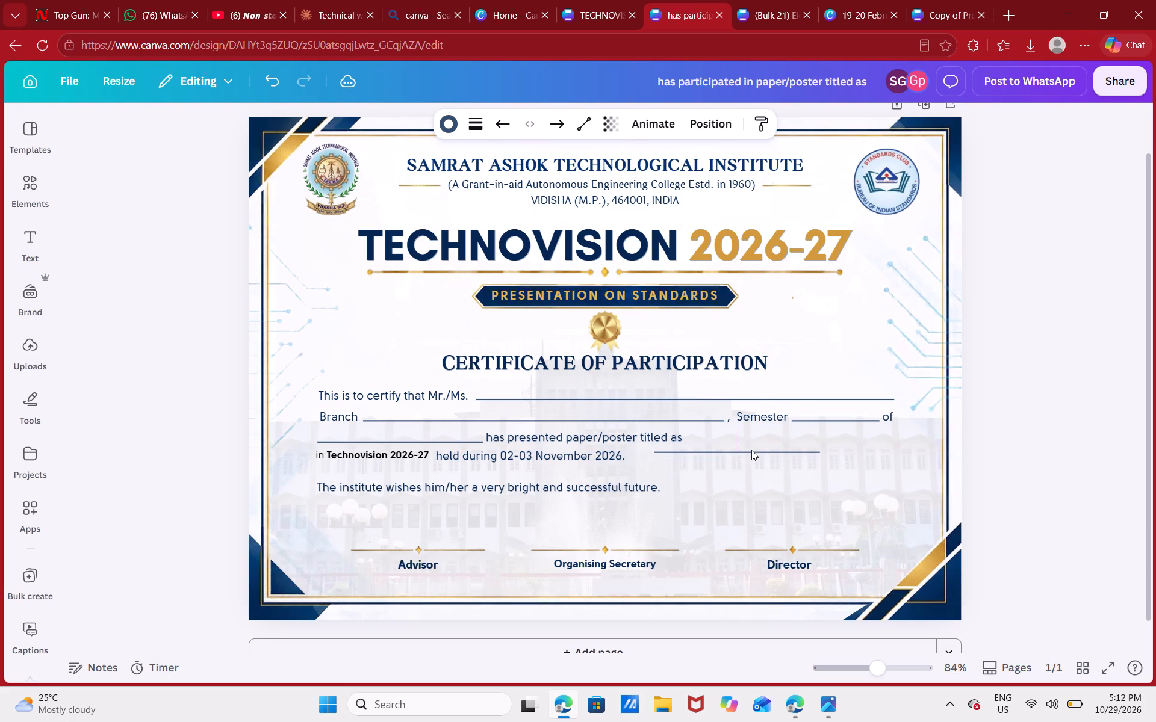
key(Right)
key(Right)
key(Right)
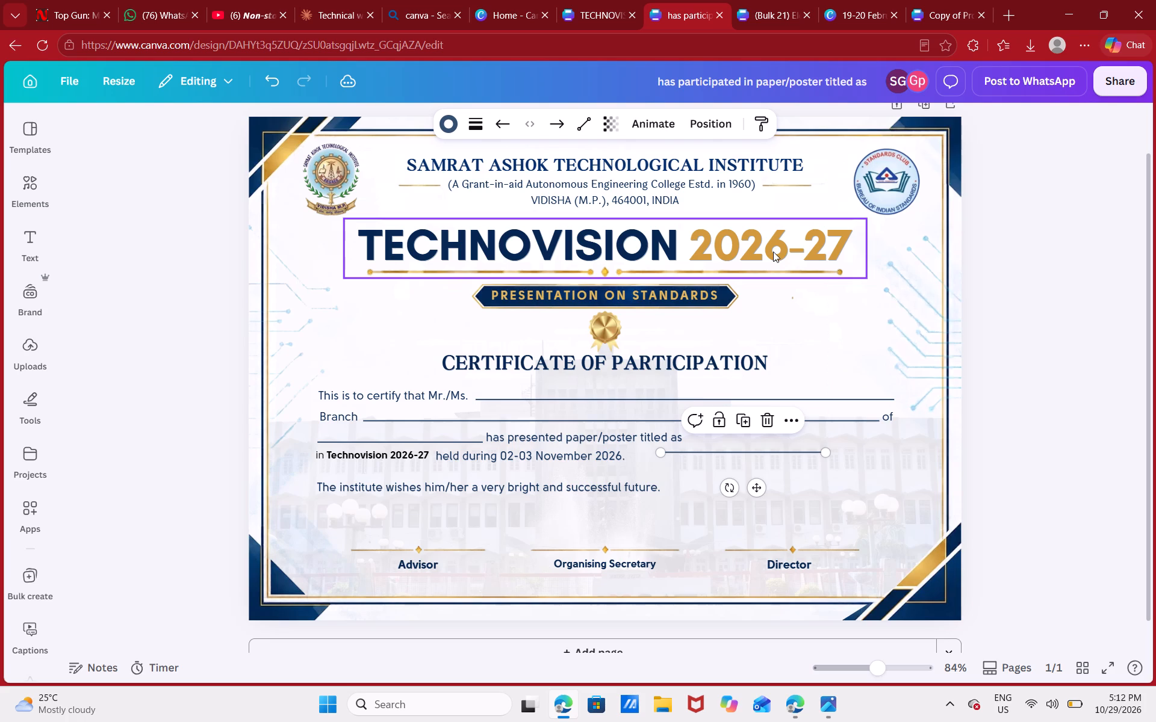
click(1066, 299)
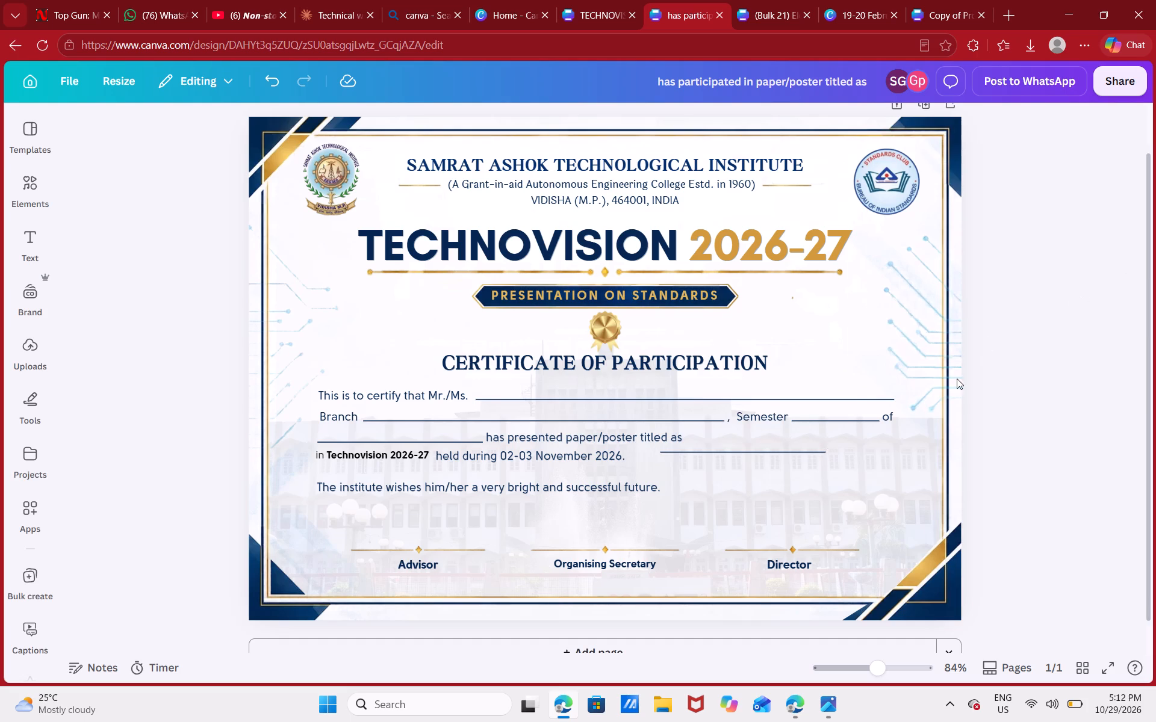
Lengthen the pasted blank line by stretching its right end further toward the certificate's right margin.
click(811, 462)
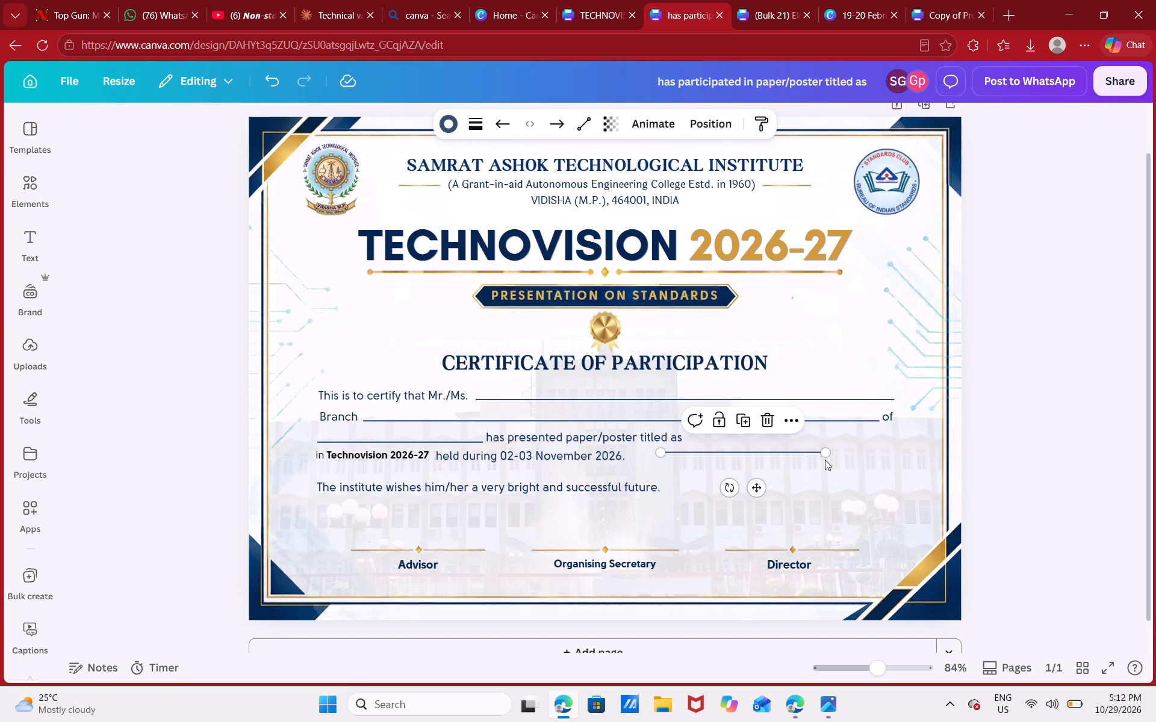
drag(823, 455, 859, 456)
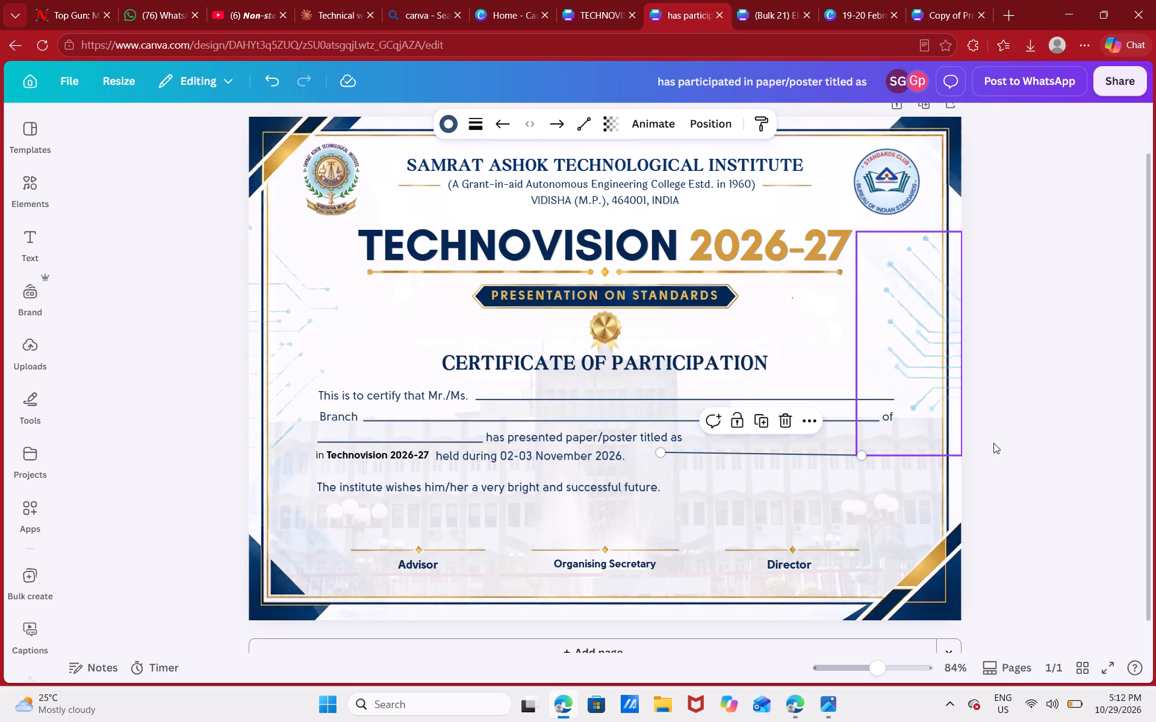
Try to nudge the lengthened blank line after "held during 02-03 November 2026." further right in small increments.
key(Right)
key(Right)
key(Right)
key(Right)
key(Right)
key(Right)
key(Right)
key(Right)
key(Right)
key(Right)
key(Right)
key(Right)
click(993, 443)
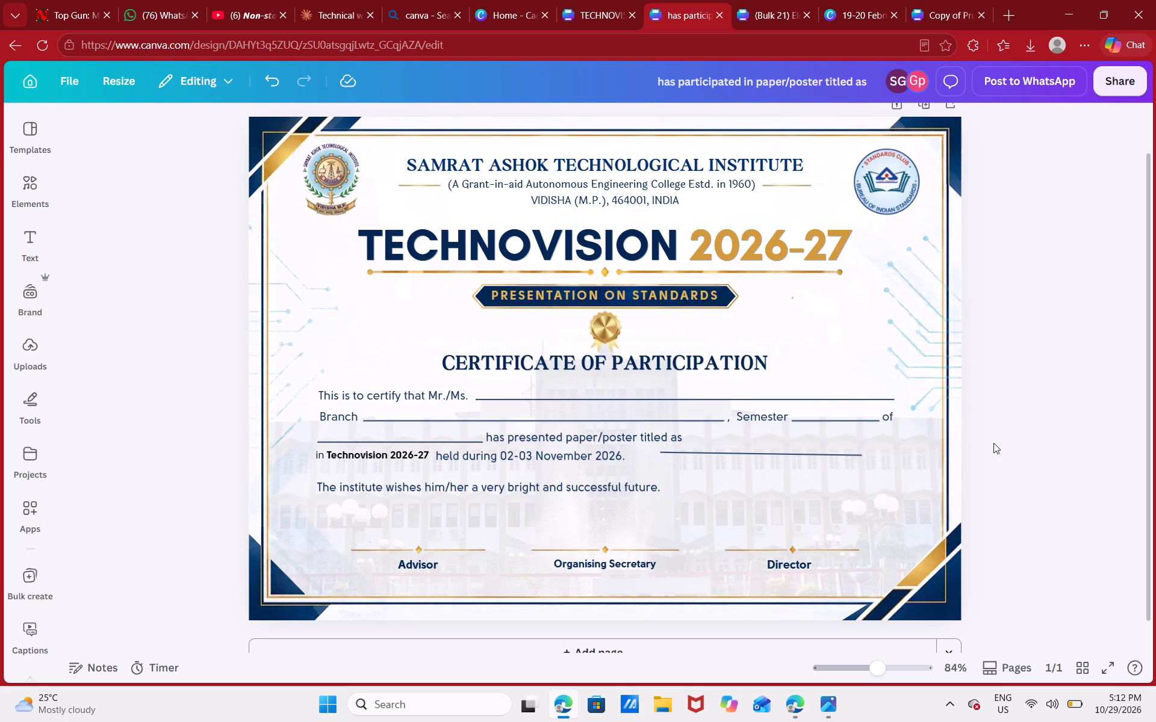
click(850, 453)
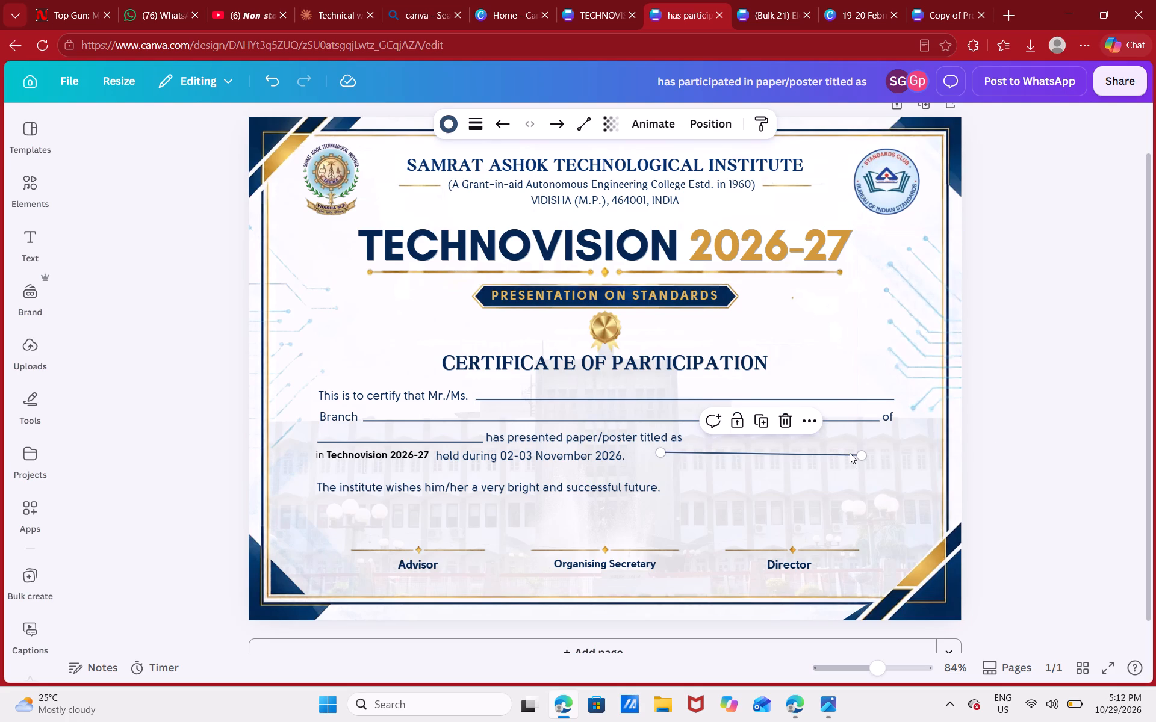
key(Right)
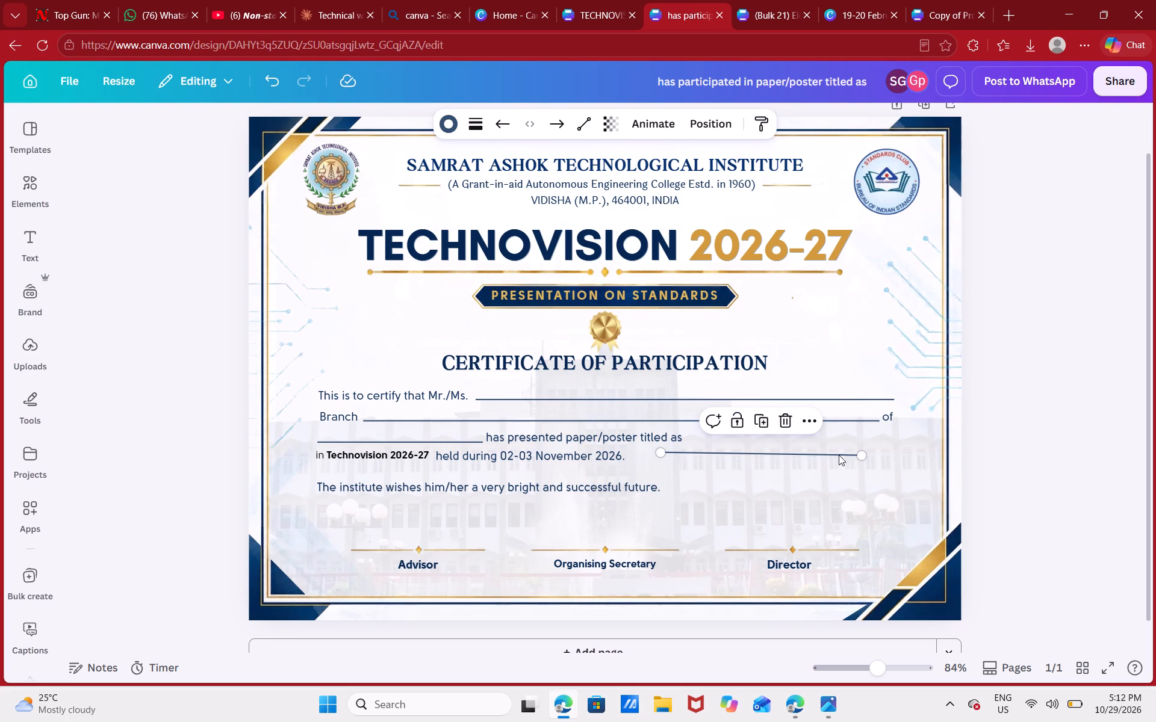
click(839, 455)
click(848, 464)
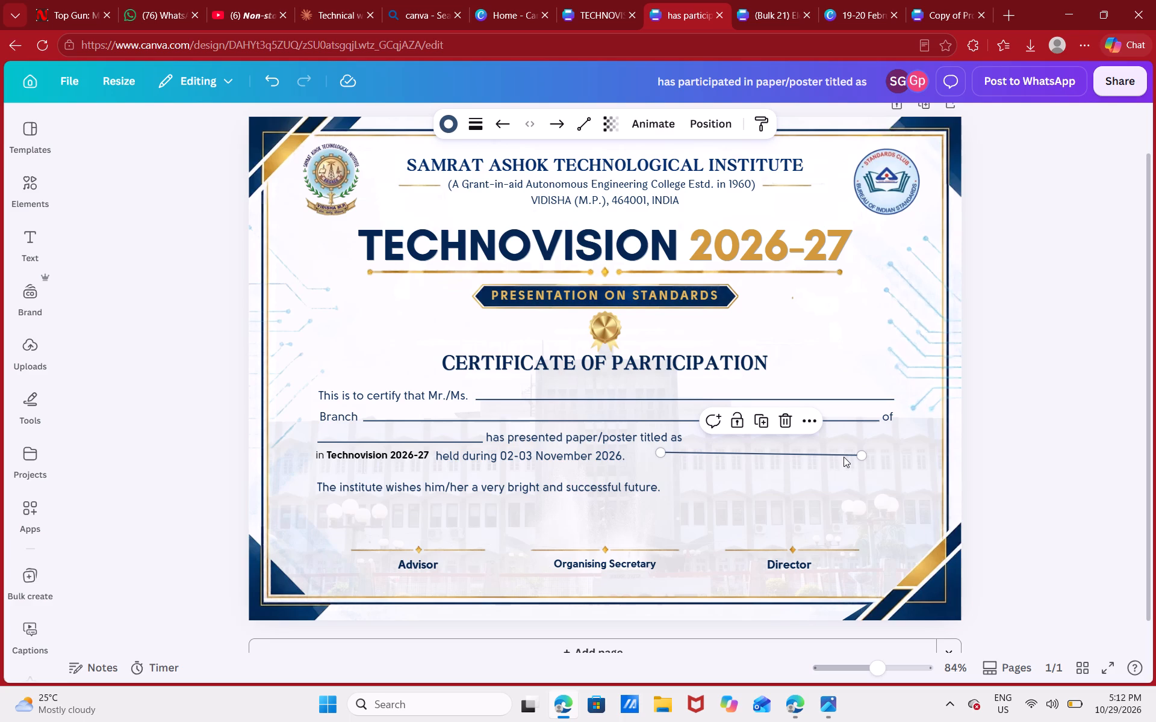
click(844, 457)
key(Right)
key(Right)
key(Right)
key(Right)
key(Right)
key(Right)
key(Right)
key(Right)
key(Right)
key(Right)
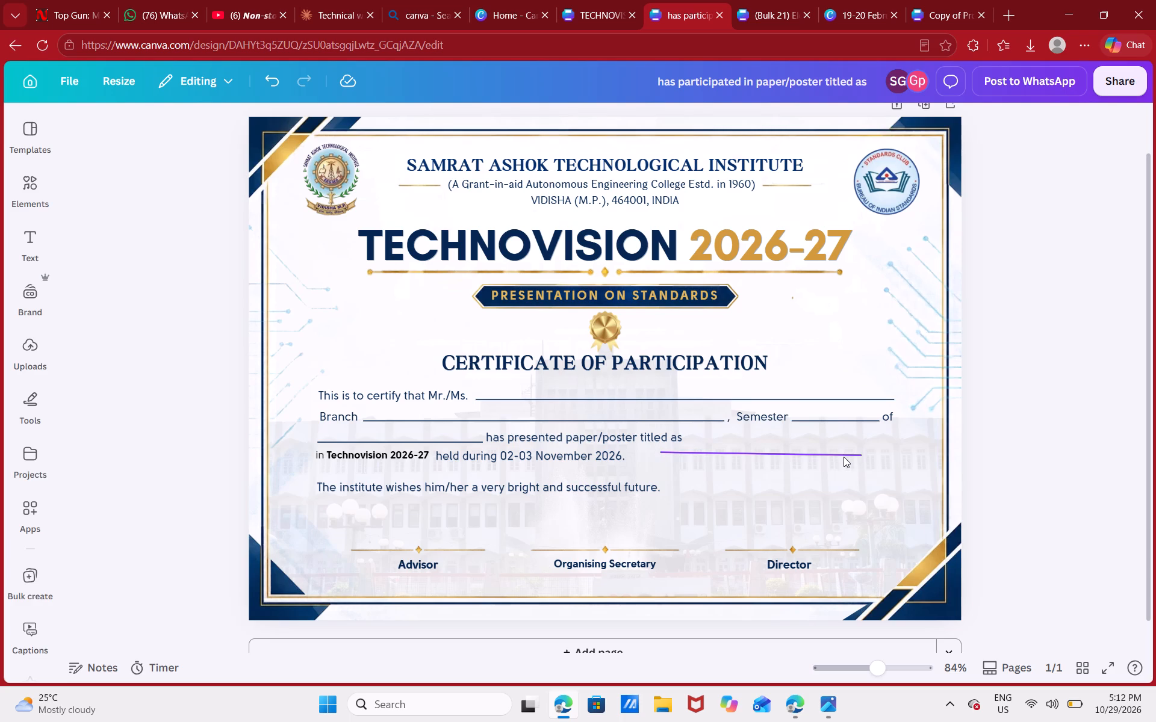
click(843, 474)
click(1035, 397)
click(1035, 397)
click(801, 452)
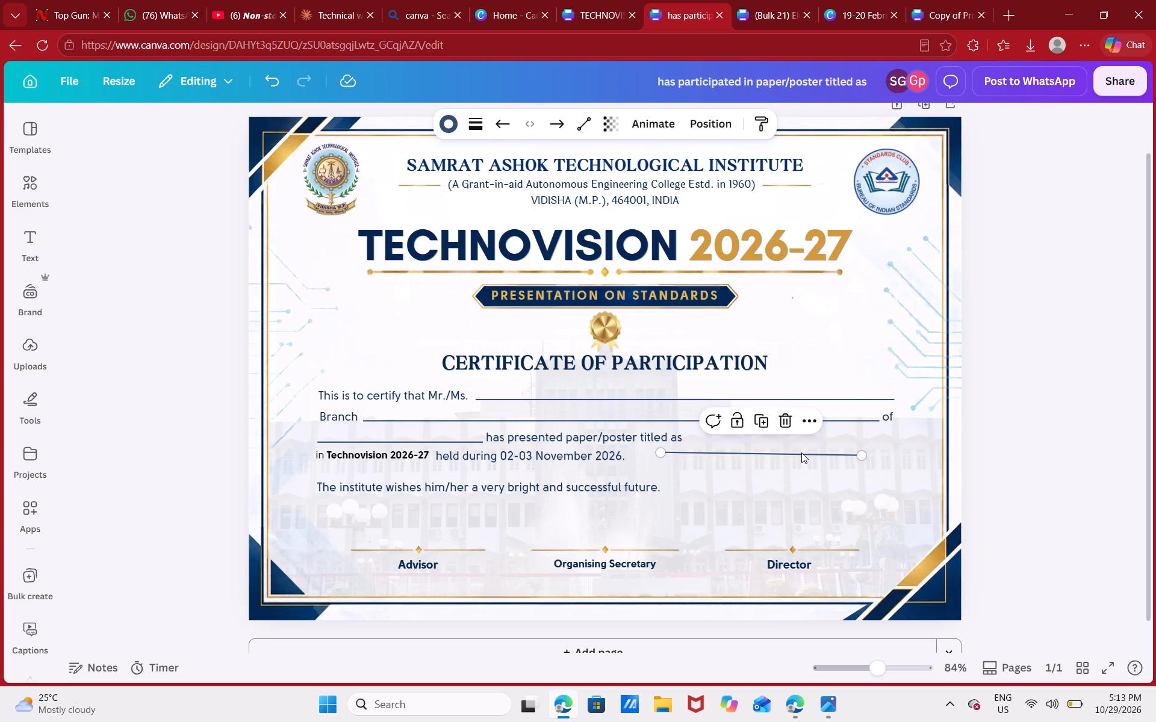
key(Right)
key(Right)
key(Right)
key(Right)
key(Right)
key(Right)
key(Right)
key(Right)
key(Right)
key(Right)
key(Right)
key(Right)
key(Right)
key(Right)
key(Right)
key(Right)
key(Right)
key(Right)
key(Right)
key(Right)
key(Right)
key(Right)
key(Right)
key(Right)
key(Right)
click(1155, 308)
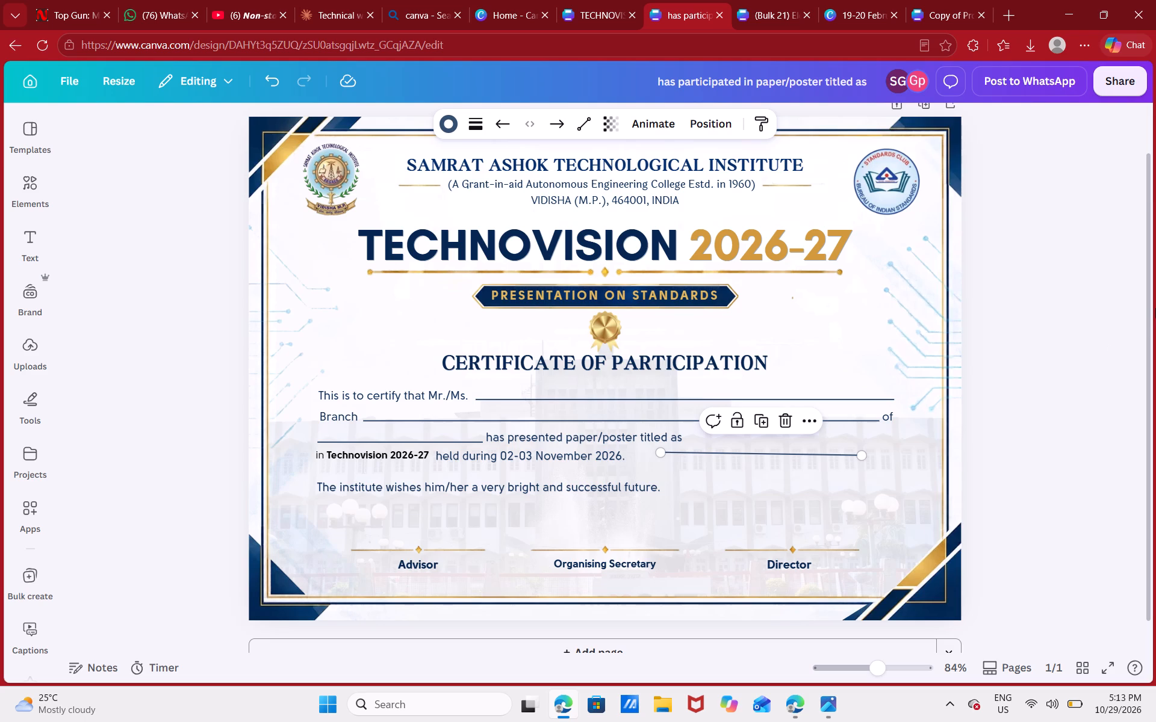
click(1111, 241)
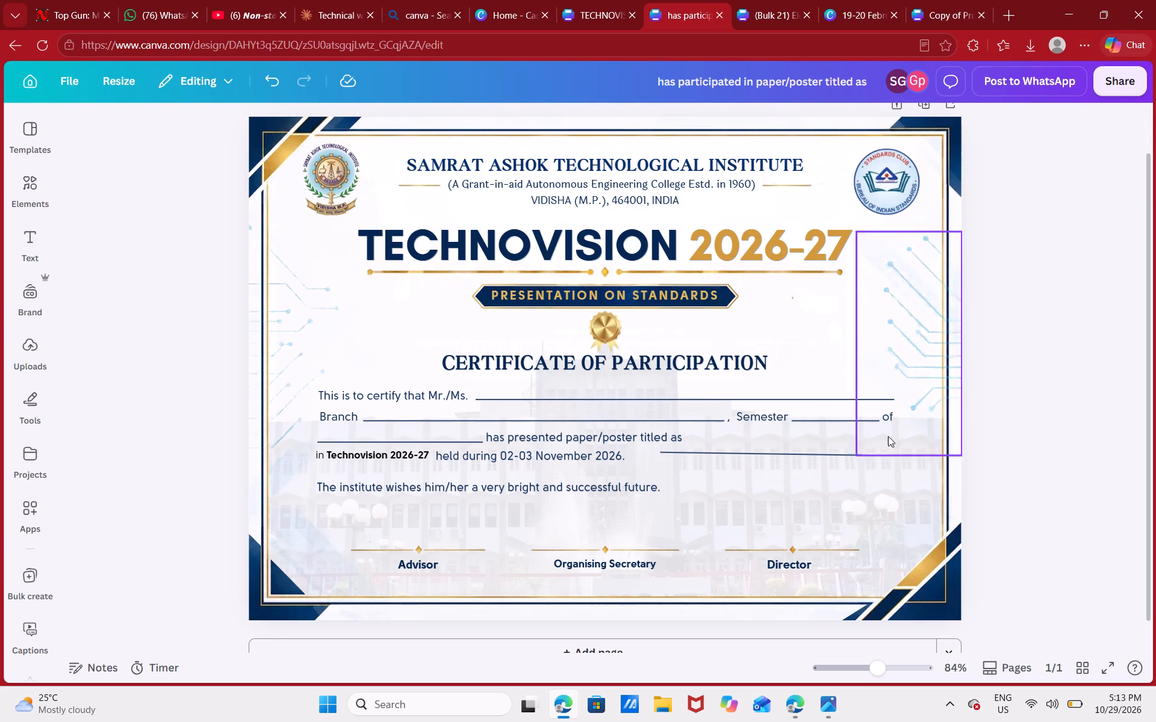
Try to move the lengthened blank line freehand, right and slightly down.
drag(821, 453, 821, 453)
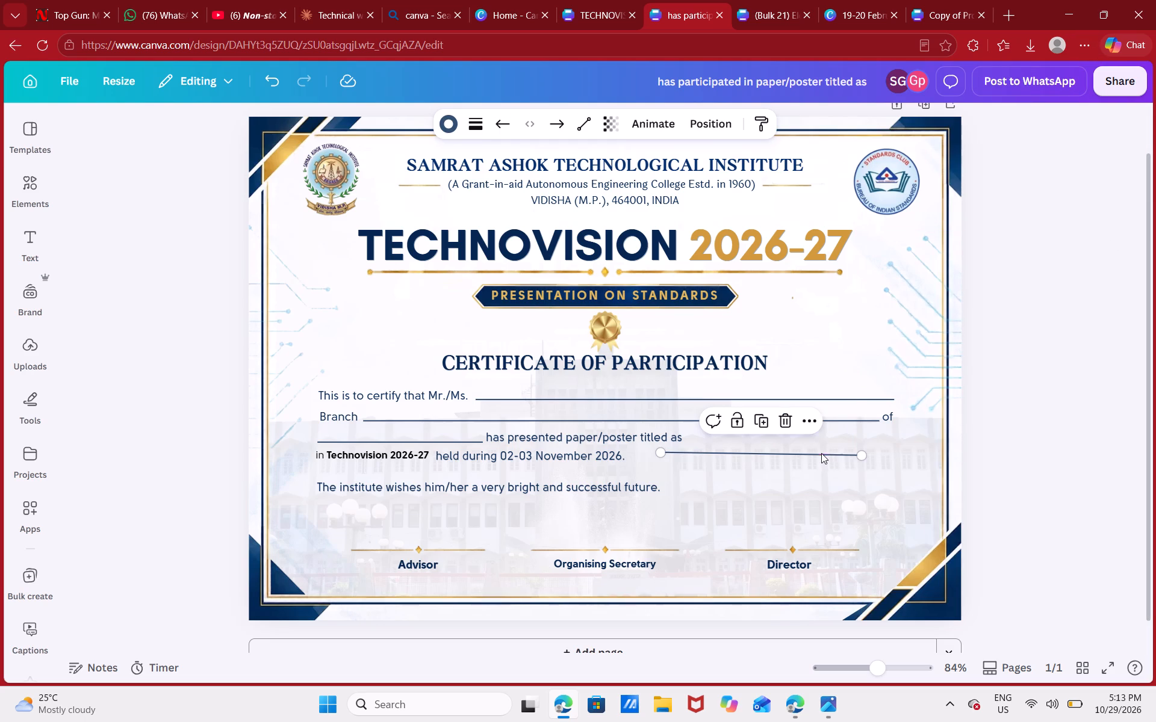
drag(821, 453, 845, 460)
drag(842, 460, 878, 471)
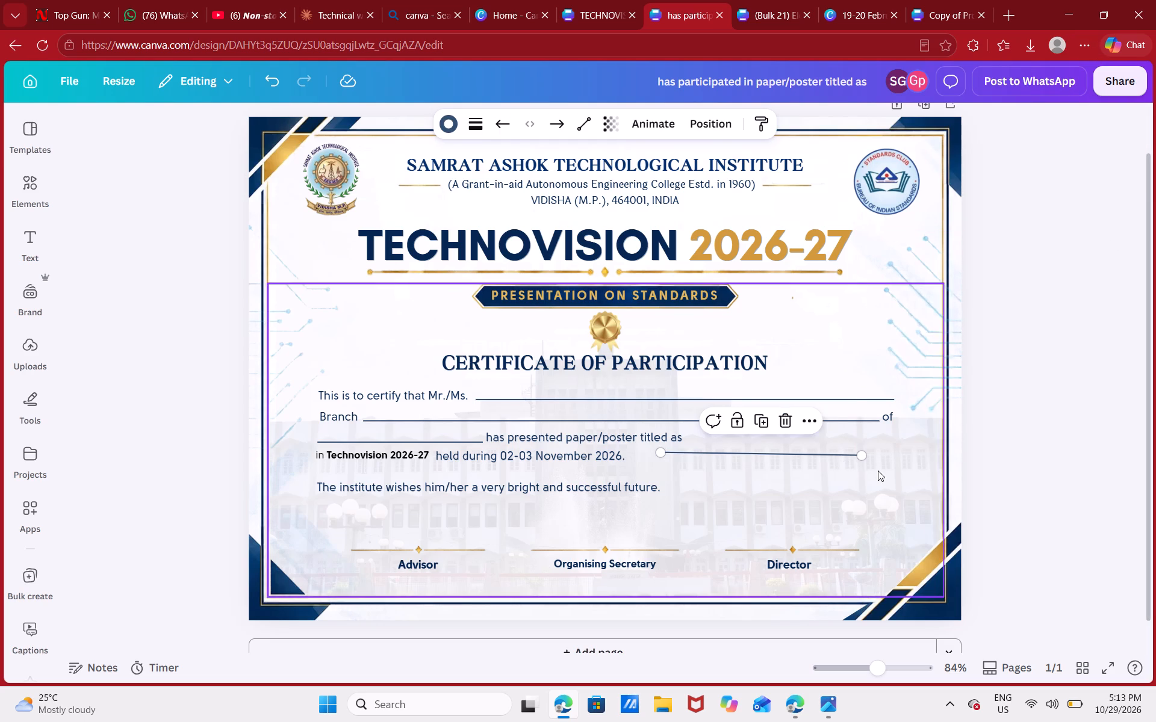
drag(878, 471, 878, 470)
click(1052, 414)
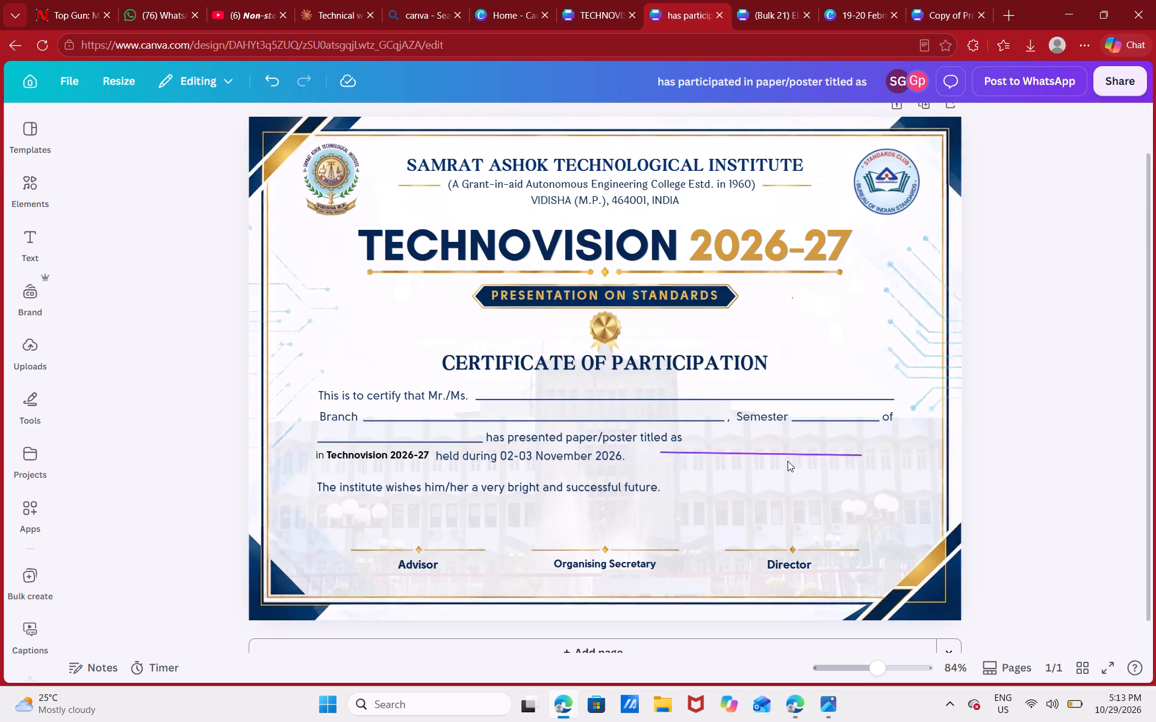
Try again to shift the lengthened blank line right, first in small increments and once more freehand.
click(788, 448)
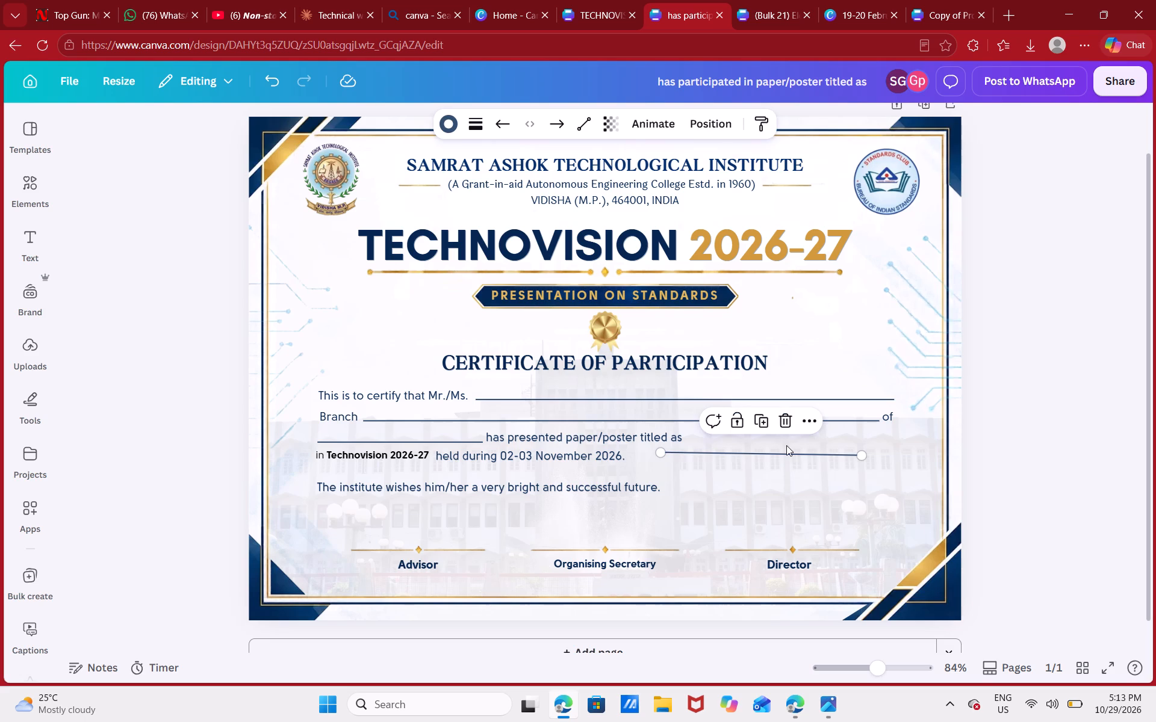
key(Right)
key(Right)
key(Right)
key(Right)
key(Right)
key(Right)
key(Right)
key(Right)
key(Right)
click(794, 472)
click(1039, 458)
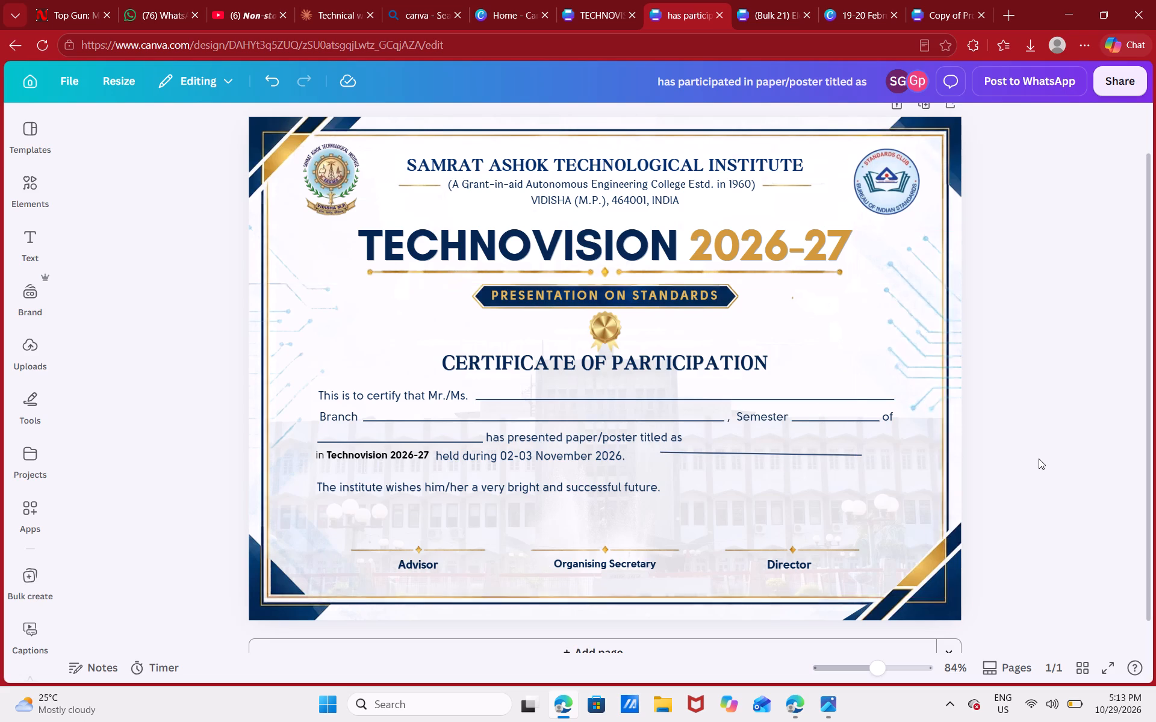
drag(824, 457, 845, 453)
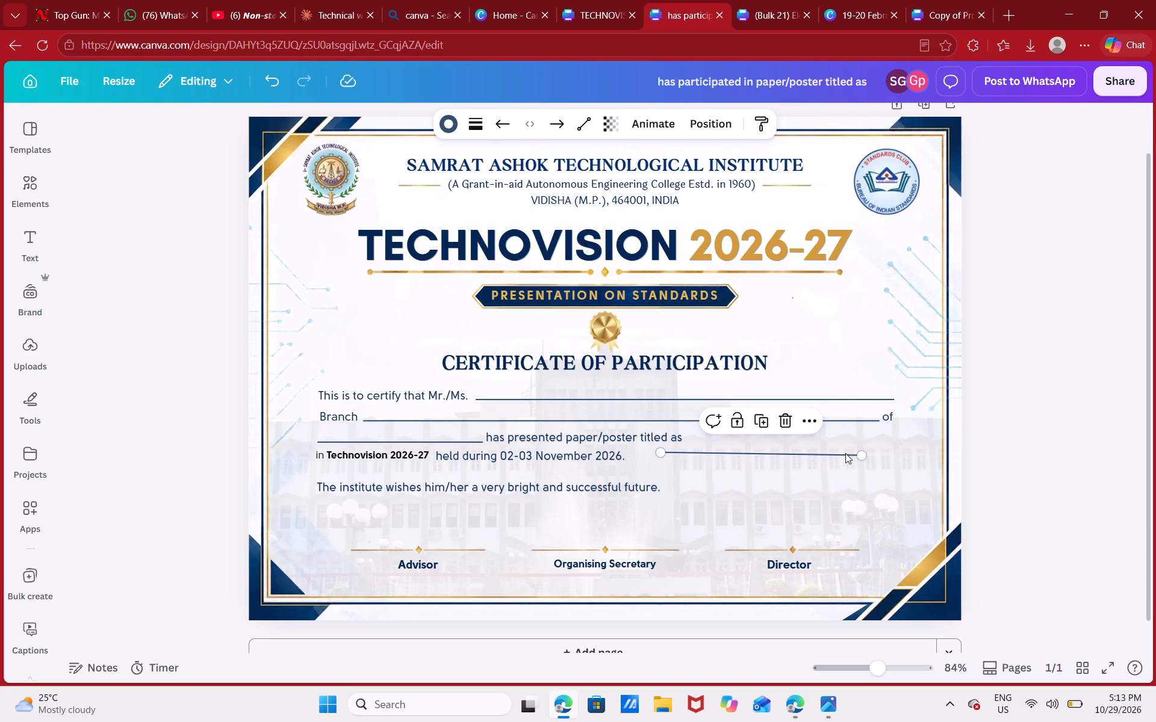
Undo the last two changes to the pasted blank line, including its lengthening.
key(ctrl+z)
key(ctrl+z)
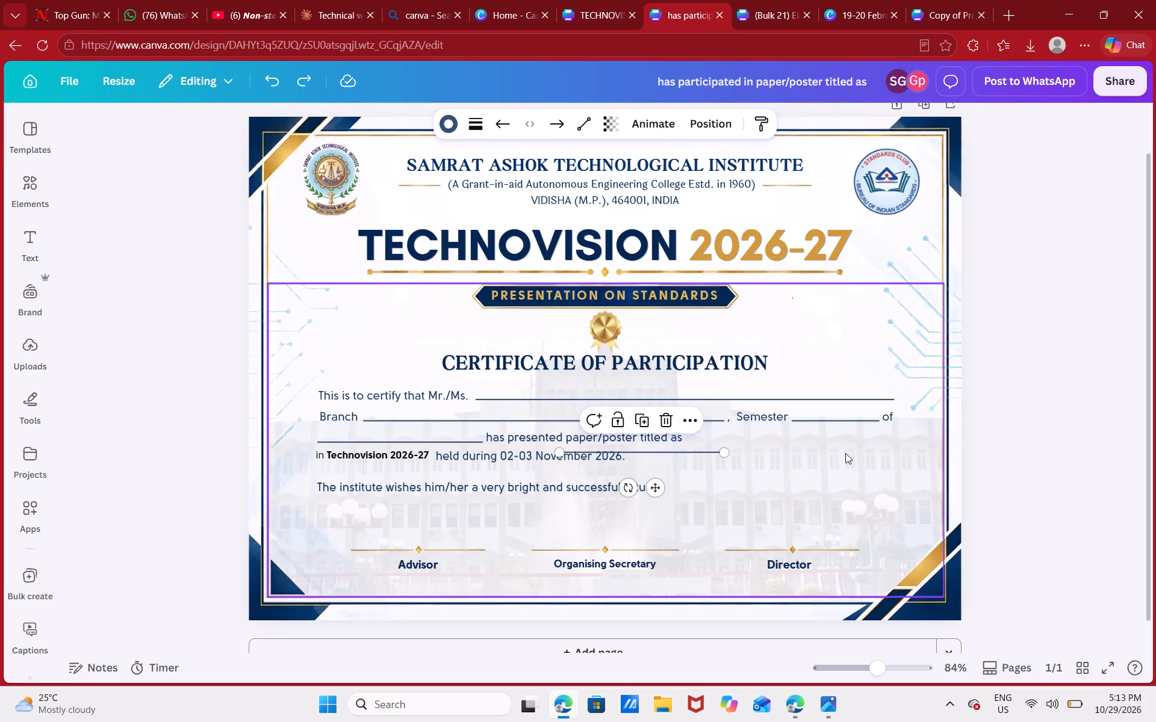
Move the straight pasted blank line up and right into the space after "has presented paper/poster titled as".
drag(657, 487, 706, 500)
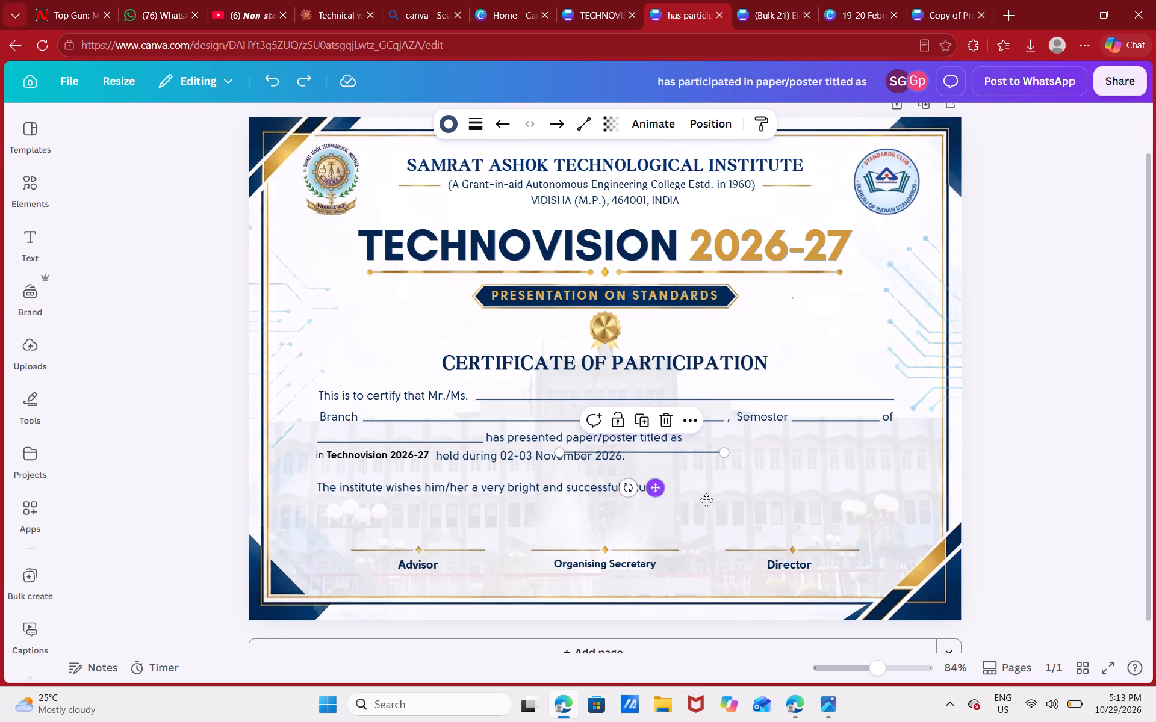
drag(706, 500, 818, 480)
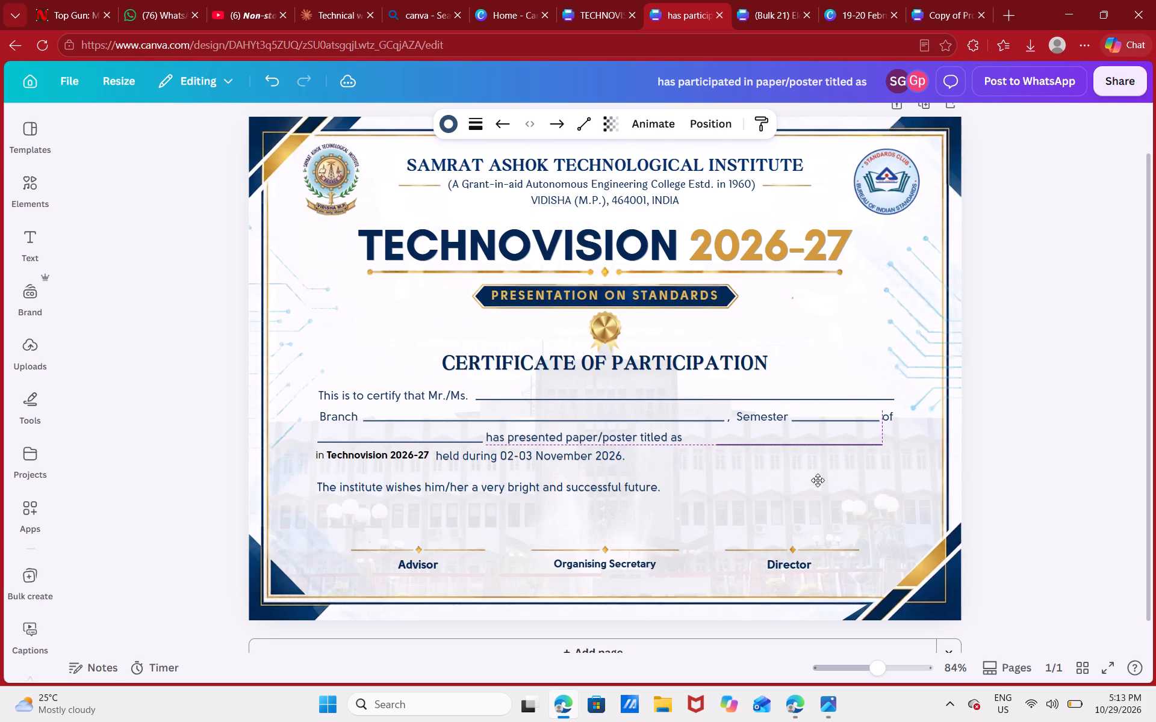
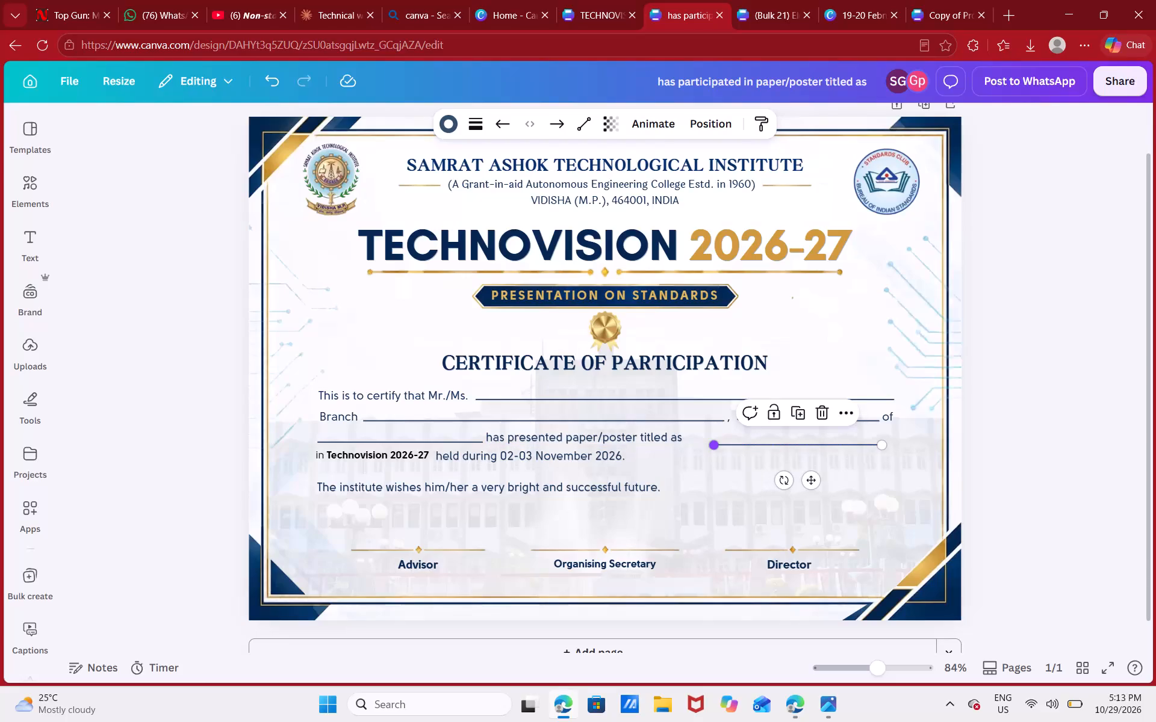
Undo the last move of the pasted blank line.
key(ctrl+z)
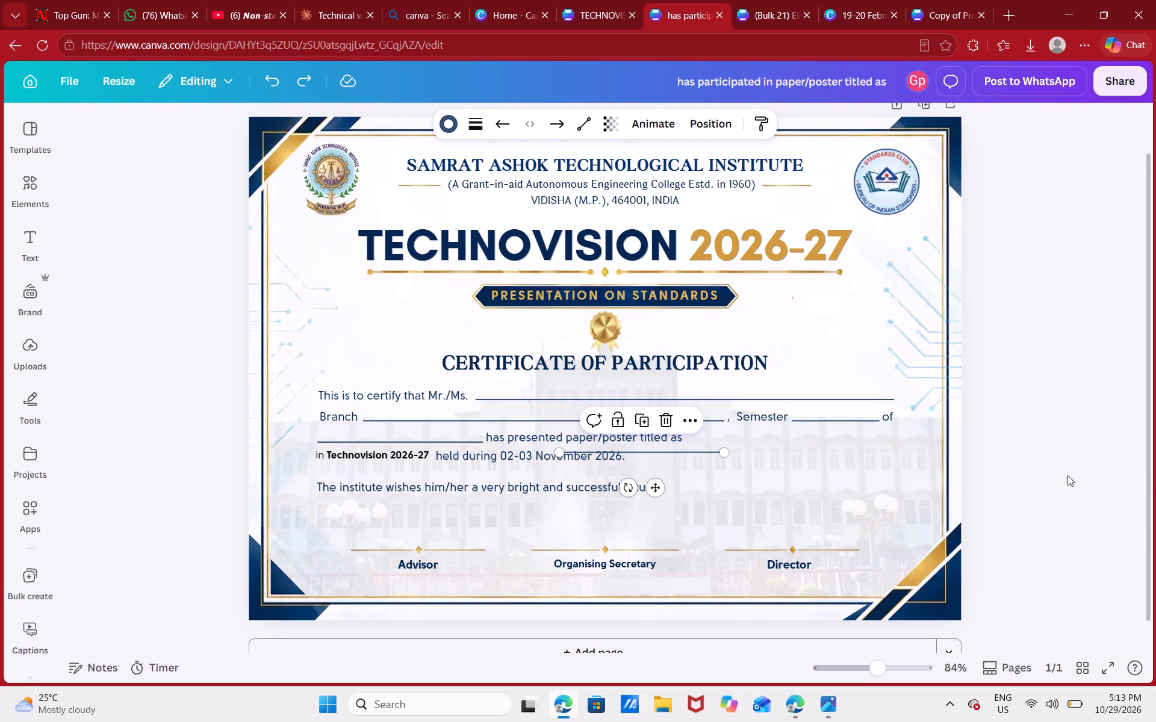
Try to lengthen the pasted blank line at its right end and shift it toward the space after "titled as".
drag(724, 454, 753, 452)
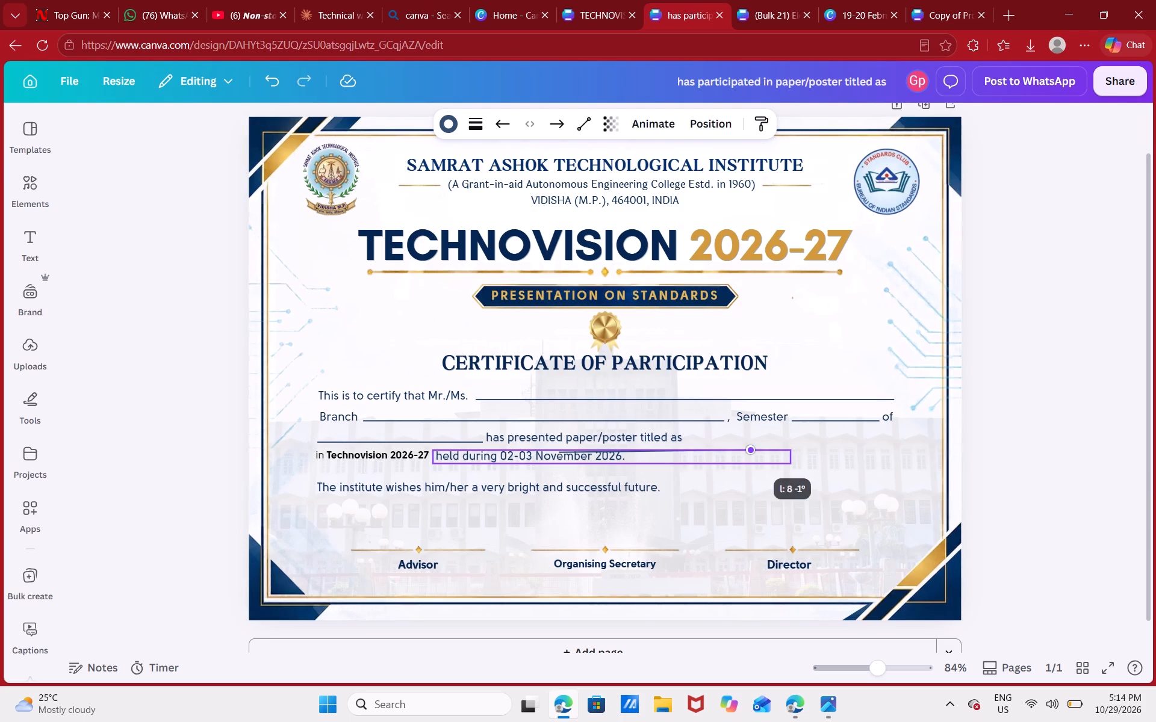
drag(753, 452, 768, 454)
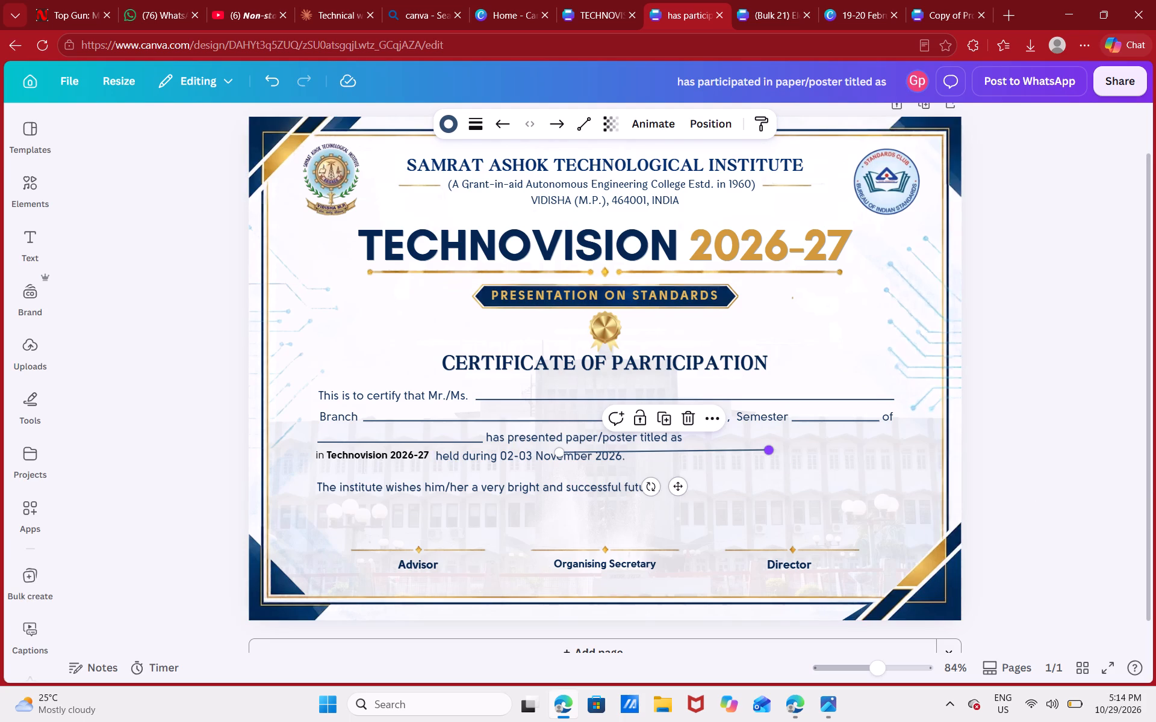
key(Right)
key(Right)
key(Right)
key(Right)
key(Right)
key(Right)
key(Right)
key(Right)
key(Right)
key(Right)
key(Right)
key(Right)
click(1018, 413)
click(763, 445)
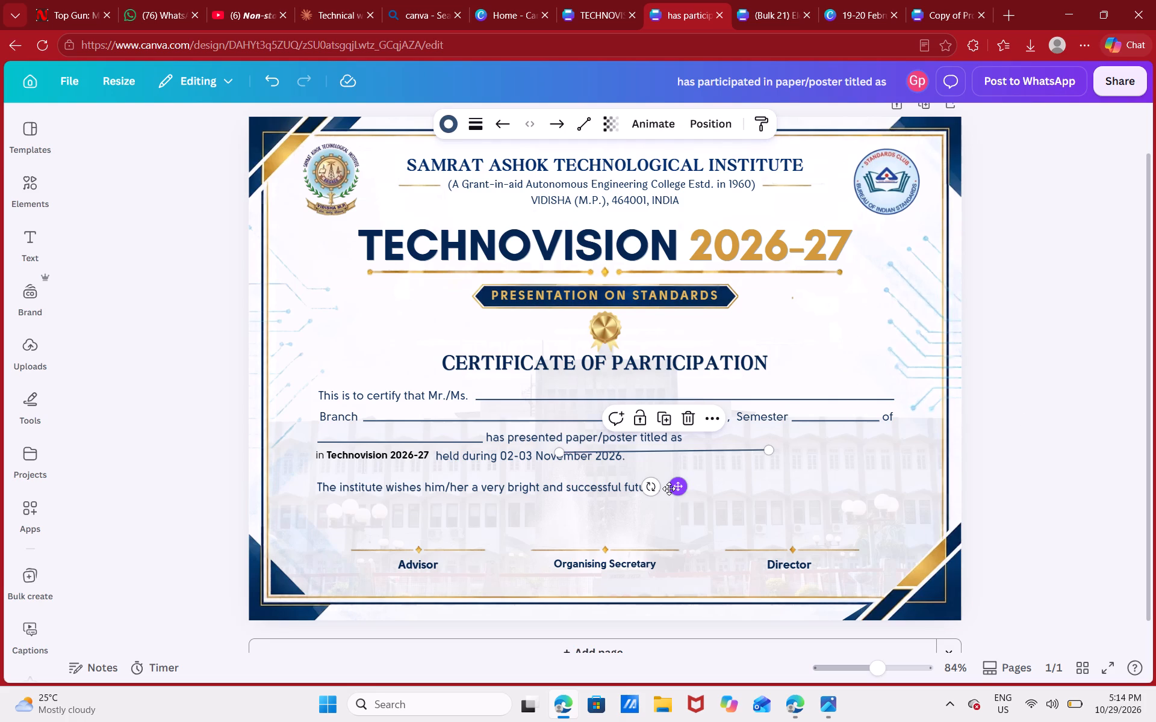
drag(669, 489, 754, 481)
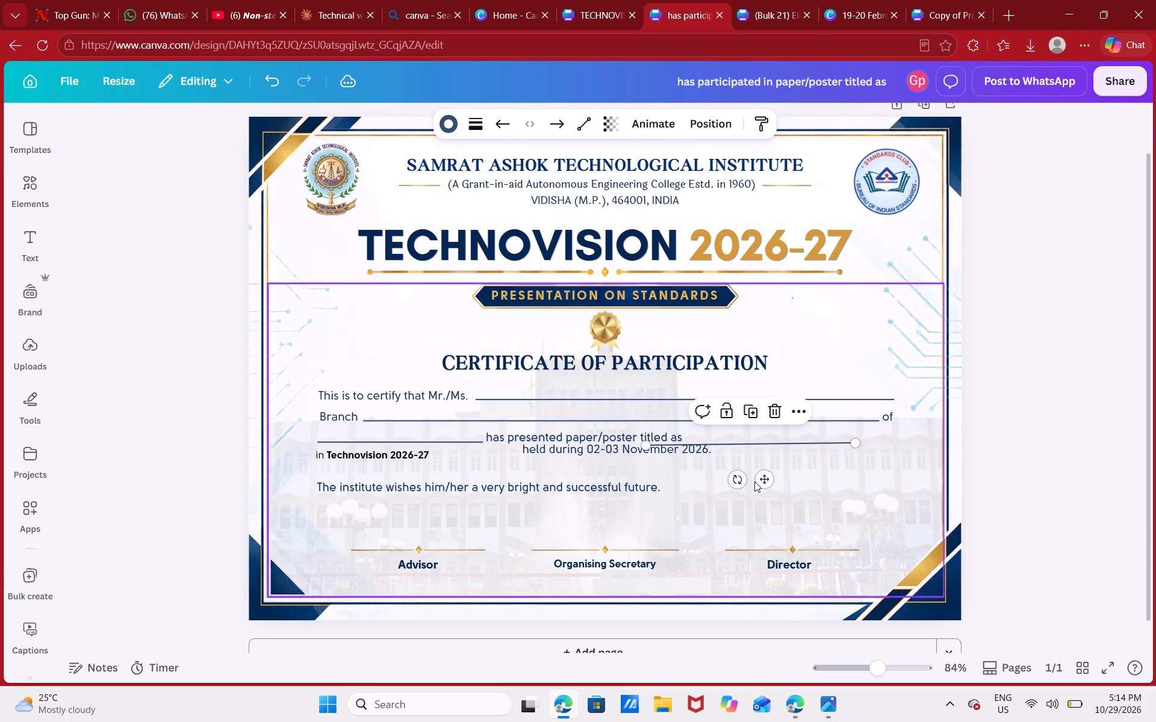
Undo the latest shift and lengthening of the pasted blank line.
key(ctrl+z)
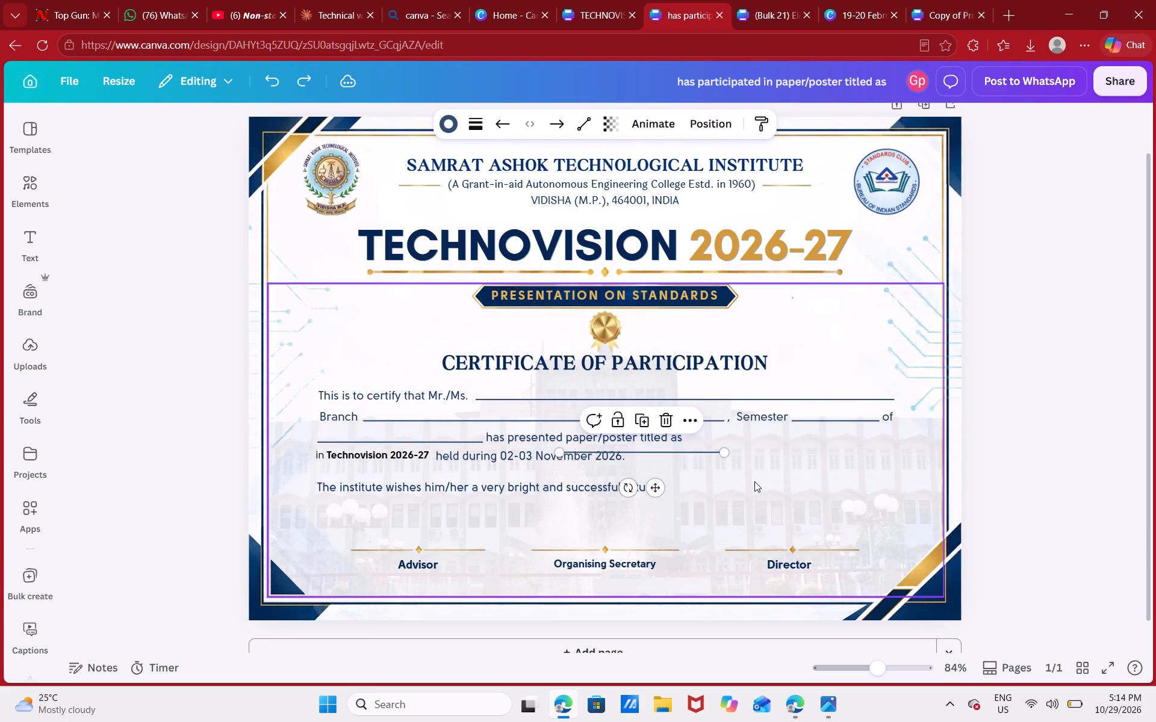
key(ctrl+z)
Move the straight blank line into the clear space below and right of "titled as" and lengthen it toward the right margin.
drag(423, 489, 801, 477)
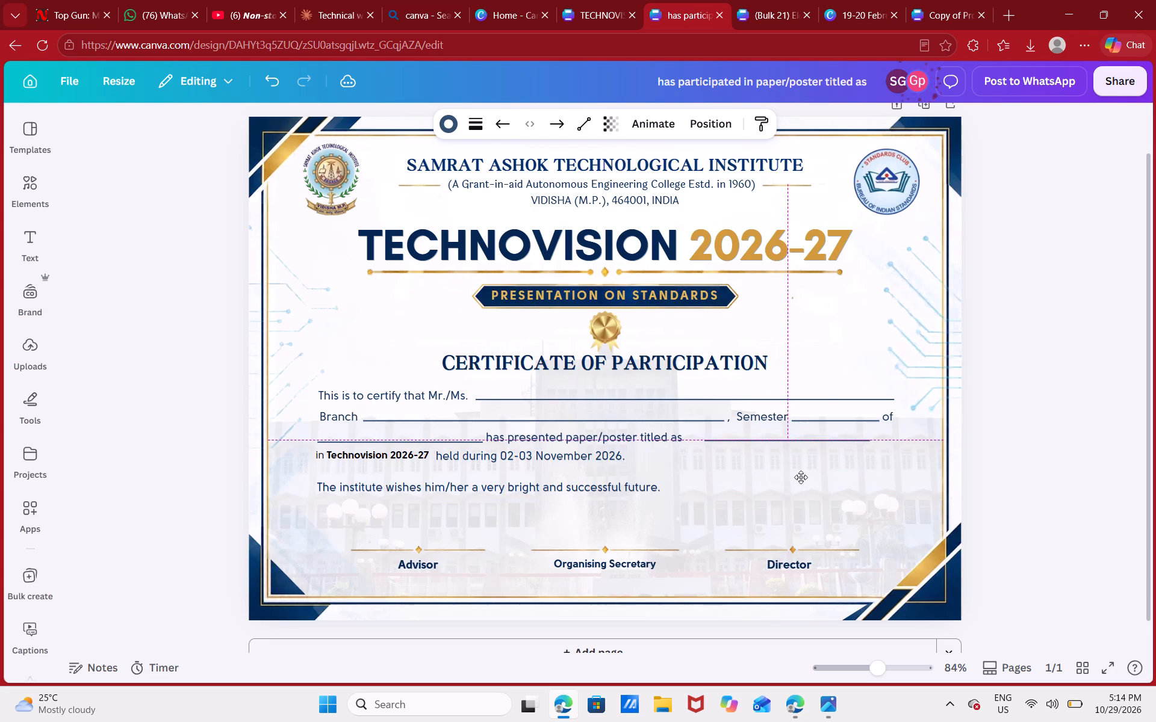
drag(801, 477, 801, 479)
drag(799, 478, 799, 486)
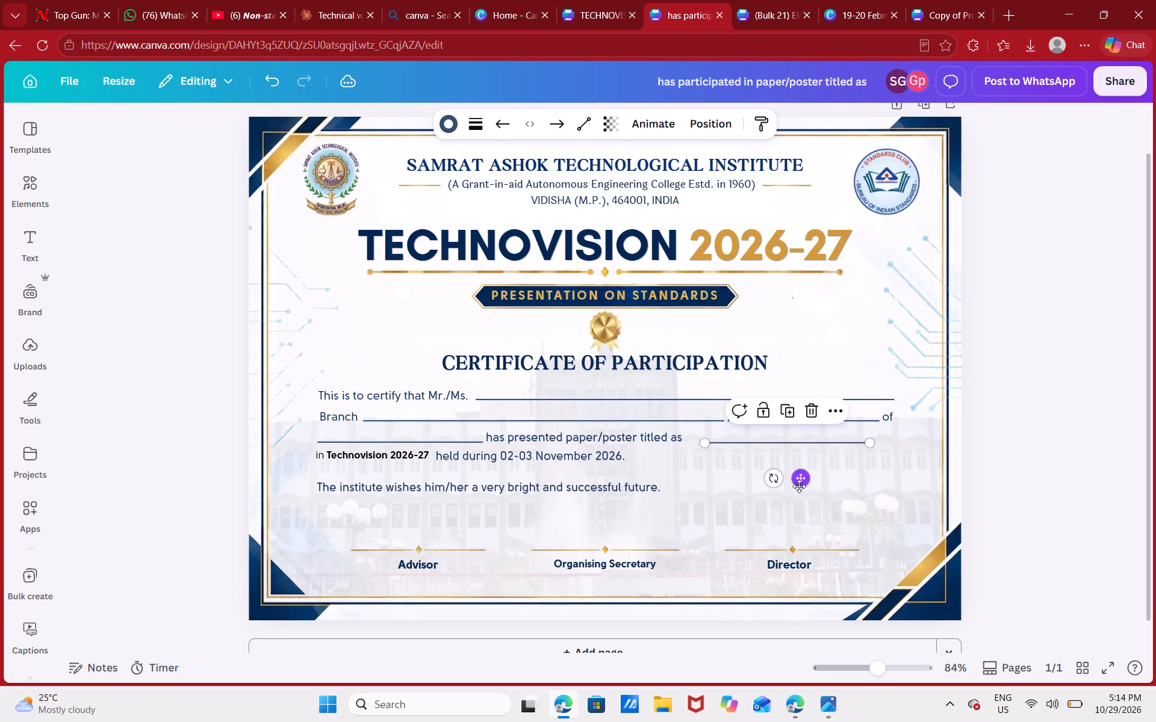
drag(799, 486, 802, 499)
drag(871, 465, 899, 469)
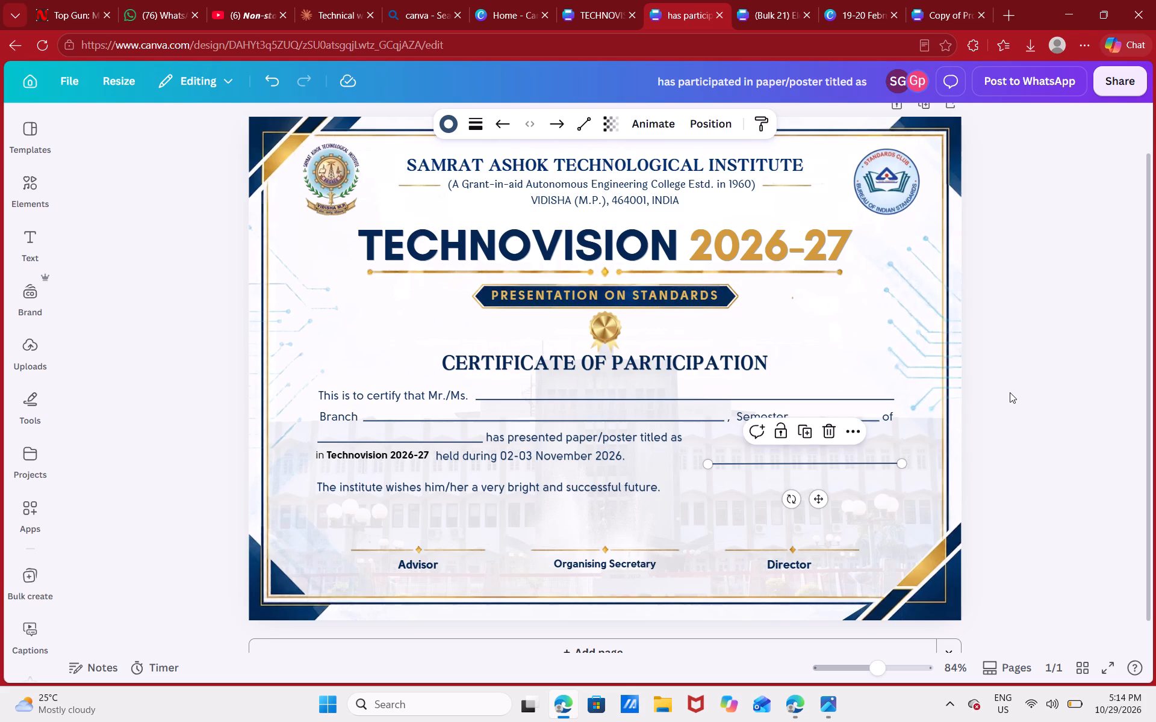
Nudge the blank line up and left until it starts just after "titled as", level with the blank before "has presented".
key(Up)
click(1105, 416)
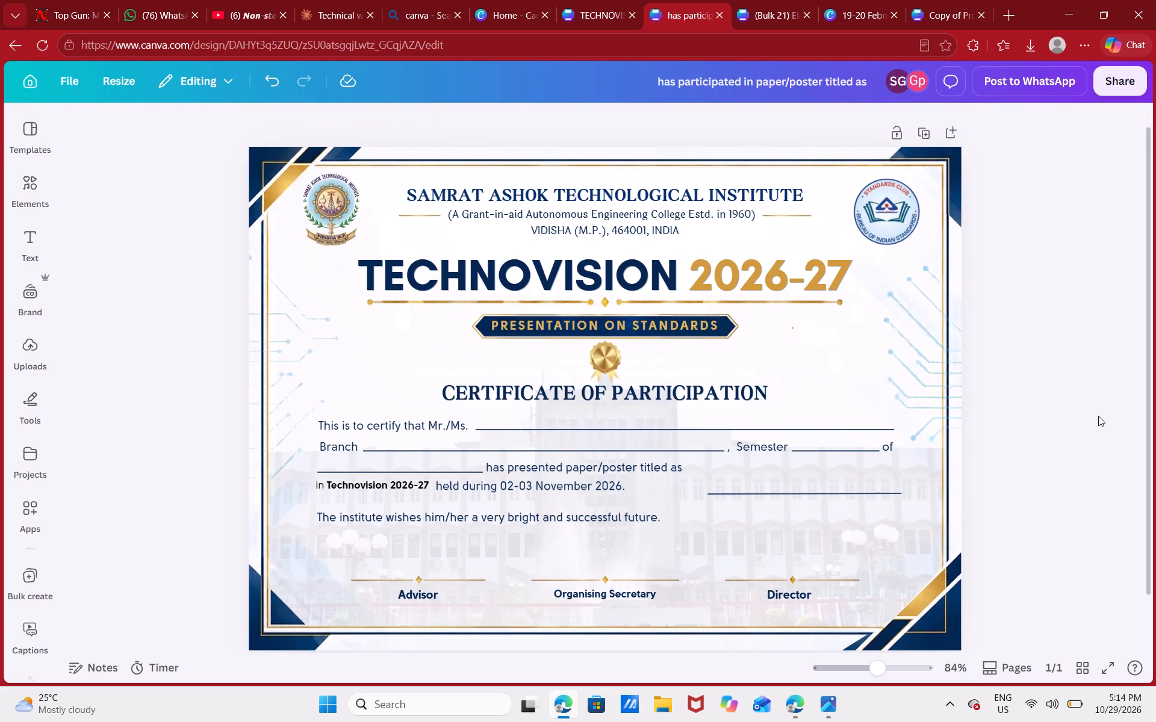
click(892, 489)
key(Up)
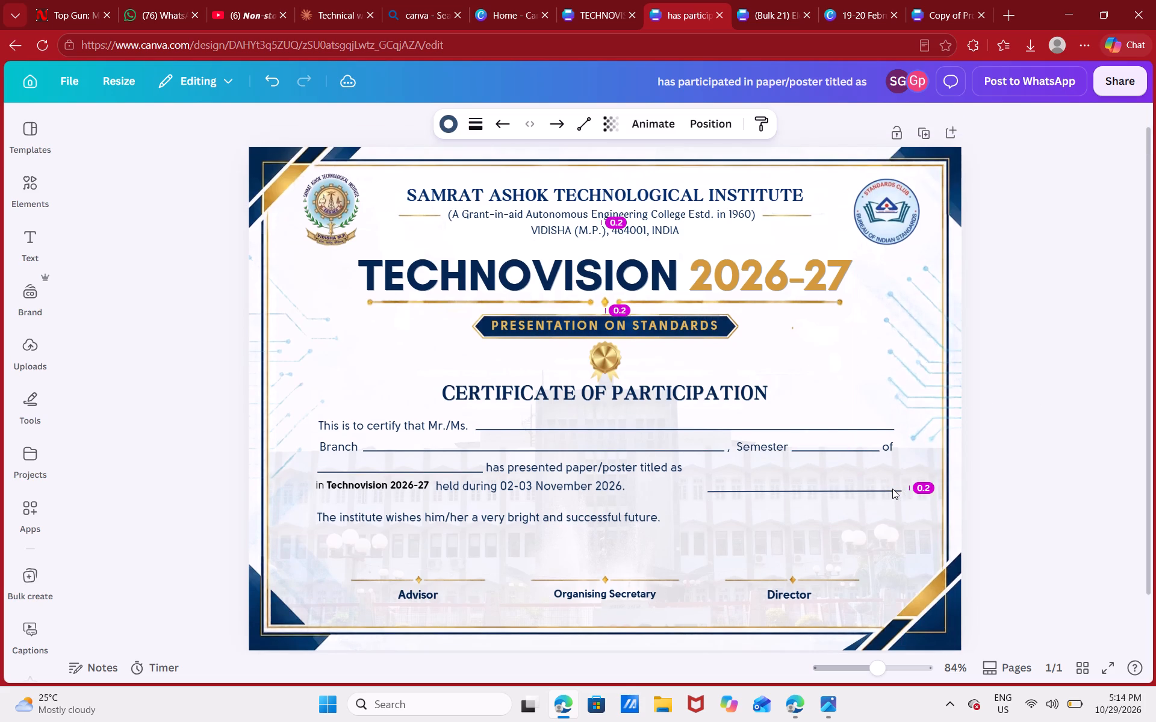
key(Up)
key(Up)
key(Up)
key(Up)
key(Up)
key(Up)
key(Up)
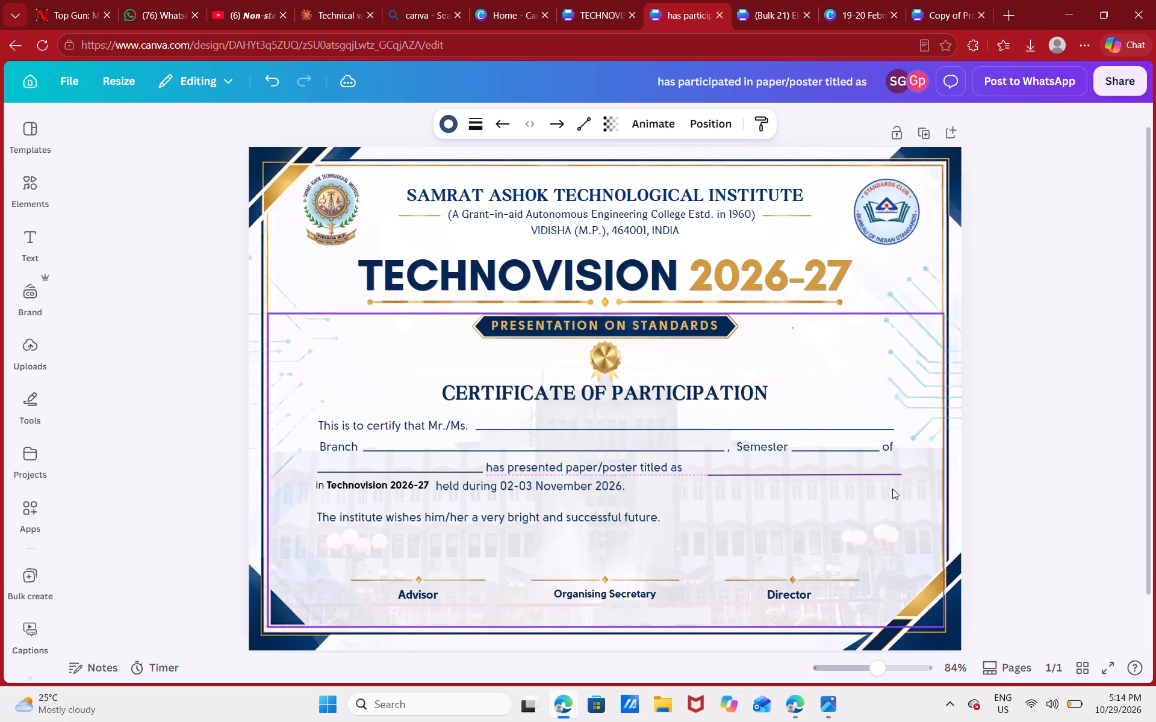
key(Left)
key(Left)
key(Left)
key(Left)
key(Left)
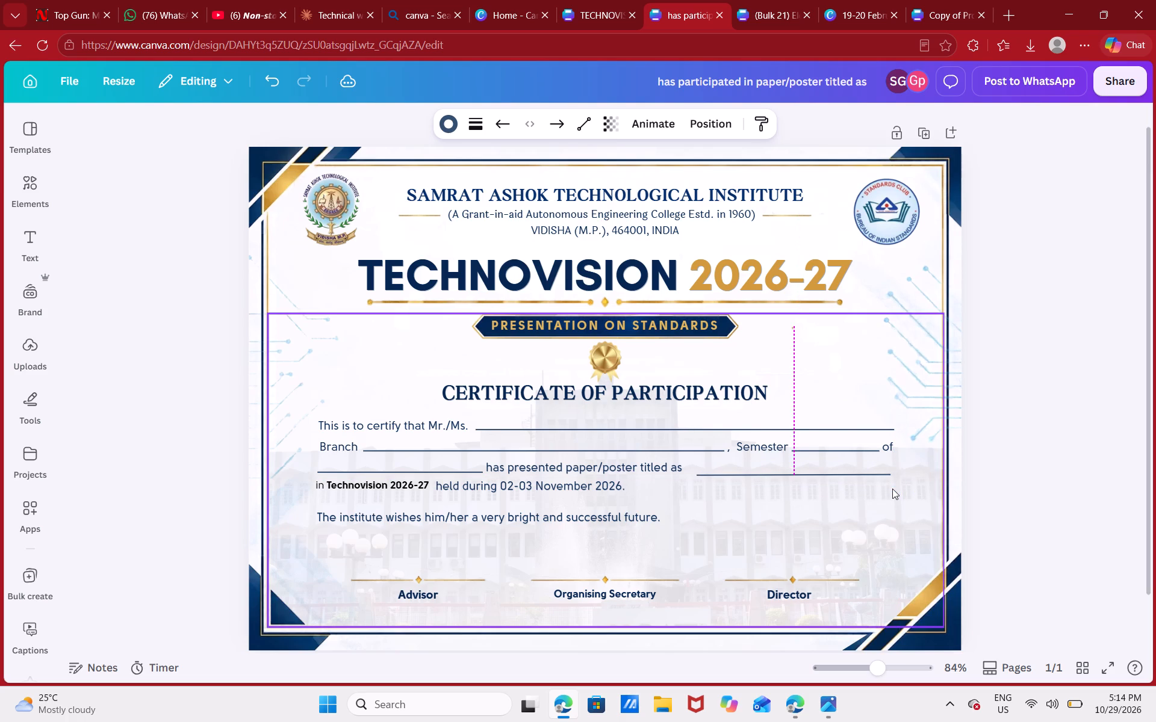
key(Left)
key(Left)
key(Left)
key(Up)
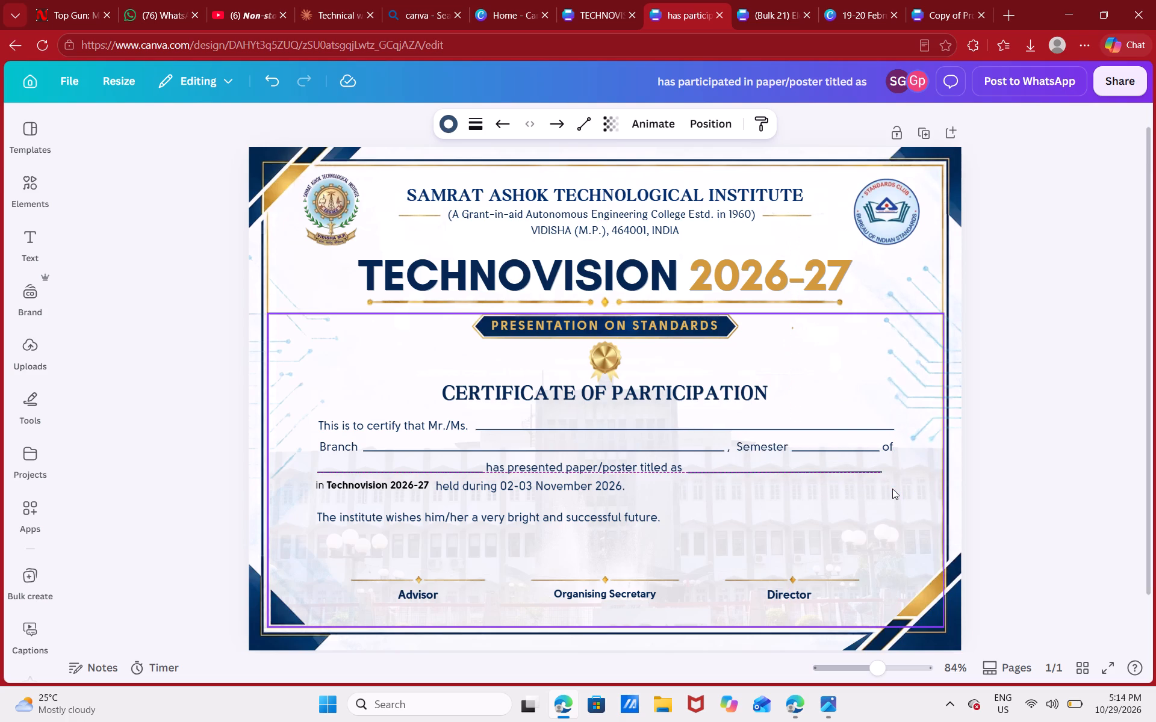
Extend the title blank's right end to about 8.6 long, keeping it straight and flush with the end of the Mr./Ms. blank.
drag(884, 472, 889, 473)
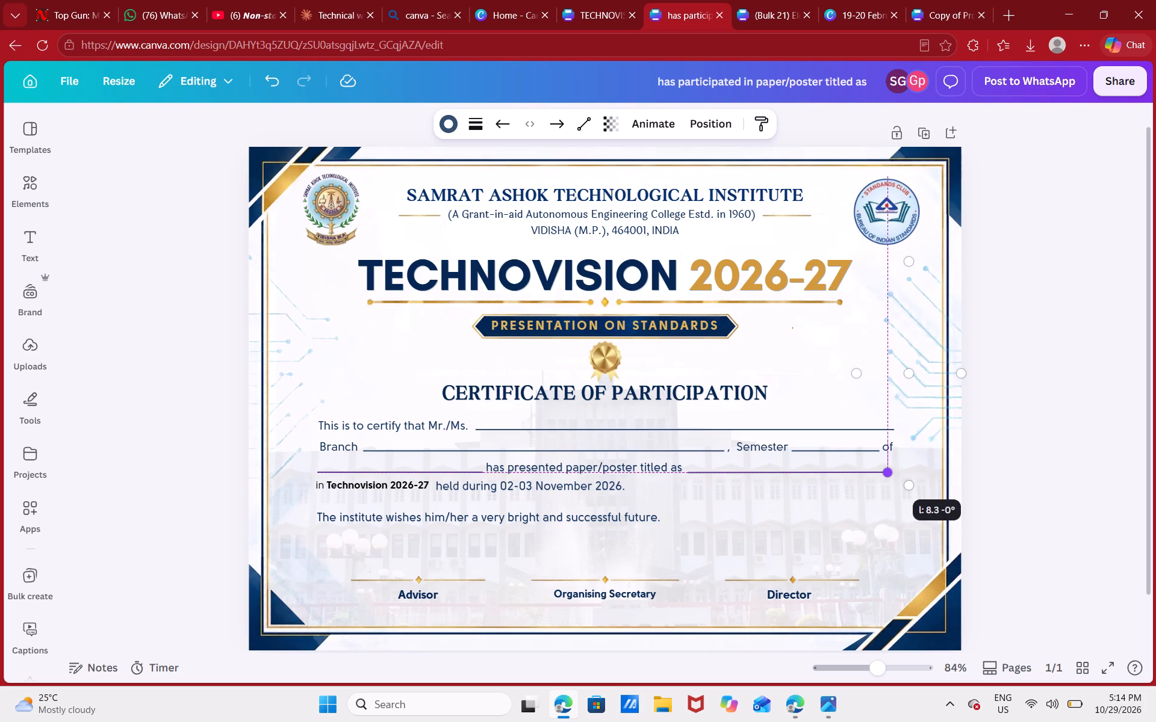
drag(889, 473, 893, 475)
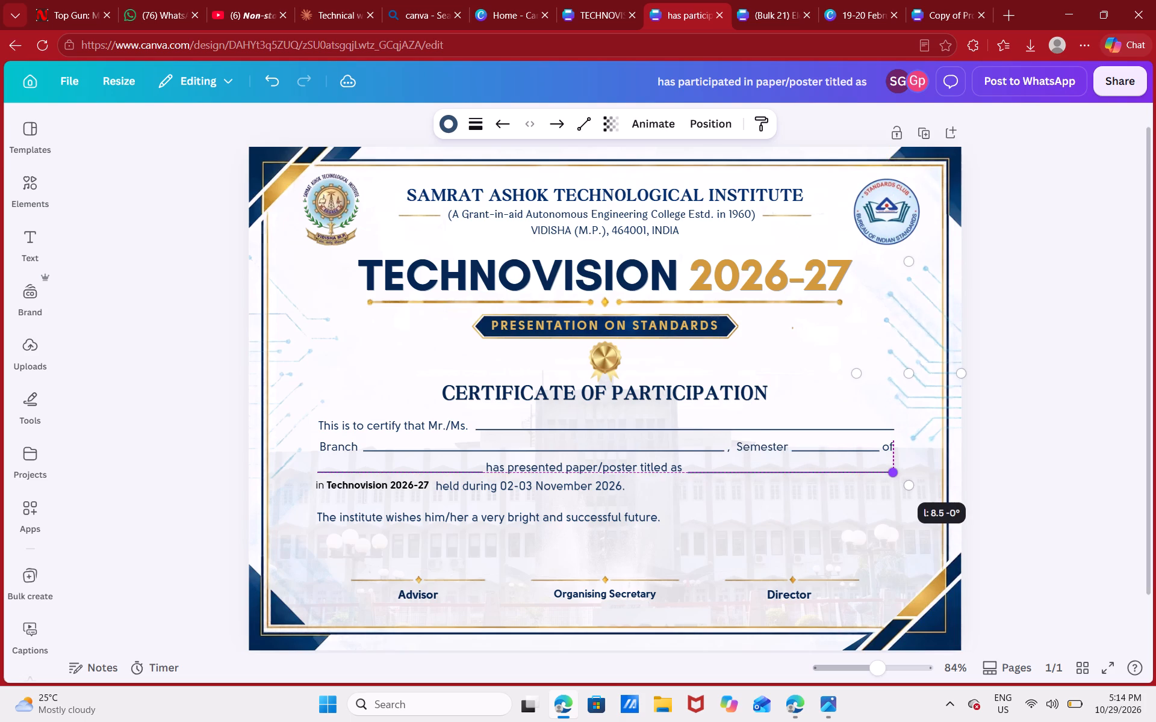
drag(893, 475, 892, 474)
click(964, 467)
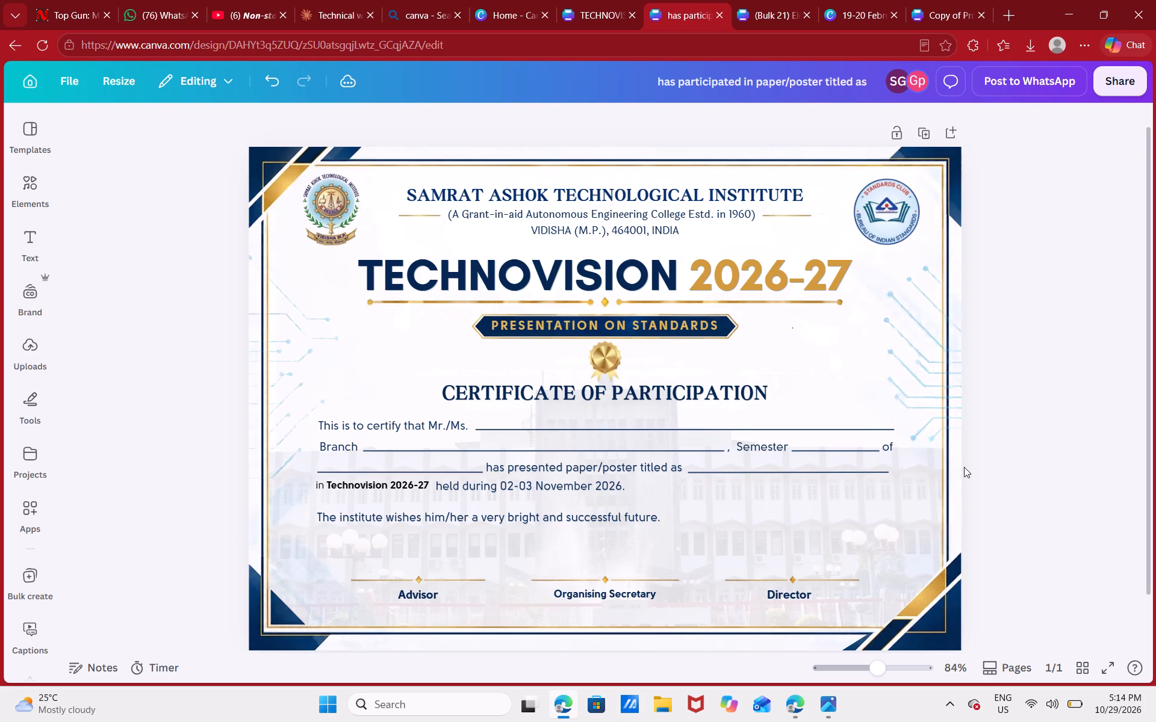
click(887, 468)
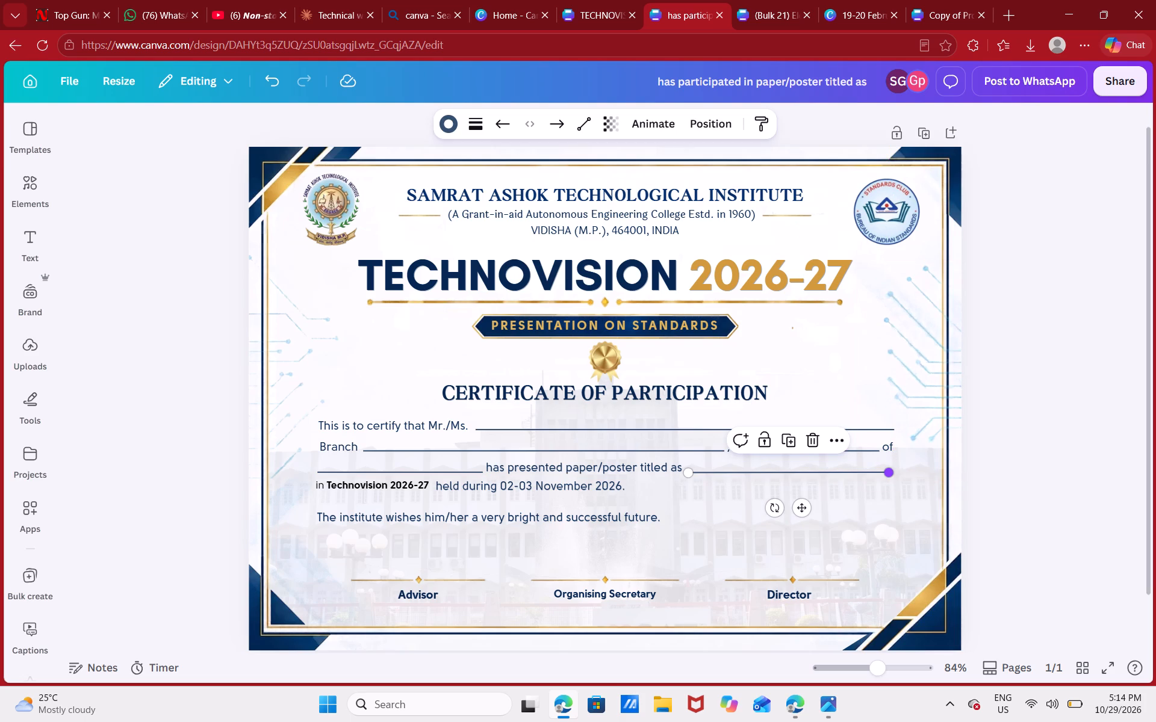
click(887, 471)
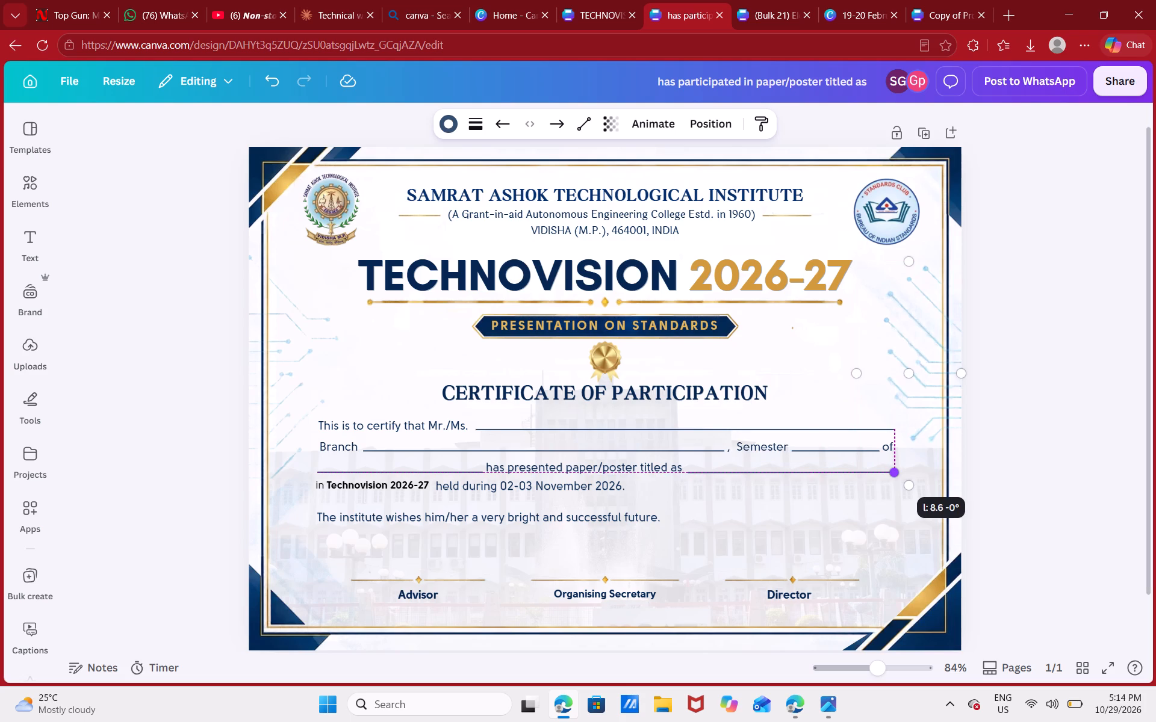
click(983, 441)
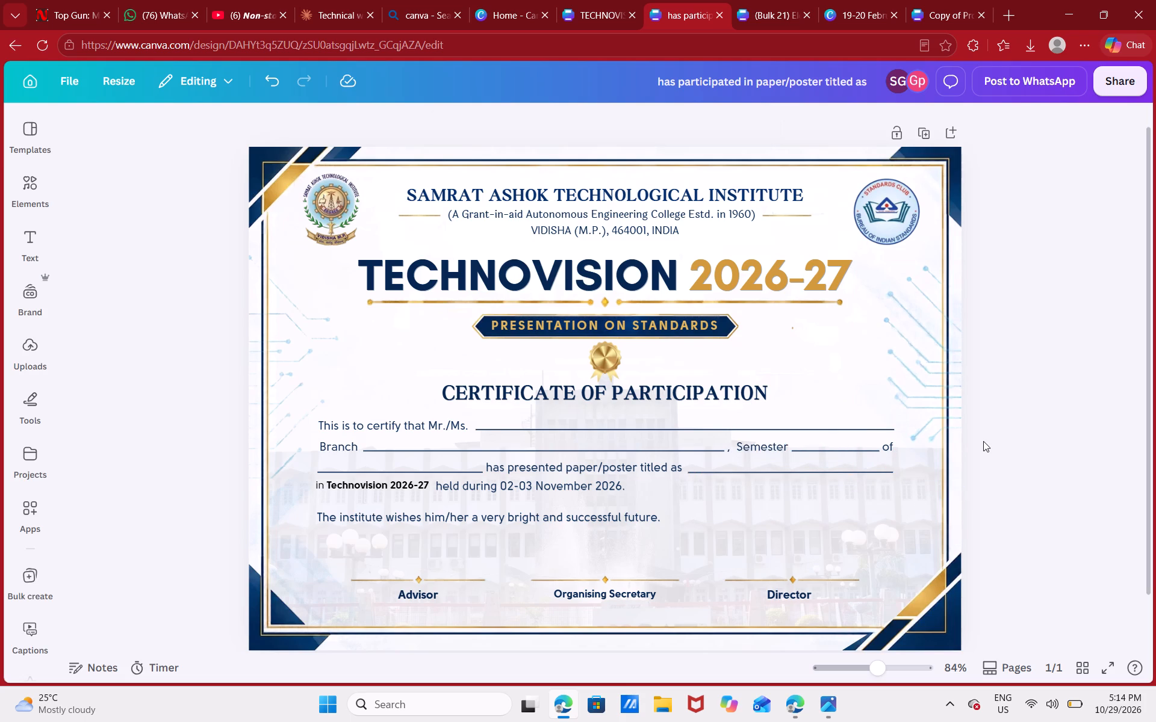
click(882, 471)
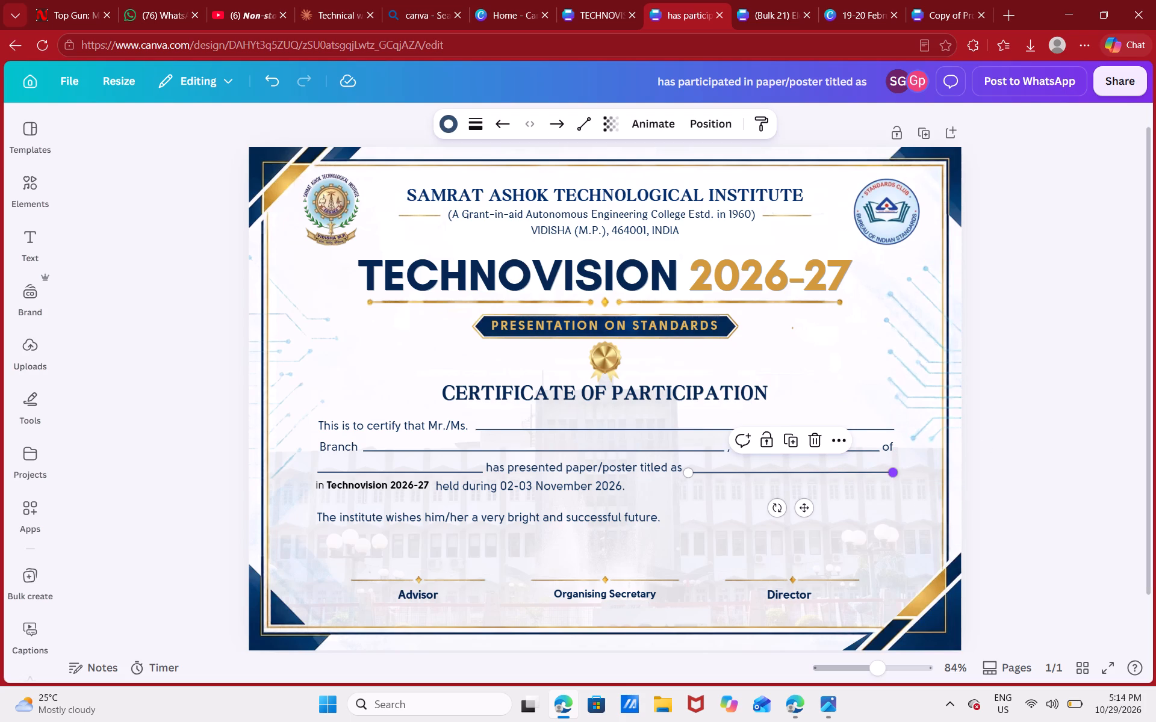
click(890, 471)
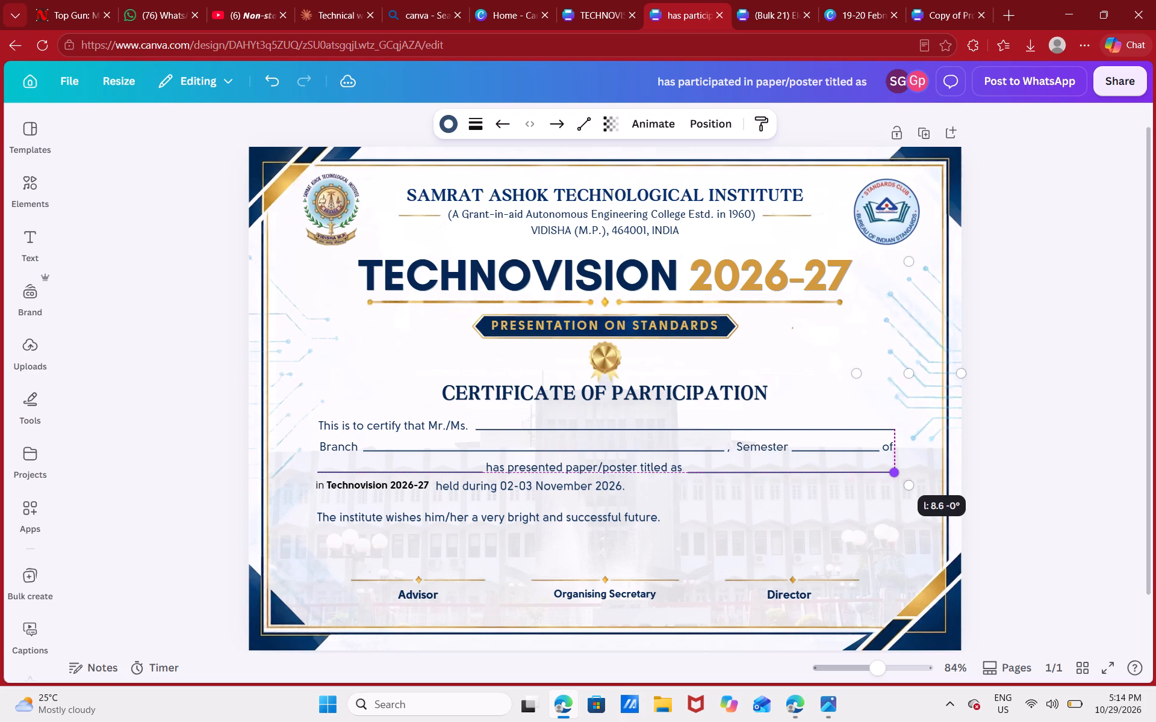
click(1022, 452)
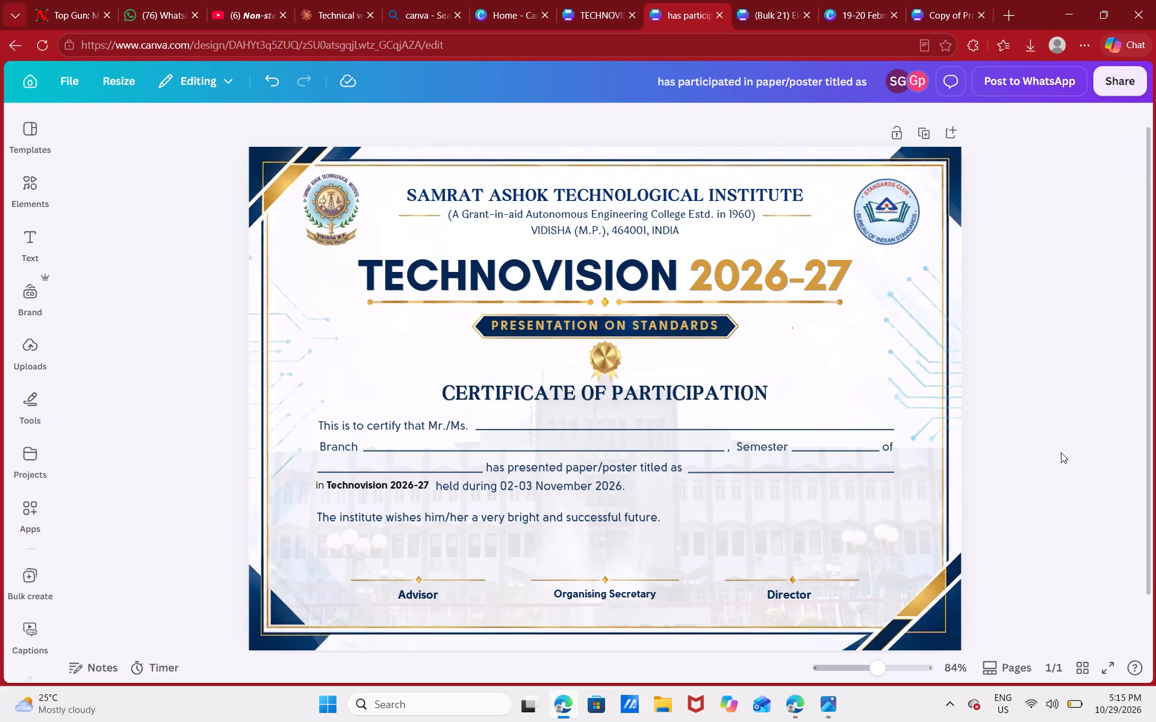
Group the "in Technovision 2026-27" text with the "held during 02-03 November 2026." text.
click(583, 484)
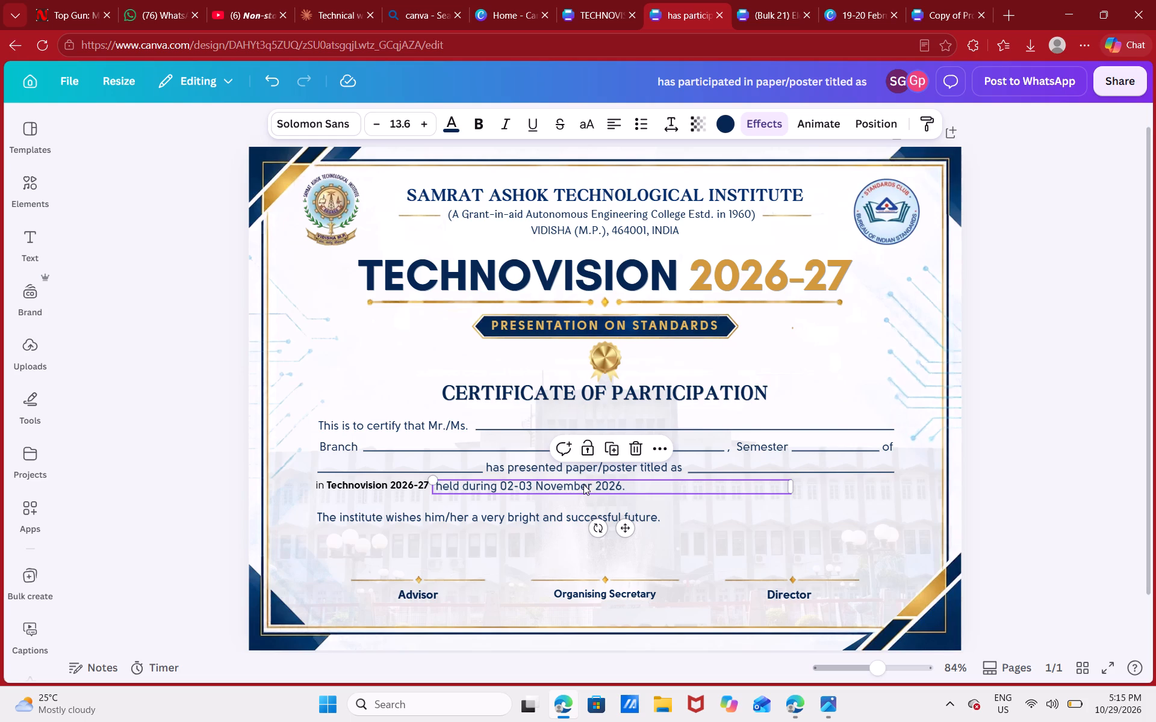
shift+click(386, 486)
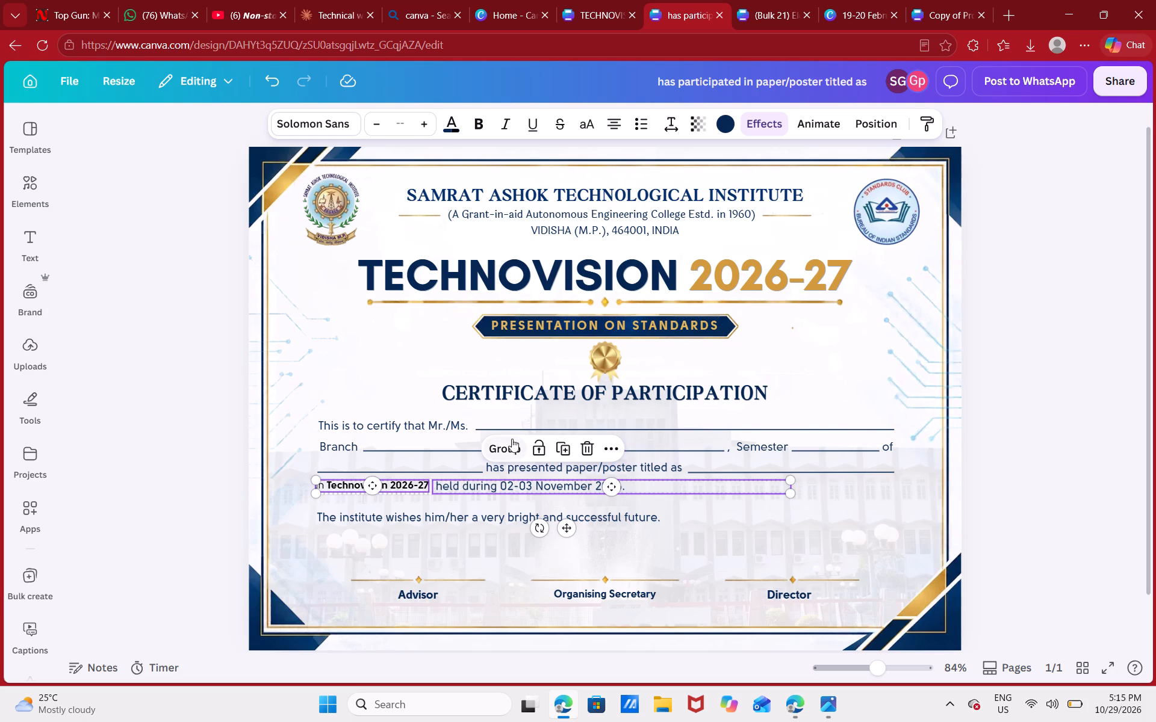
shift+click(503, 442)
Nudge the grouped Technovision and date line down to just above "The institute wishes him/her", leaving an empty row beneath the title blank.
key(Down)
key(Down)
key(Down)
key(Down)
key(Down)
key(Down)
key(Down)
key(Down)
key(Down)
key(Down)
key(Down)
key(Down)
key(Down)
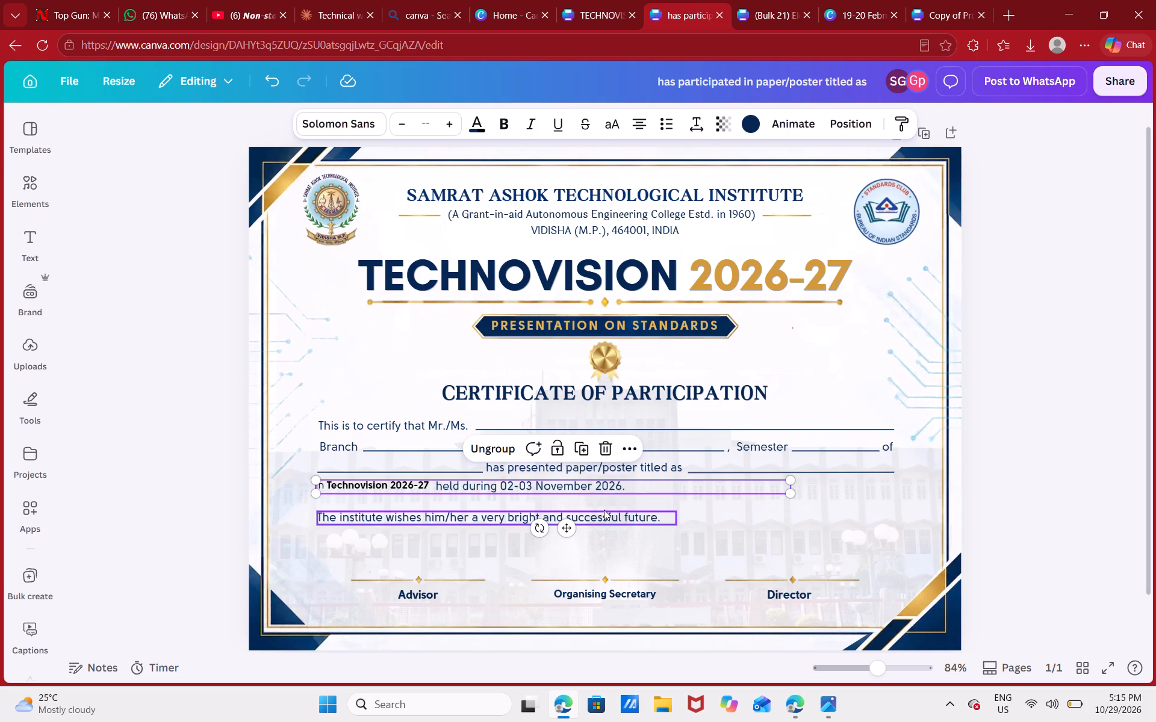
double_click(1030, 401)
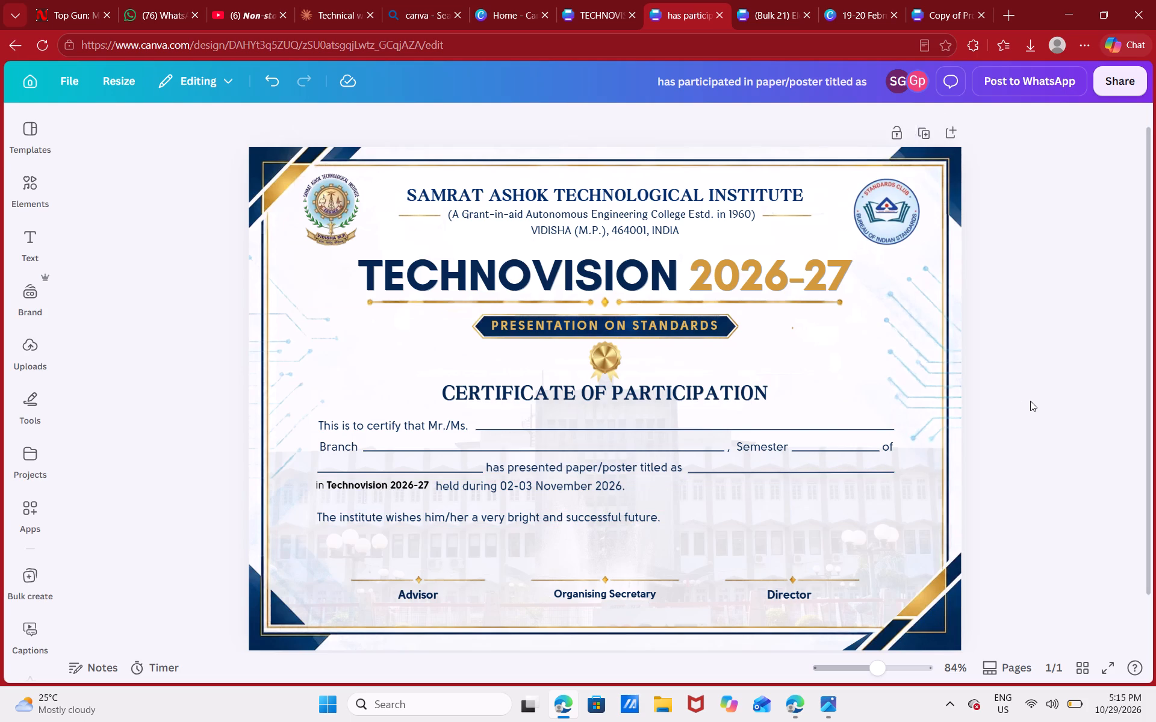
click(605, 484)
key(Down)
key(Down)
key(Down)
key(Down)
key(Down)
key(Down)
key(Down)
key(Down)
key(Down)
key(Down)
key(Down)
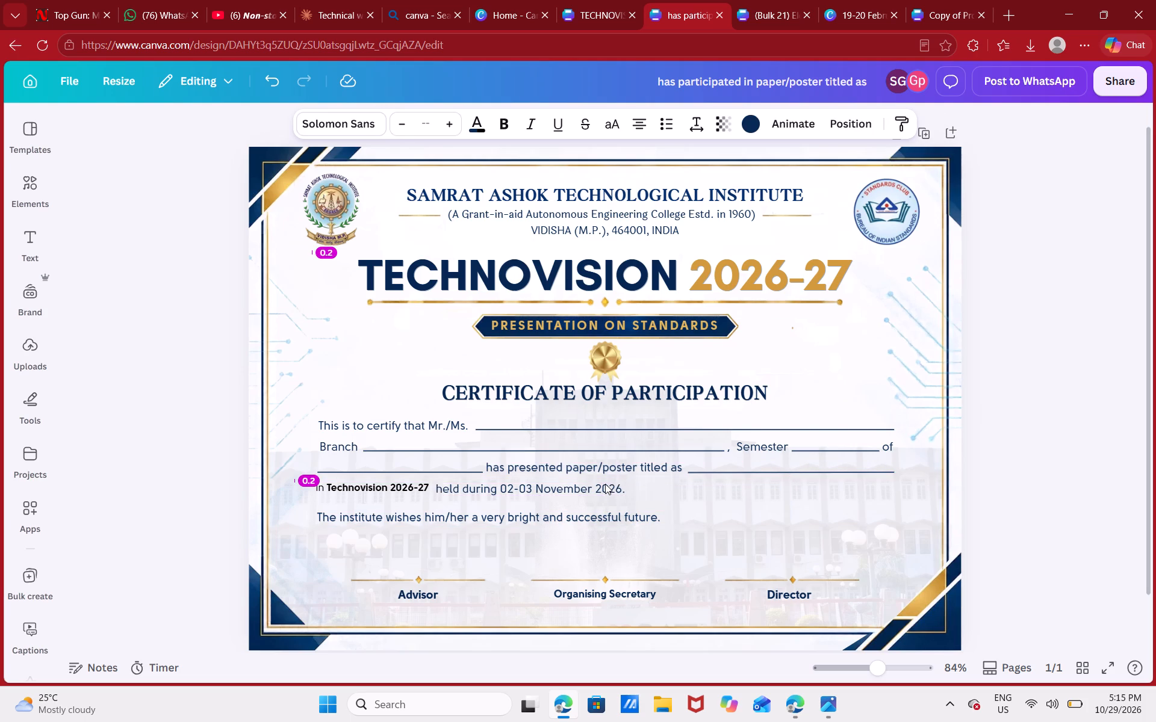
key(Up)
key(Up)
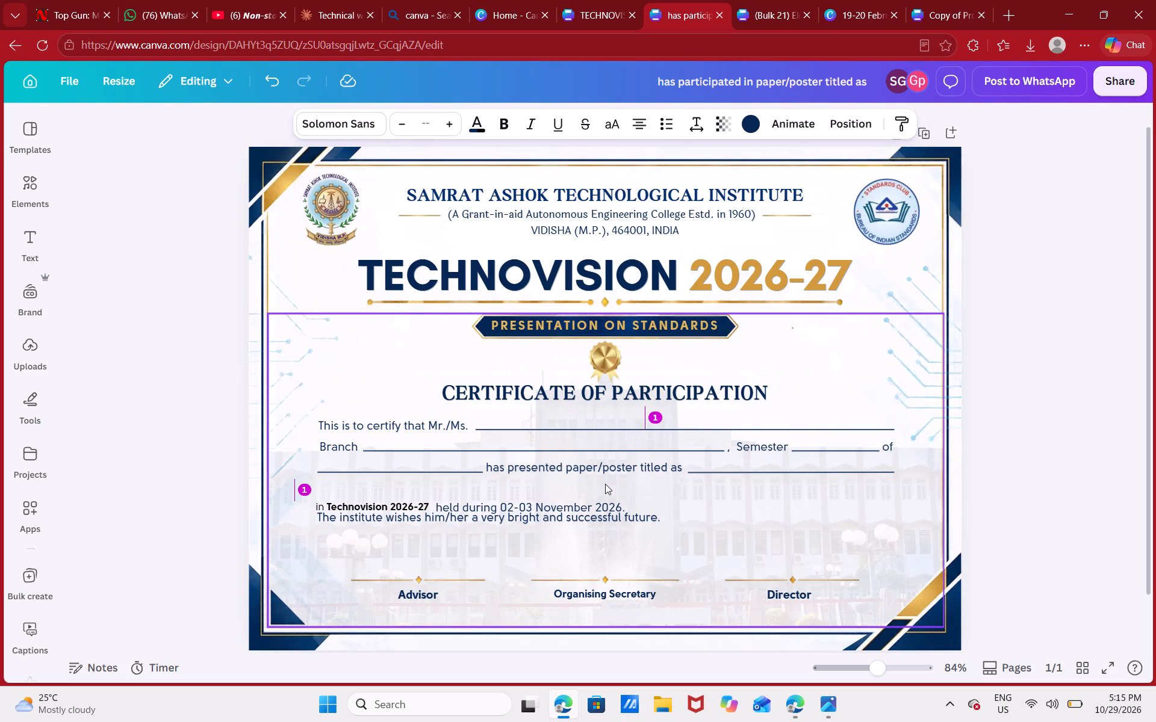
Nudge "The institute wishes him/her a very bright and successful future." down until it sits clear below the date line.
click(590, 519)
key(Down)
key(Down)
key(Down)
key(Down)
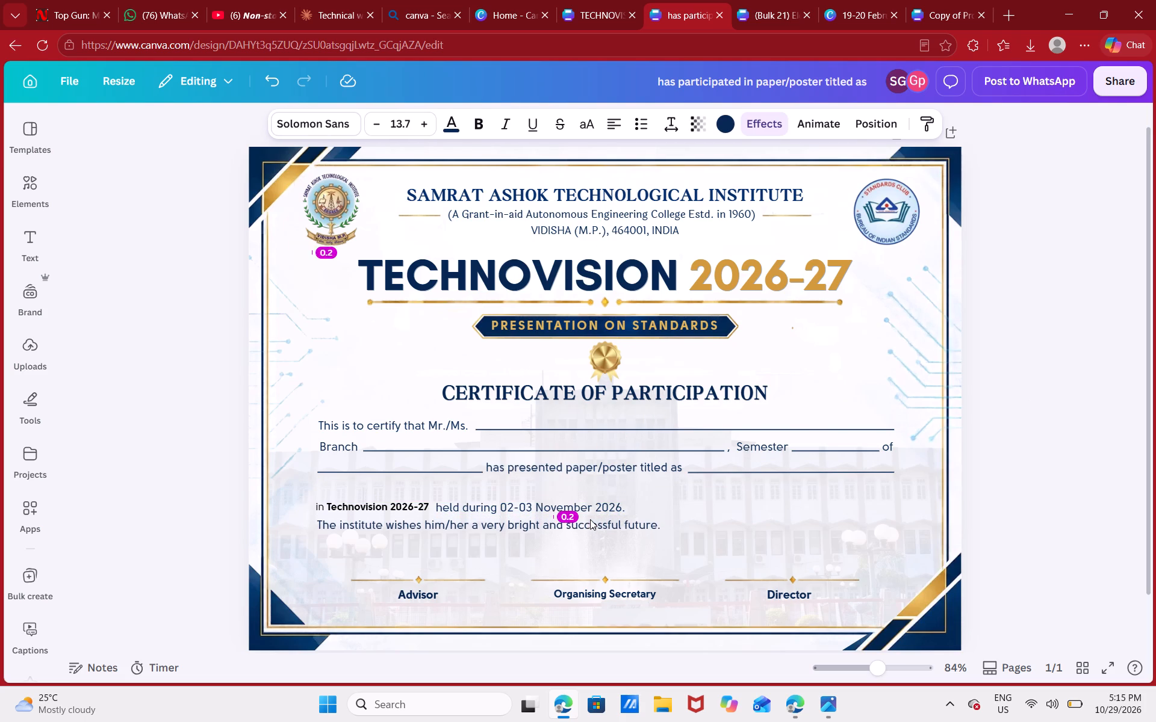
key(Down)
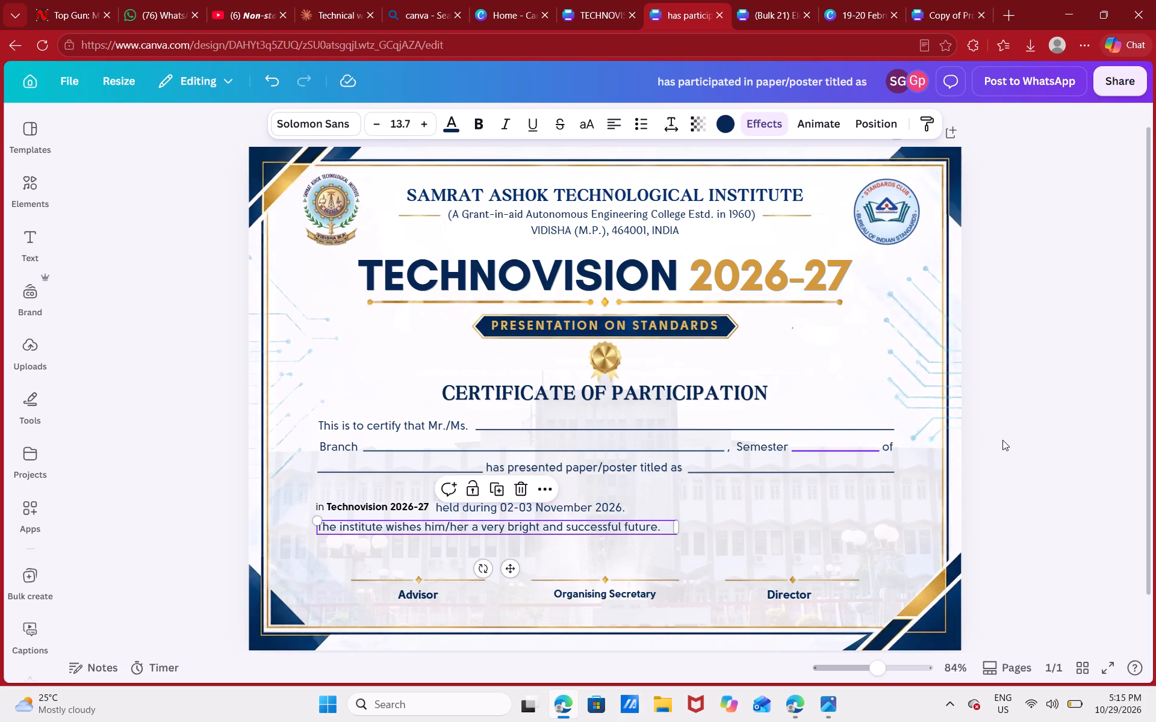
click(1002, 440)
Paste a copy of the long blank line that follows "This is to certify that Mr./Ms.".
click(844, 427)
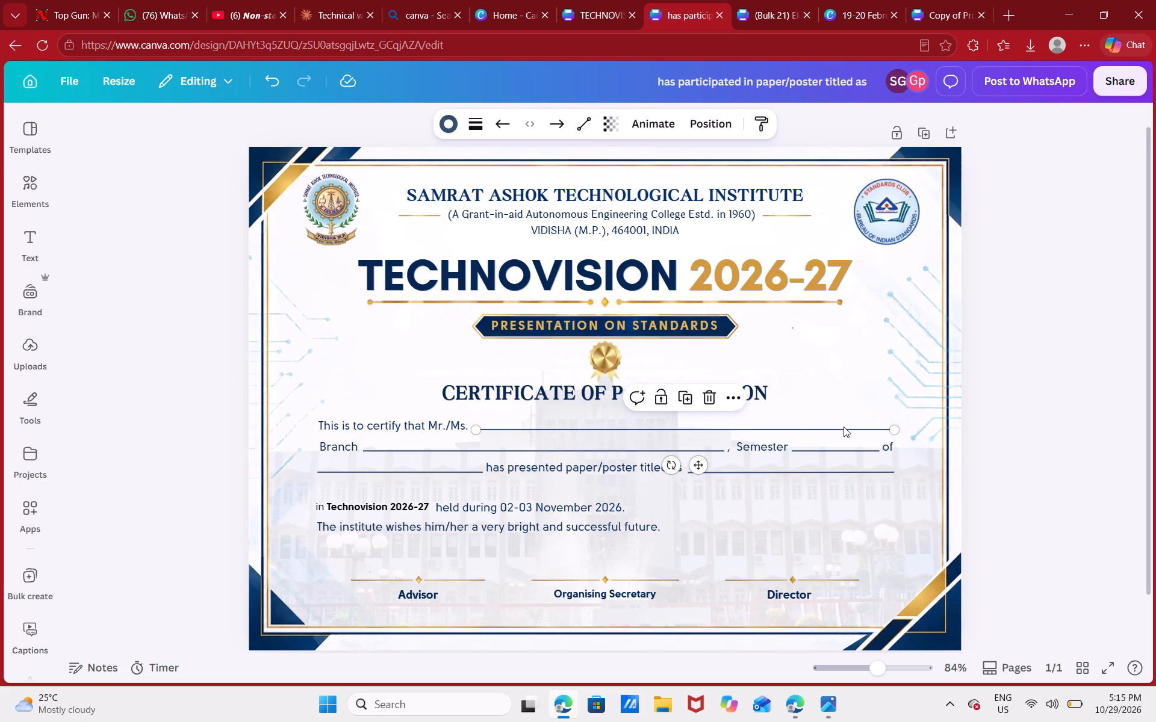
key(ctrl+c)
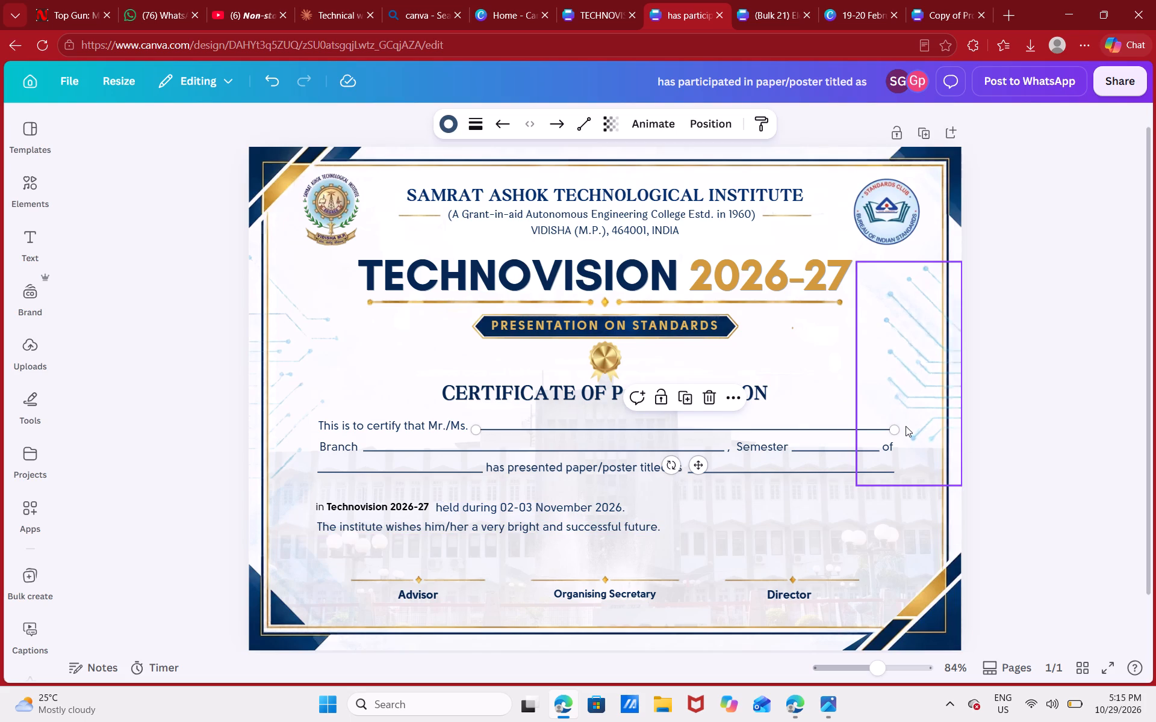
key(ctrl+v)
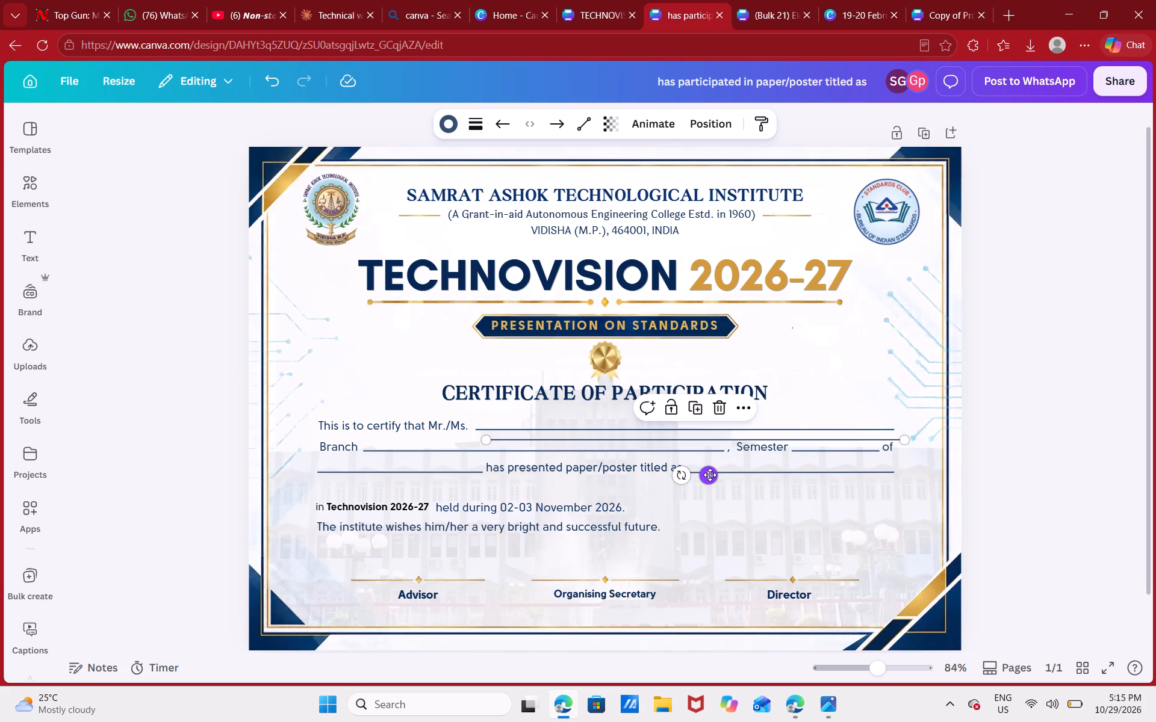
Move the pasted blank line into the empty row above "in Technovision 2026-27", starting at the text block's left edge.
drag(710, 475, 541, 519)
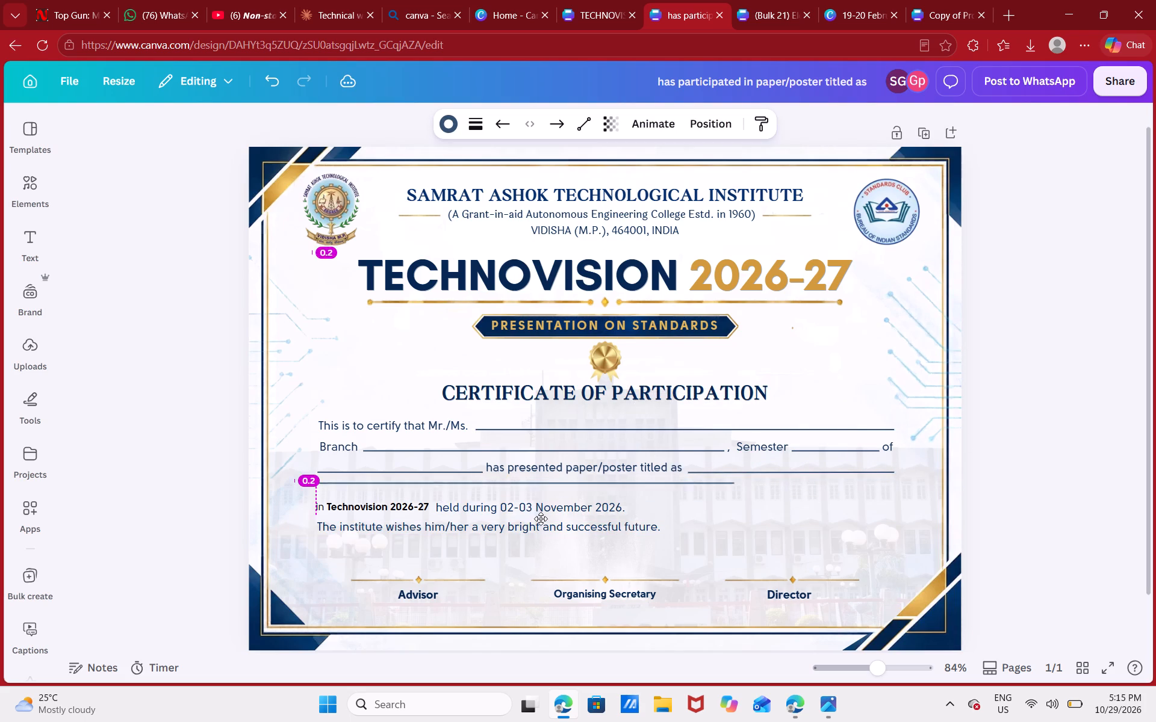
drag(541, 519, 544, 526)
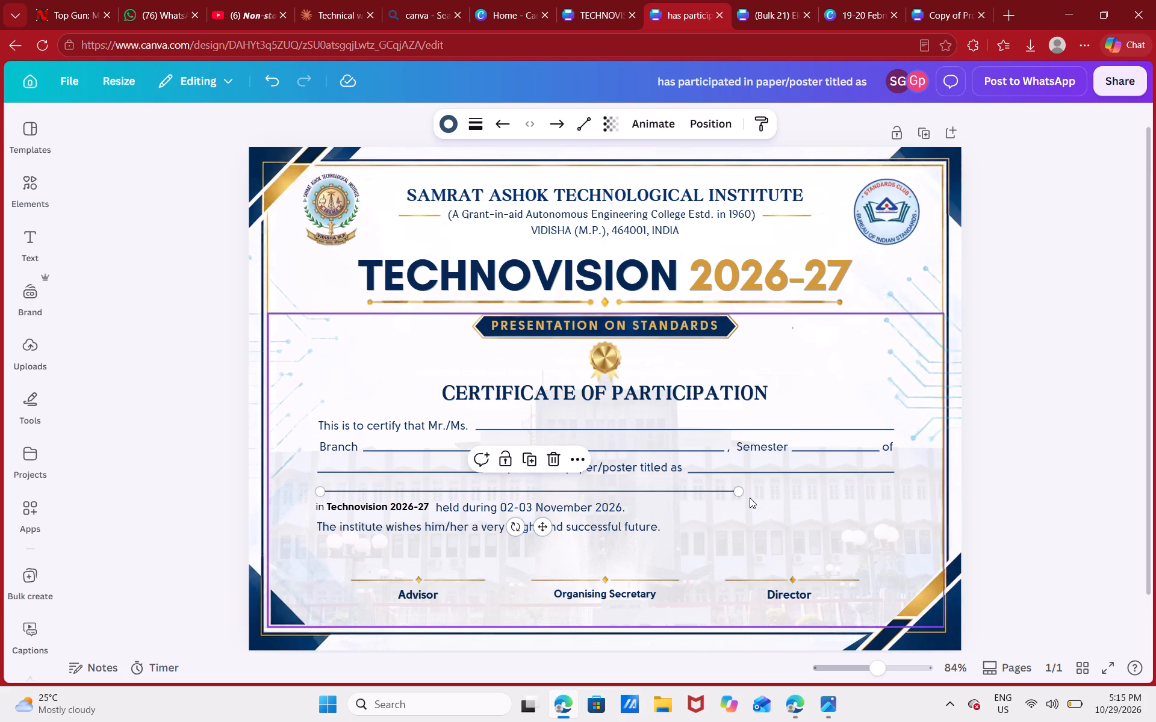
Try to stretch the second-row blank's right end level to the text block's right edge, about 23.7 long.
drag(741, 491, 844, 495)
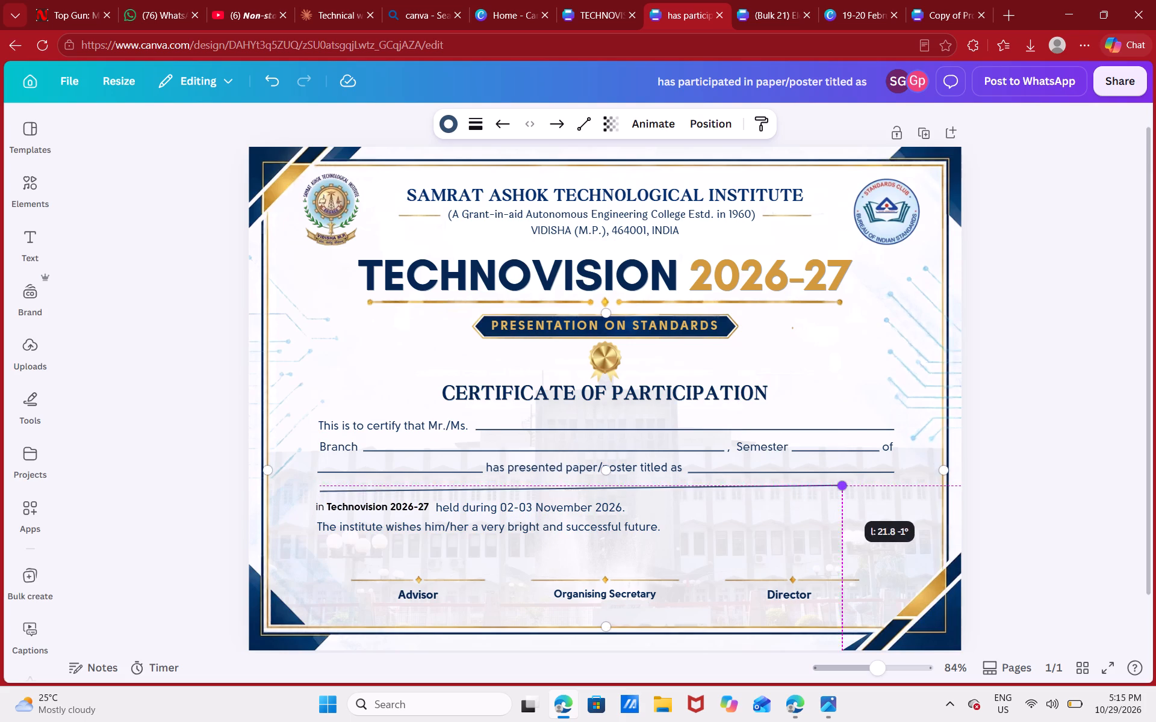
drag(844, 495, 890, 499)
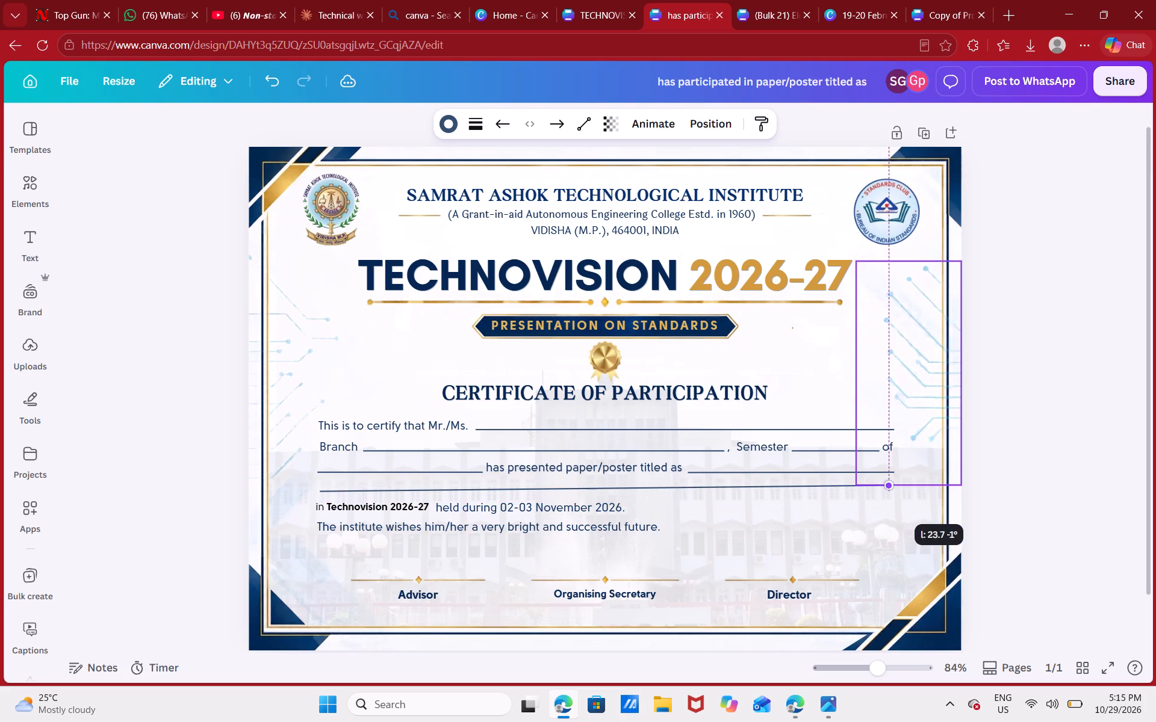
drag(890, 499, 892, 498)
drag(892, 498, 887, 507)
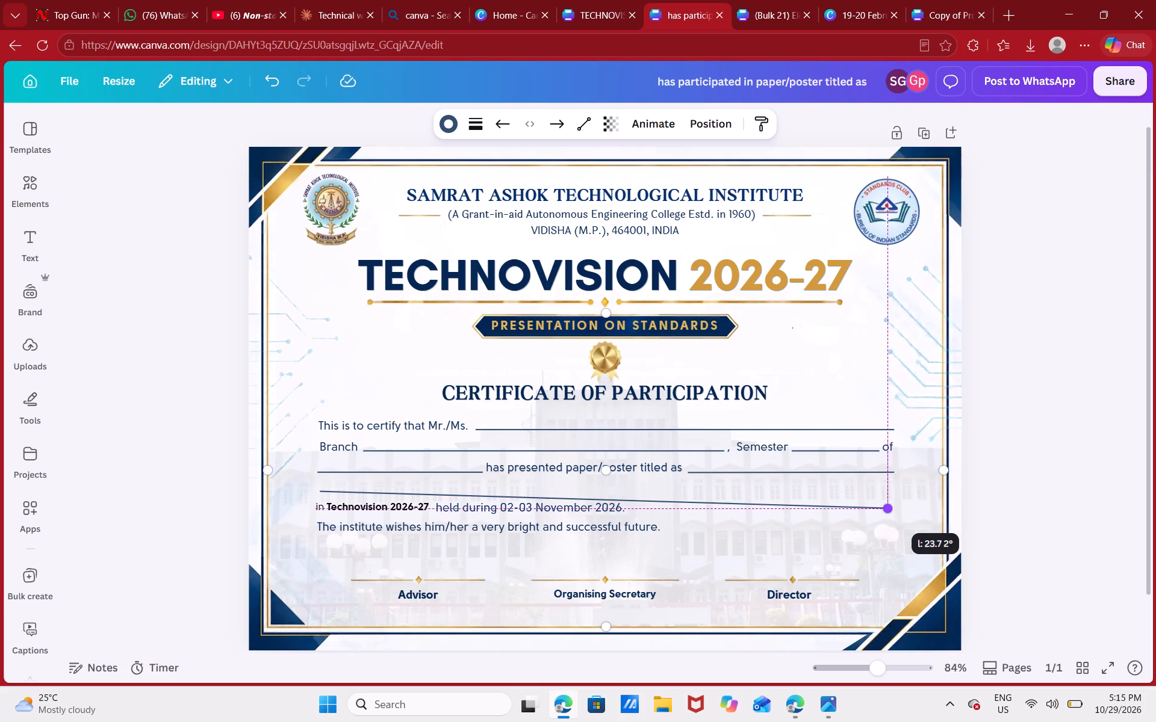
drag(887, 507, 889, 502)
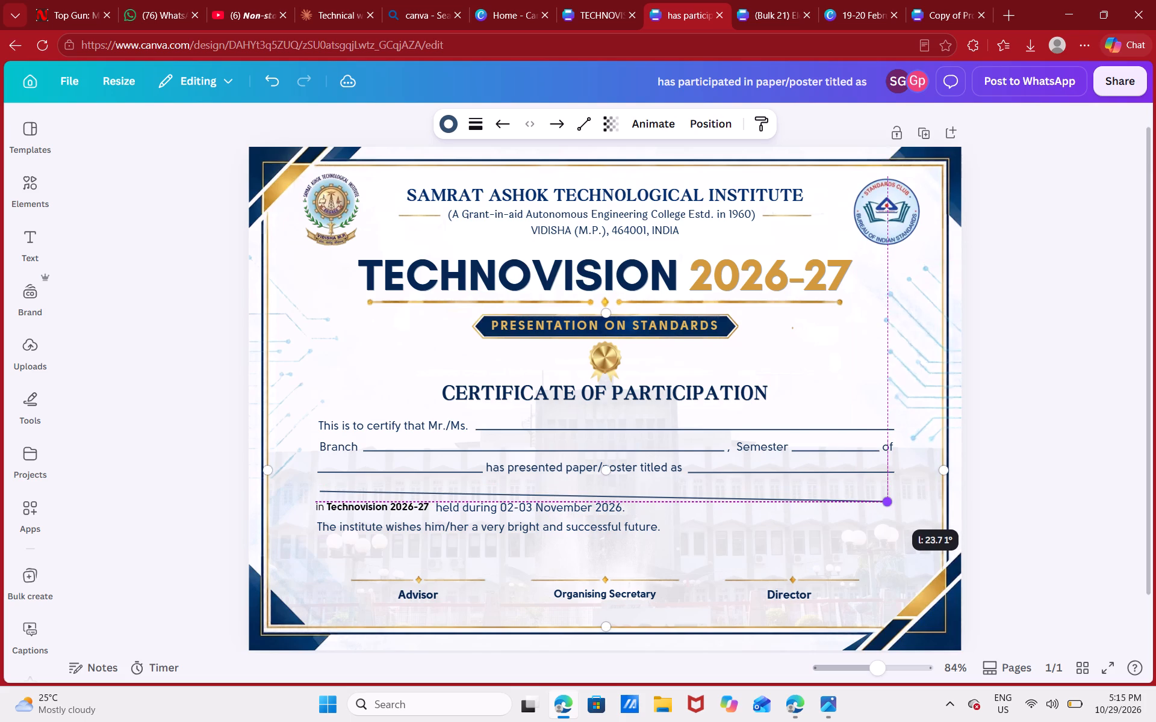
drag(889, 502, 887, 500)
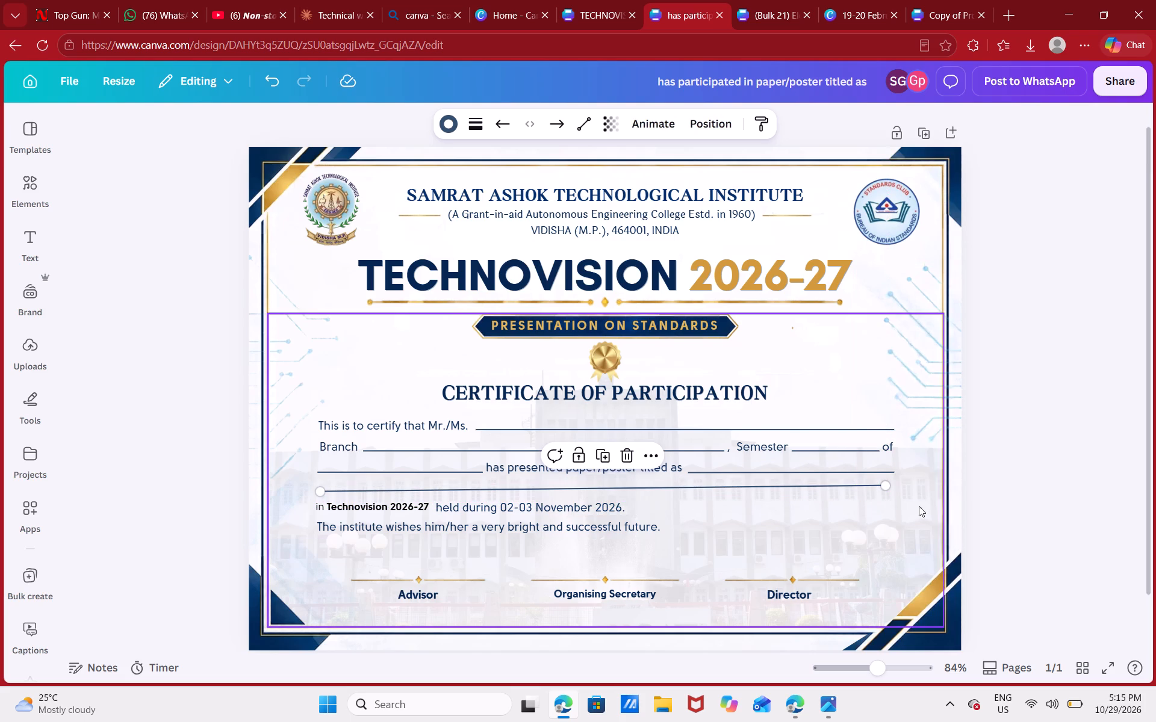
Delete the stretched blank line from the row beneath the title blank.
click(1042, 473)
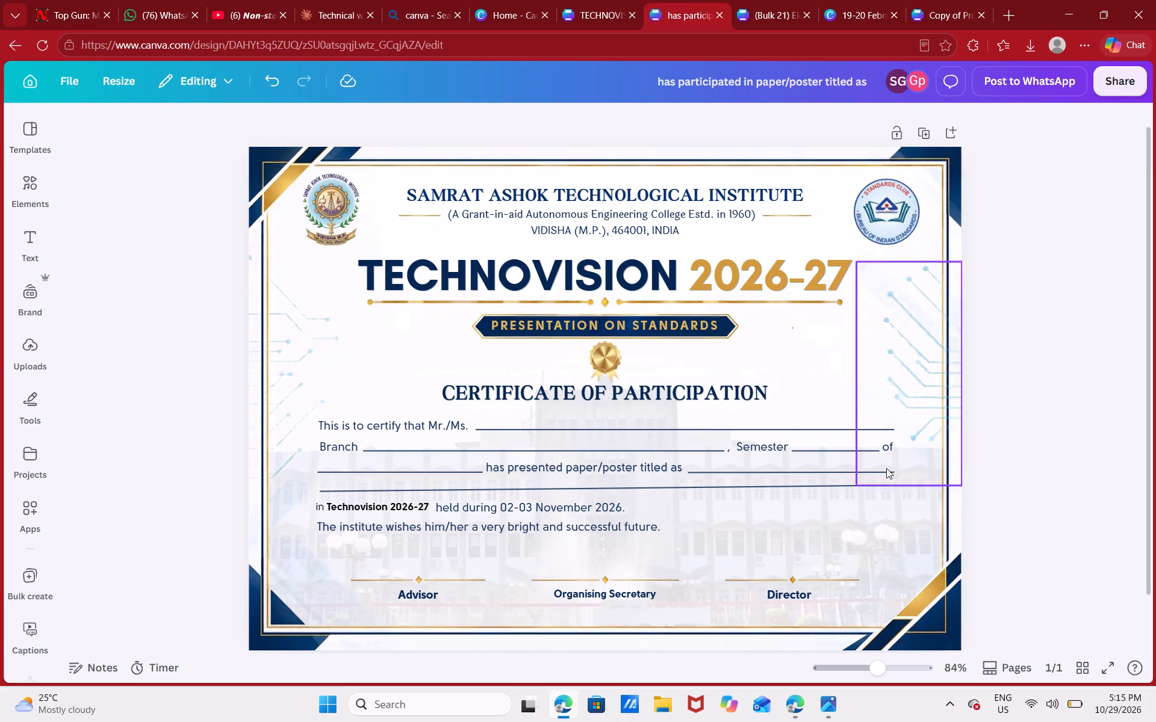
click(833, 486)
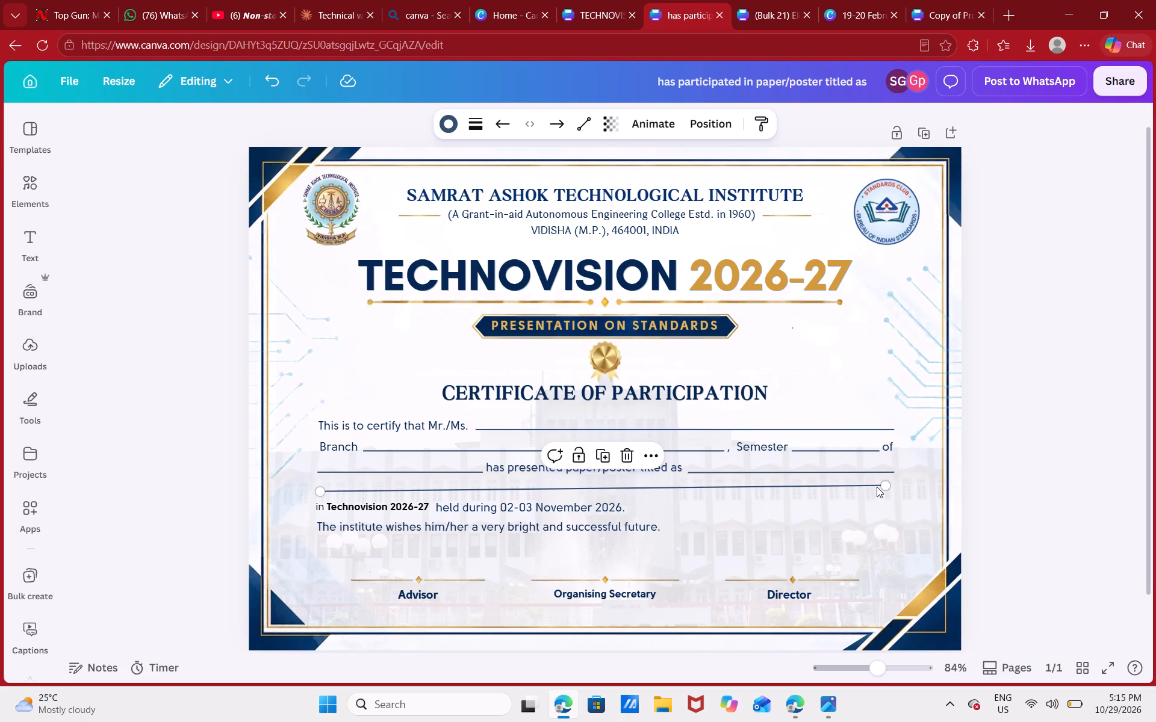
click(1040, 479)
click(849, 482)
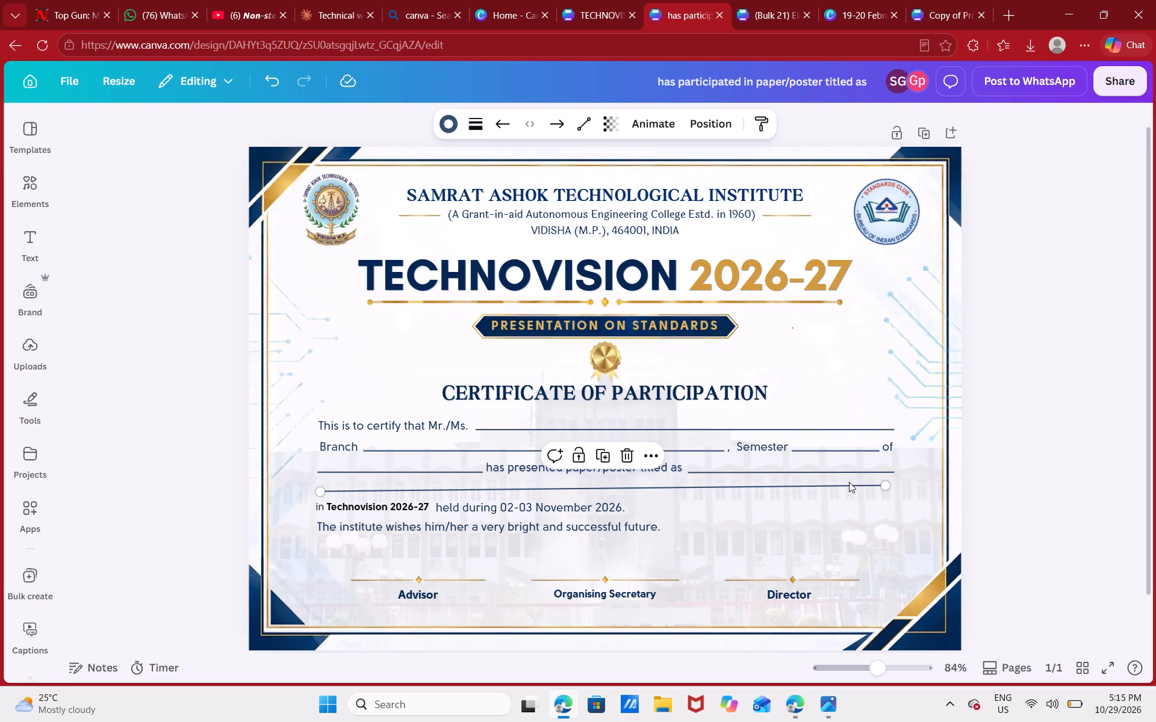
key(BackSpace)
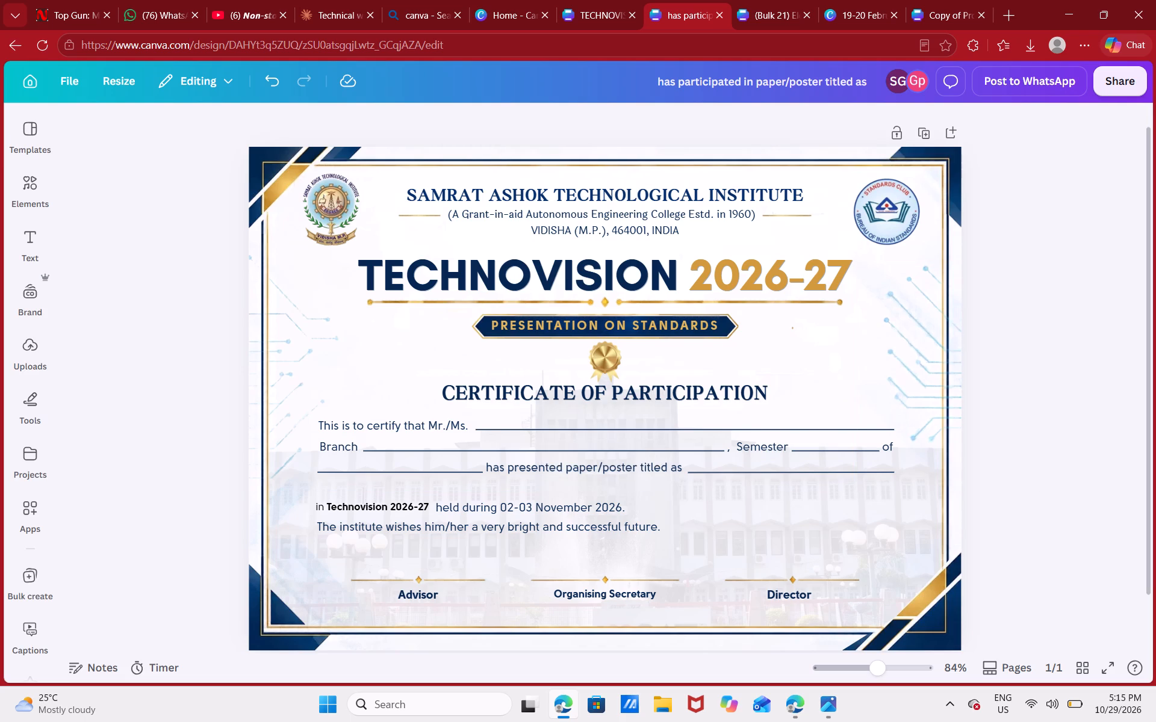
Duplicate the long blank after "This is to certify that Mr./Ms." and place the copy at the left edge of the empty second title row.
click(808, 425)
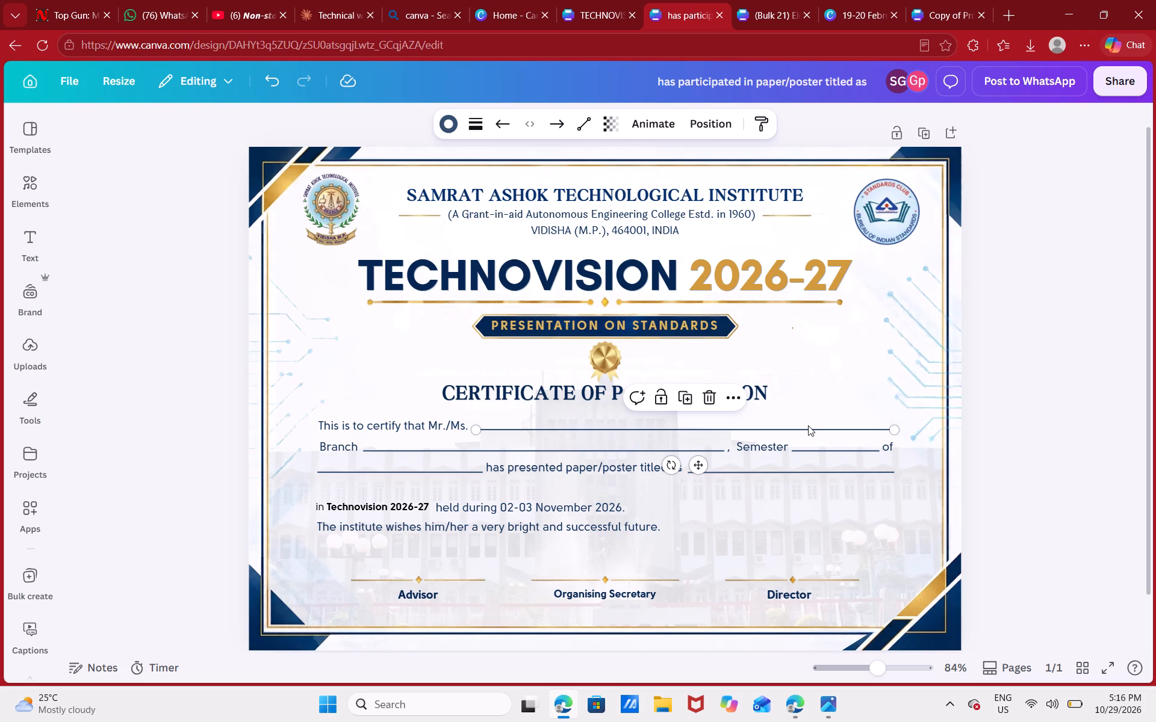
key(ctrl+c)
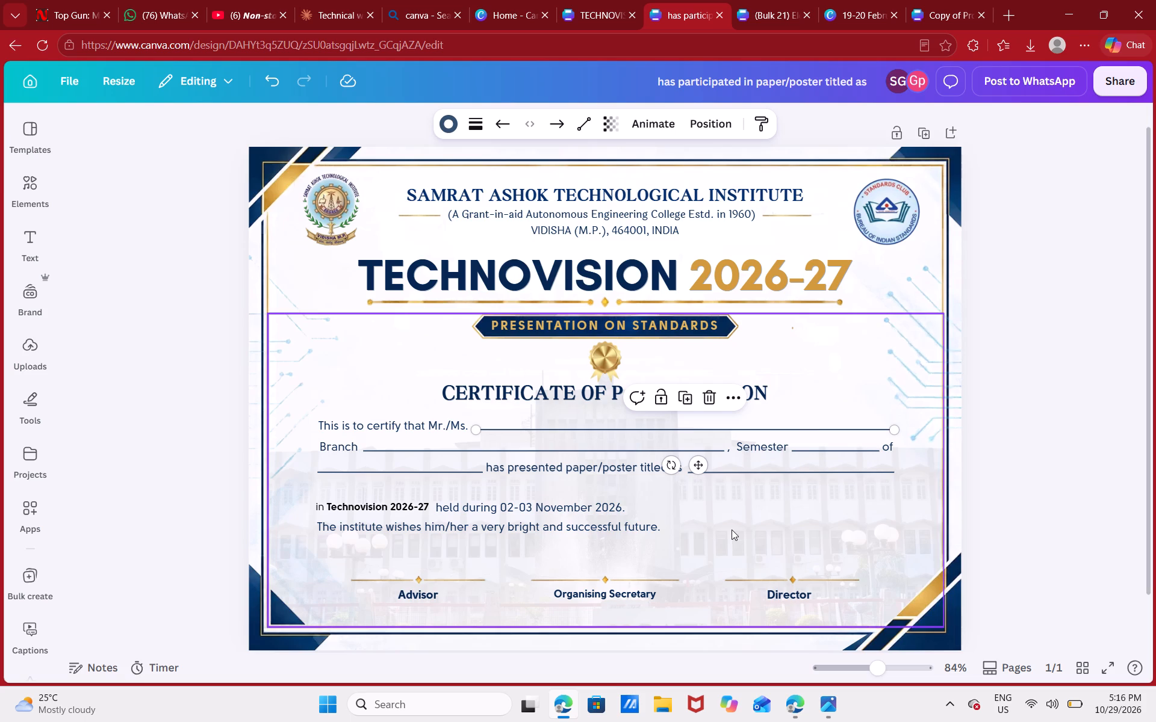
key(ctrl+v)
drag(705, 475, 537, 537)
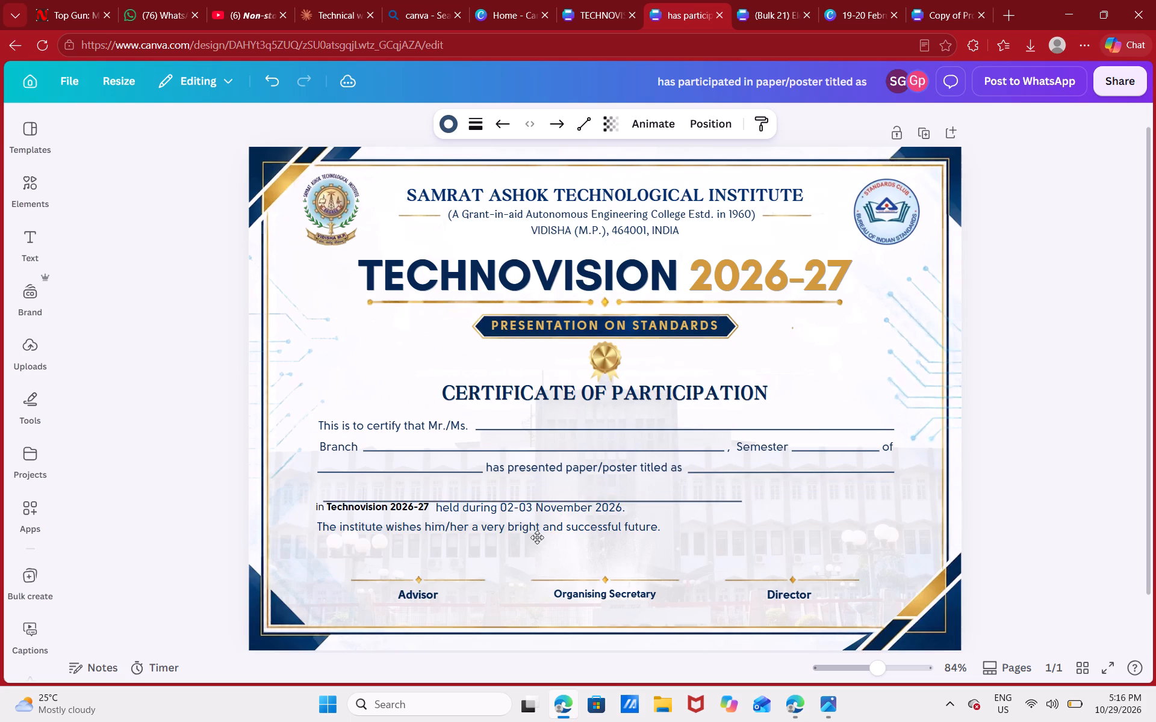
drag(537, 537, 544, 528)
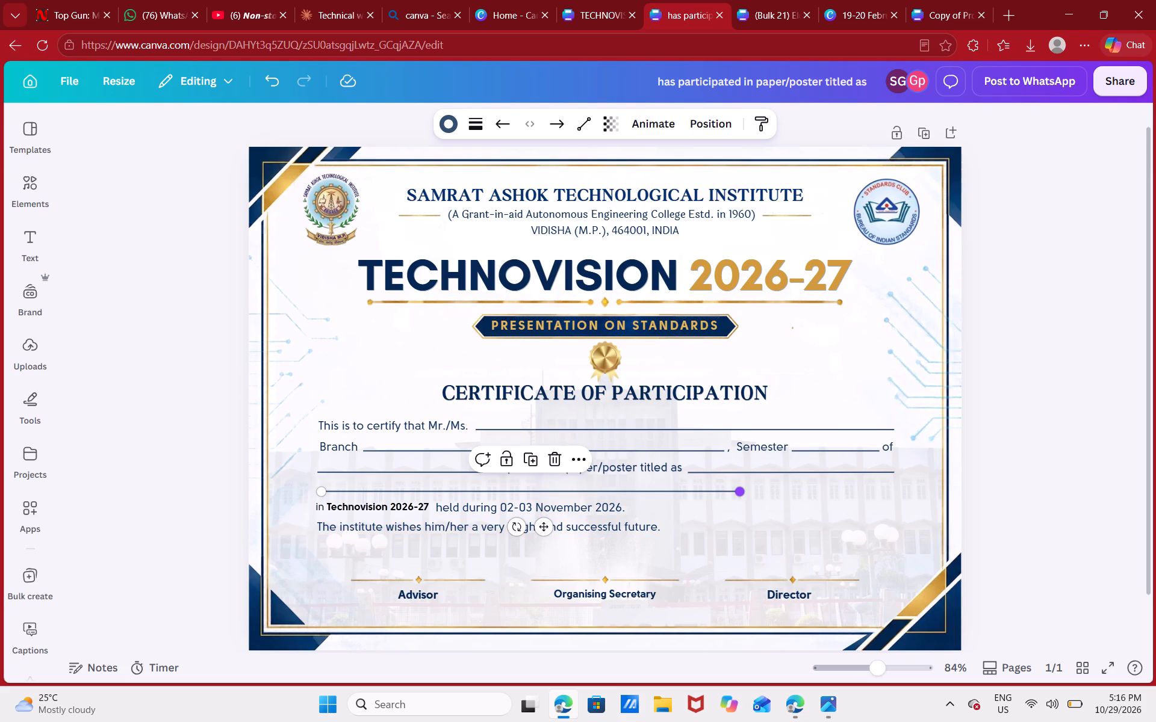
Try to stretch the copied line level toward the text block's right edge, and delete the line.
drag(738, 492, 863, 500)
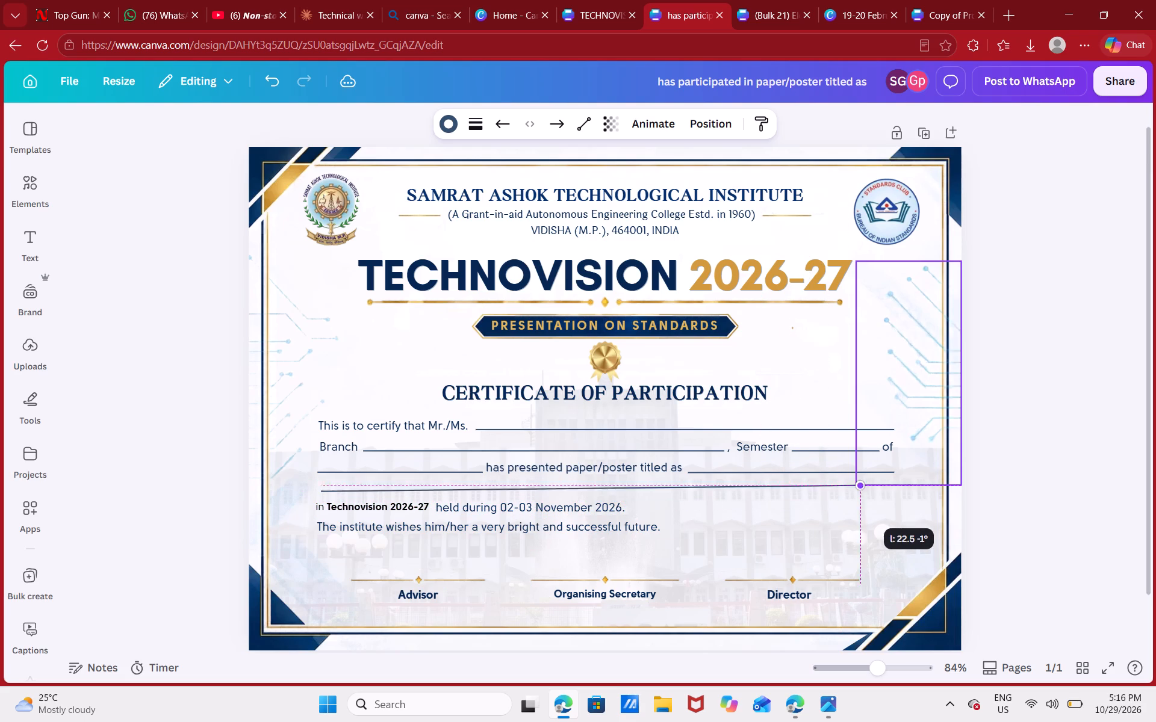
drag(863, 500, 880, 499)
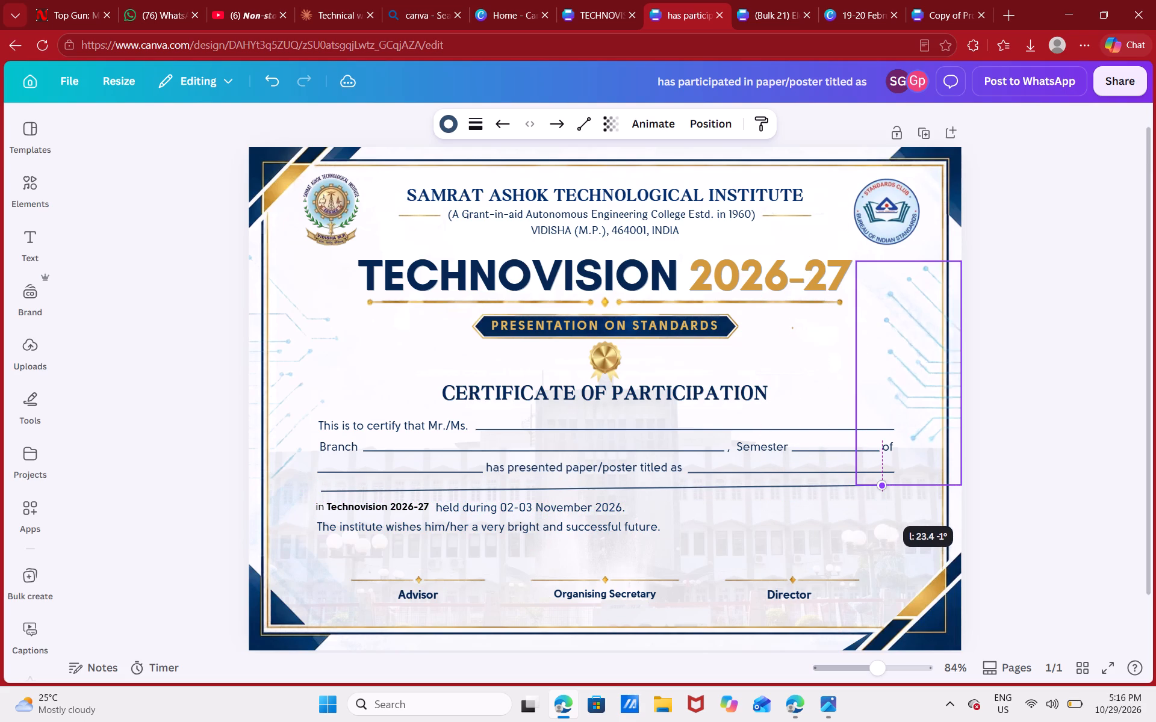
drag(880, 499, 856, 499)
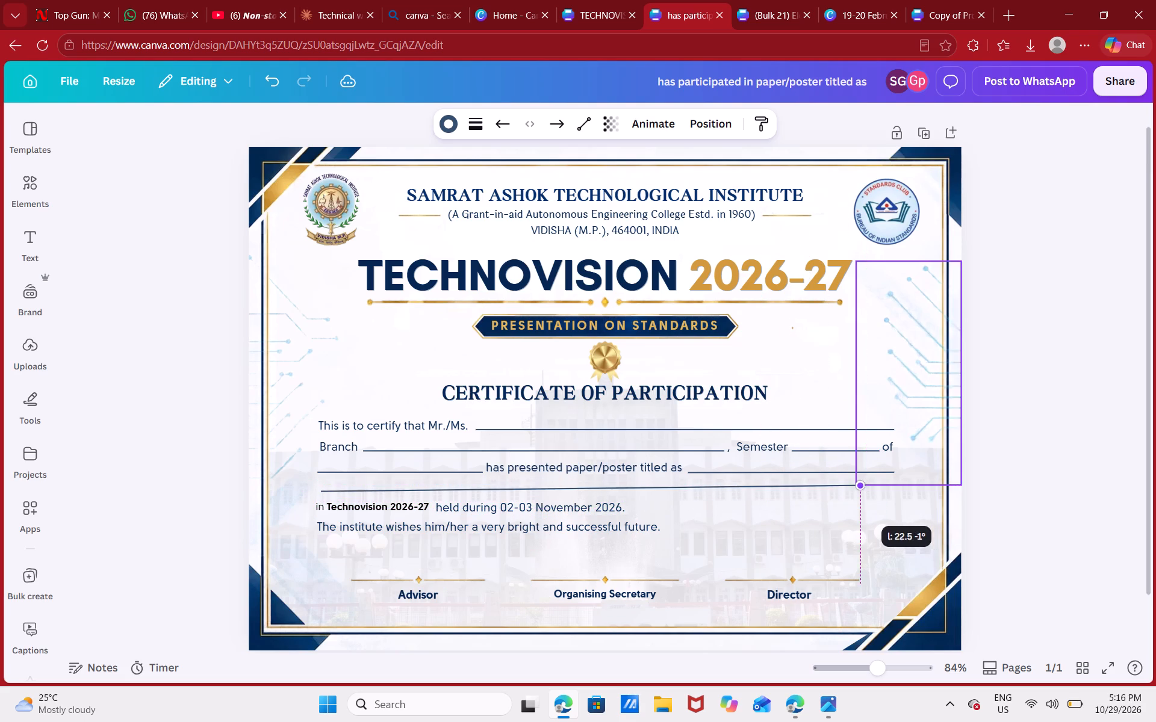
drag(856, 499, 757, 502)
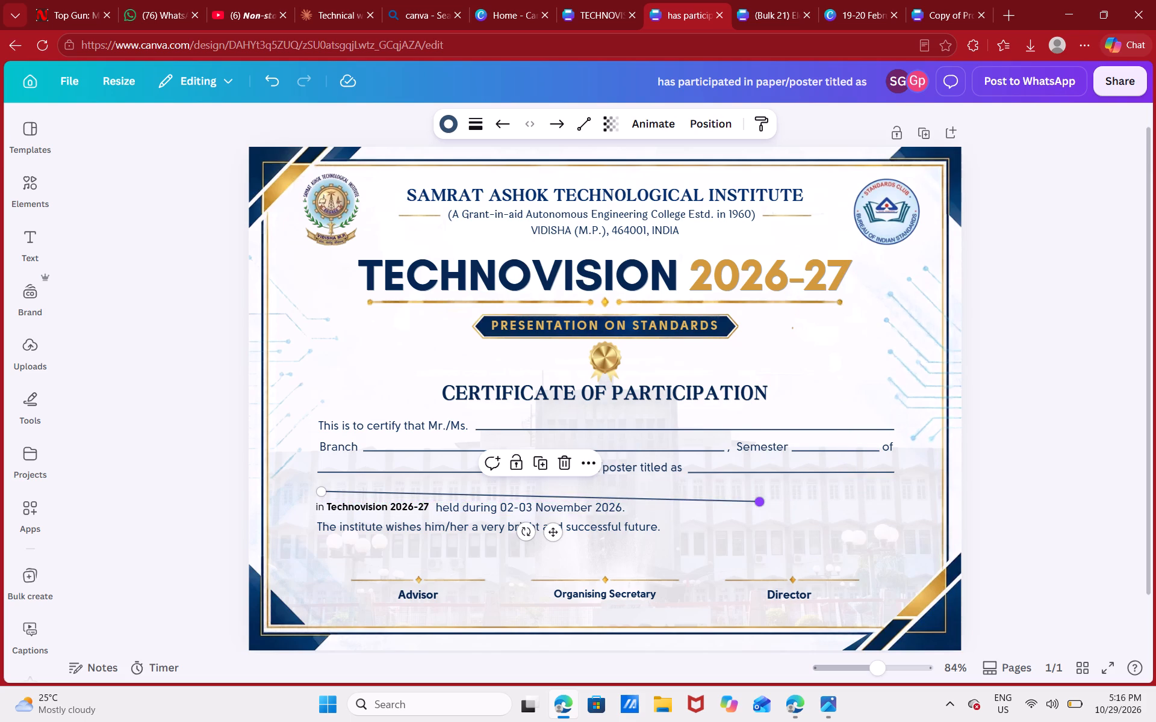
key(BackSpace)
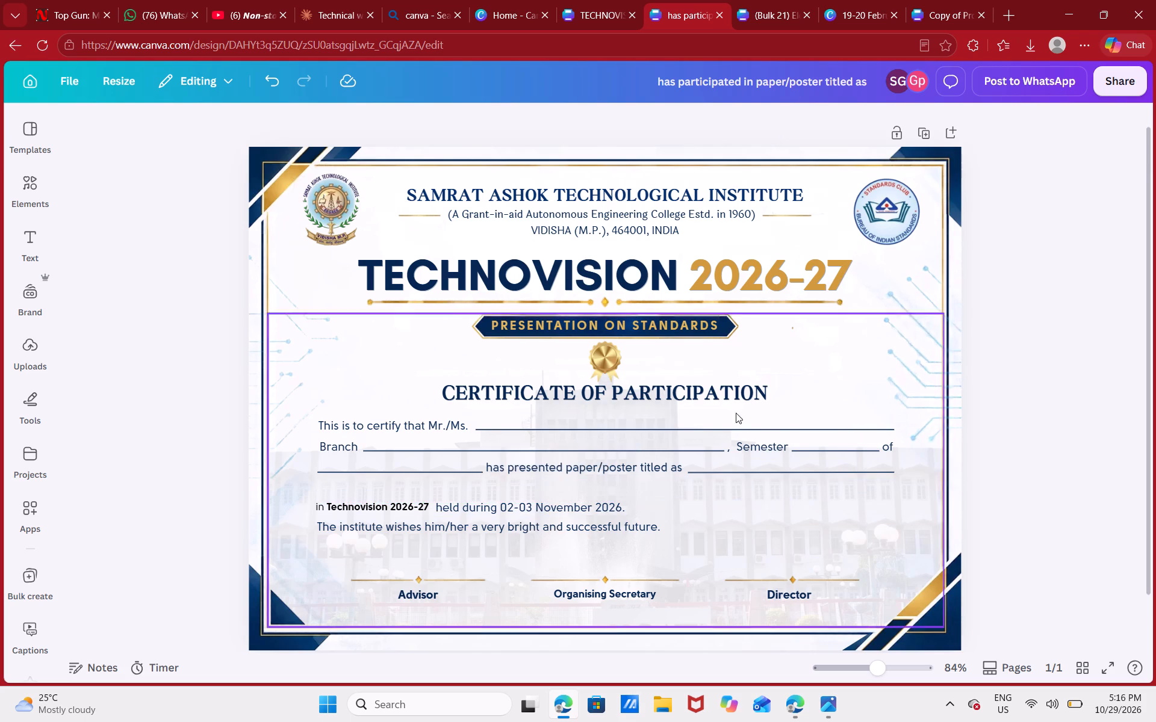
Duplicate the long blank after "This is to certify that Mr./Ms." and place the copy in the empty row above "held during 02-03 November 2026.".
click(714, 430)
key(ctrl+c)
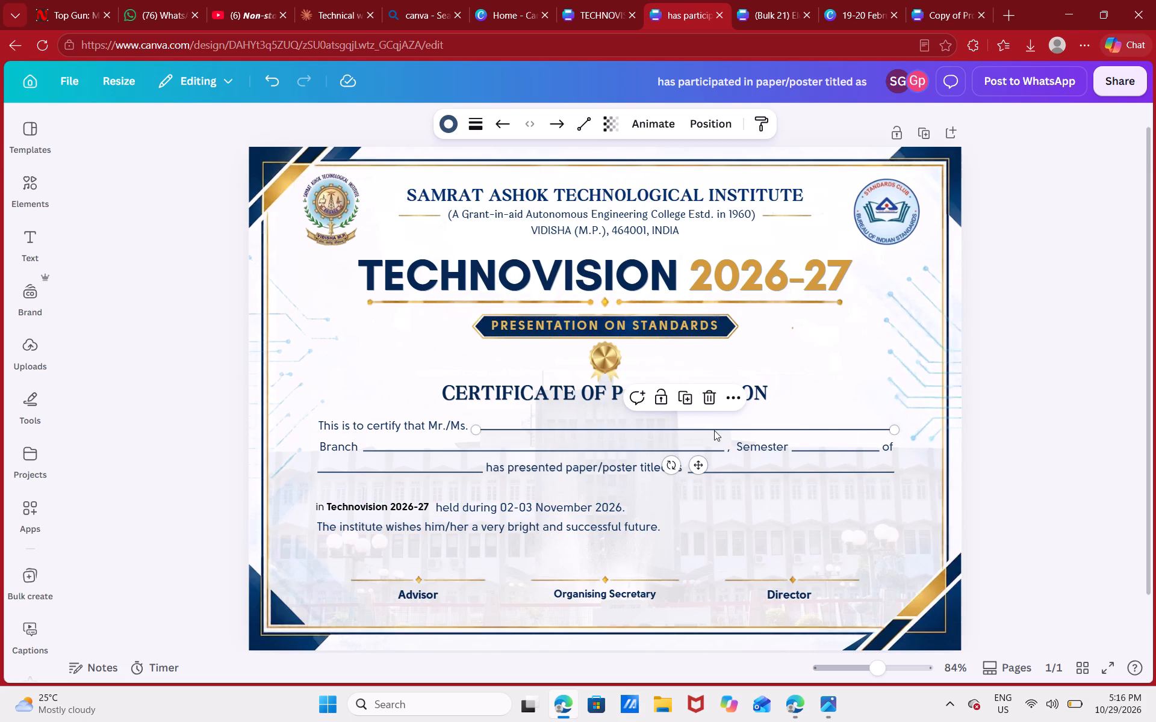
key(ctrl+v)
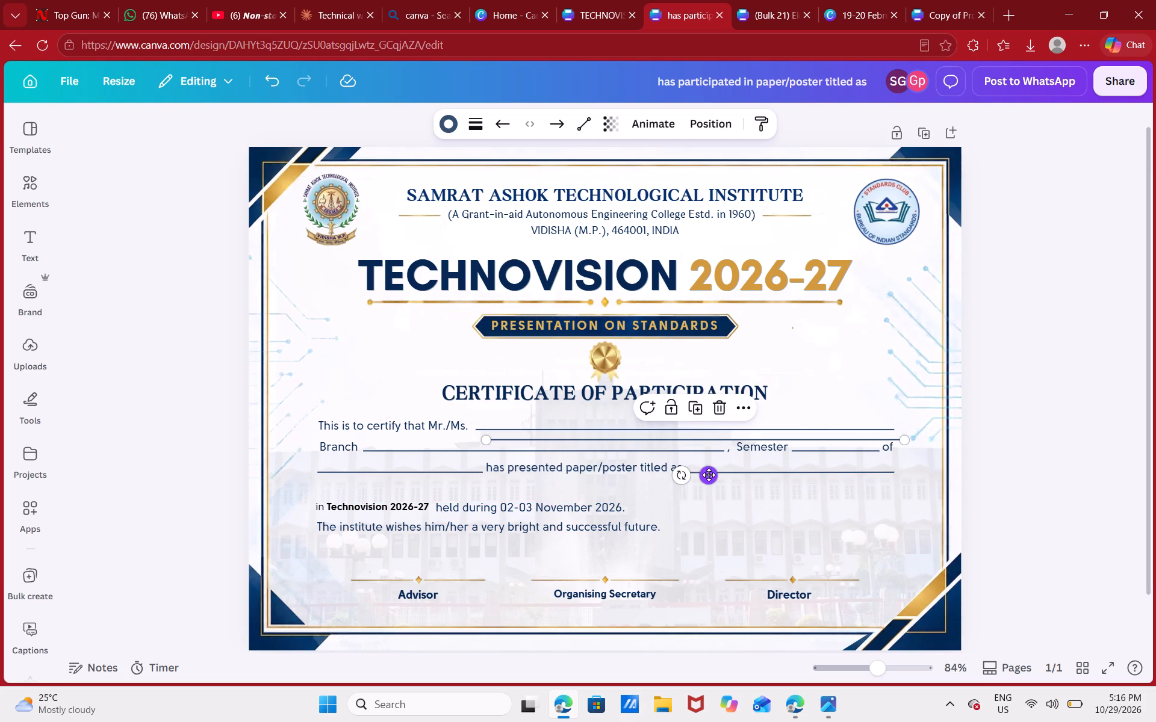
drag(709, 475, 700, 523)
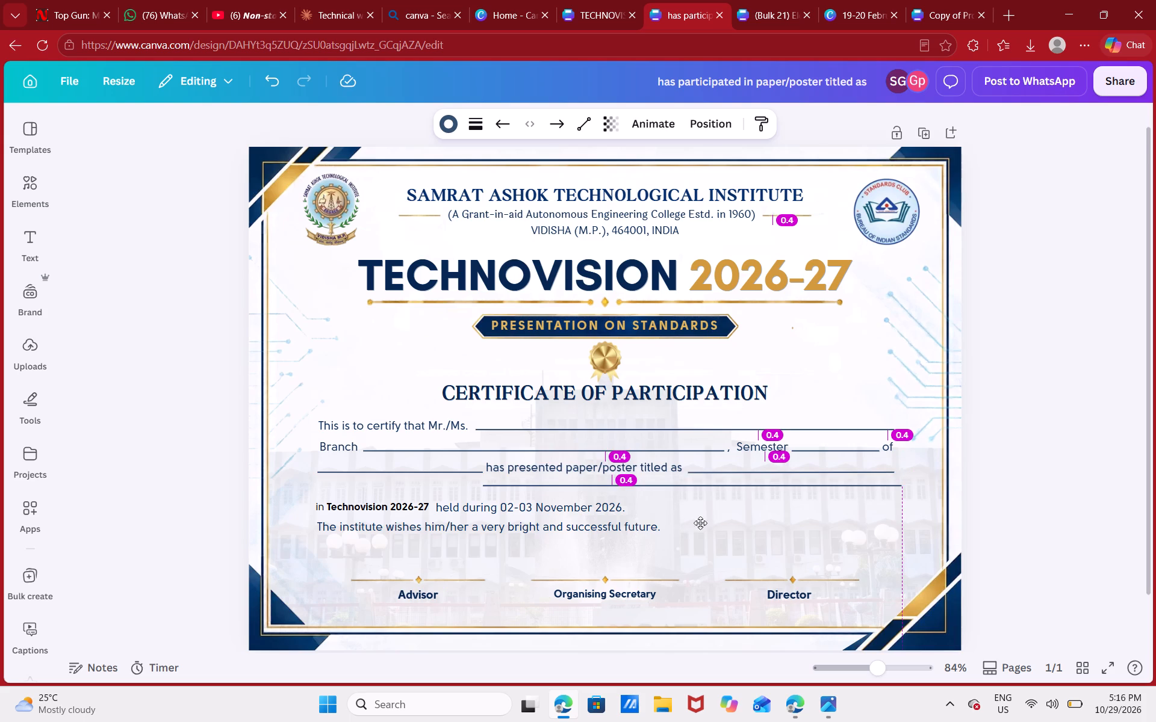
drag(700, 523, 663, 526)
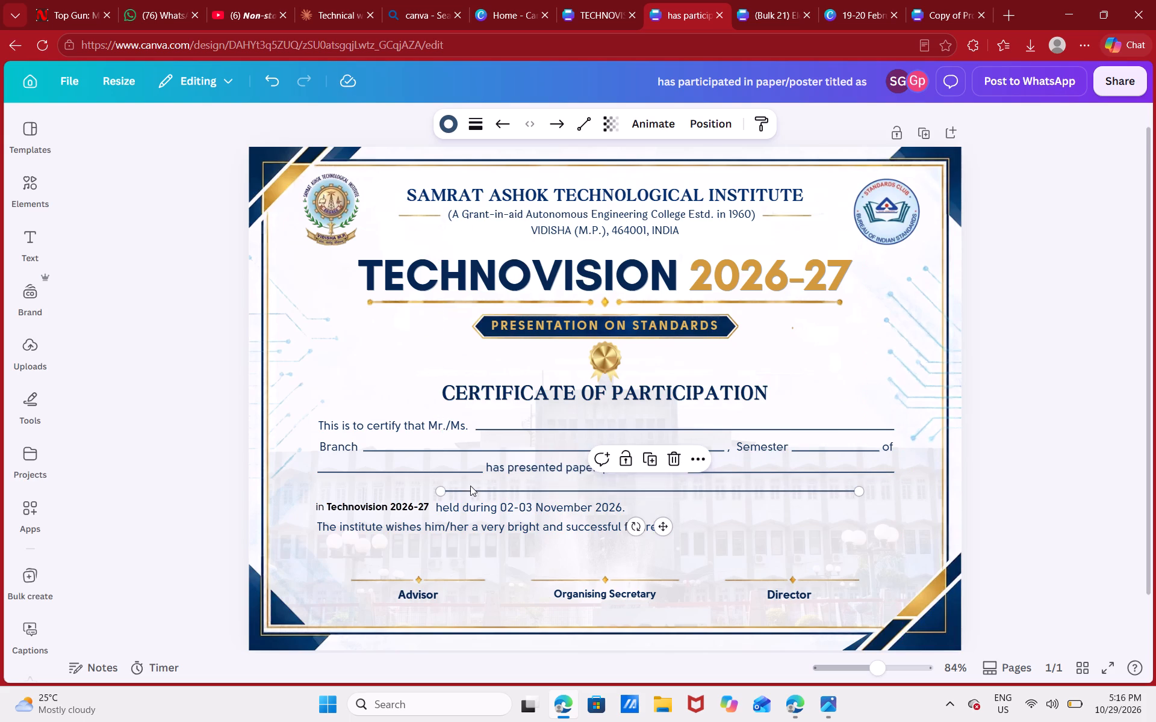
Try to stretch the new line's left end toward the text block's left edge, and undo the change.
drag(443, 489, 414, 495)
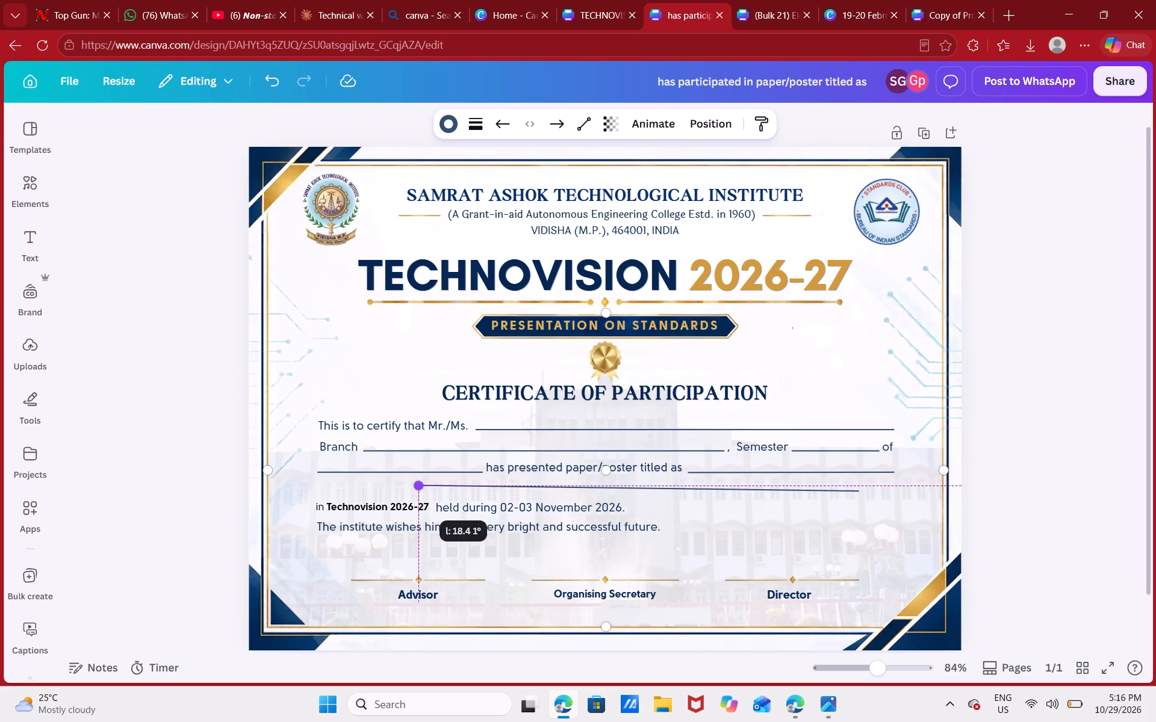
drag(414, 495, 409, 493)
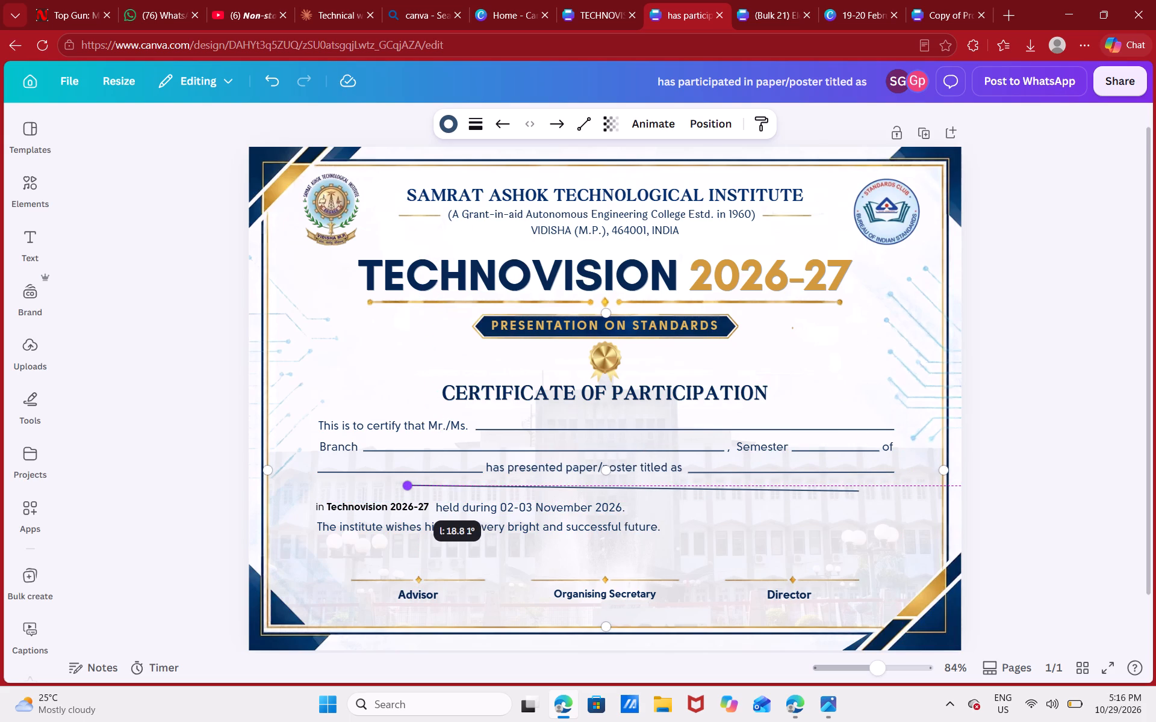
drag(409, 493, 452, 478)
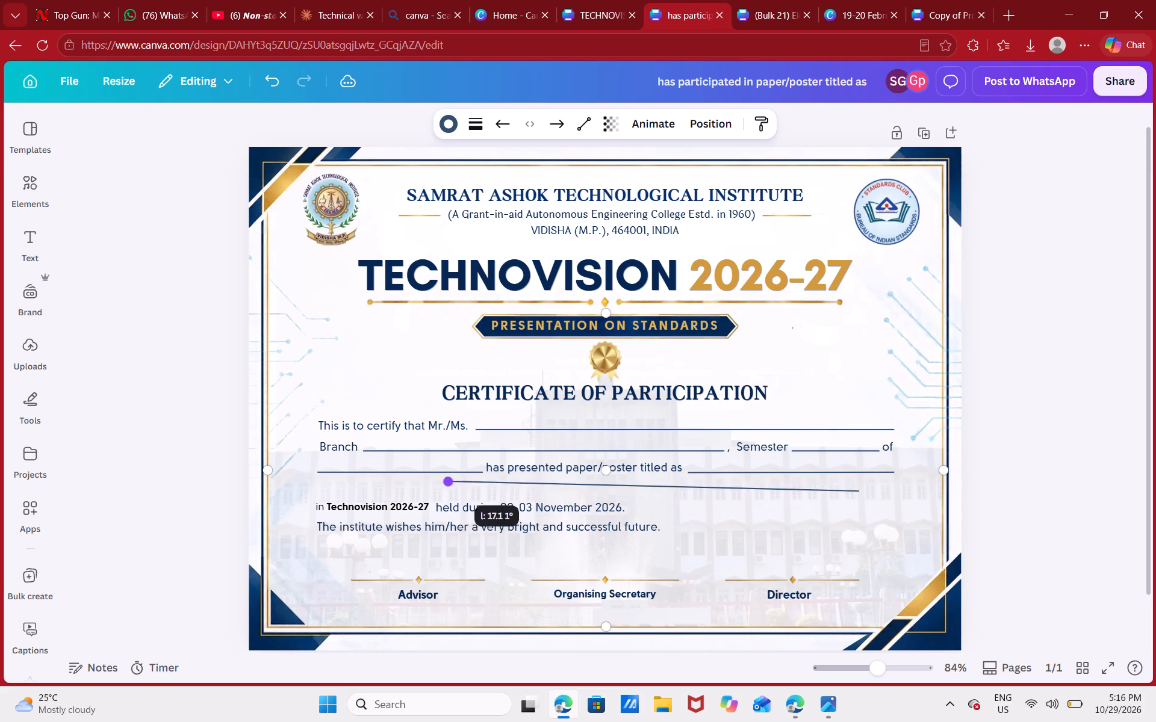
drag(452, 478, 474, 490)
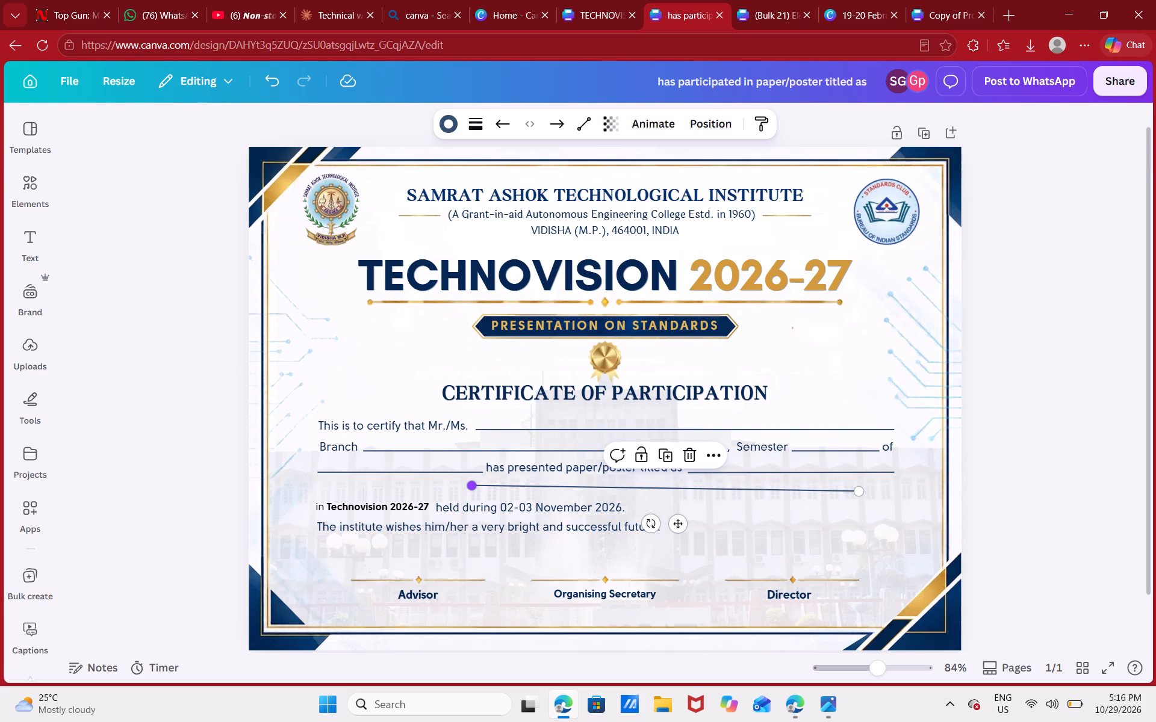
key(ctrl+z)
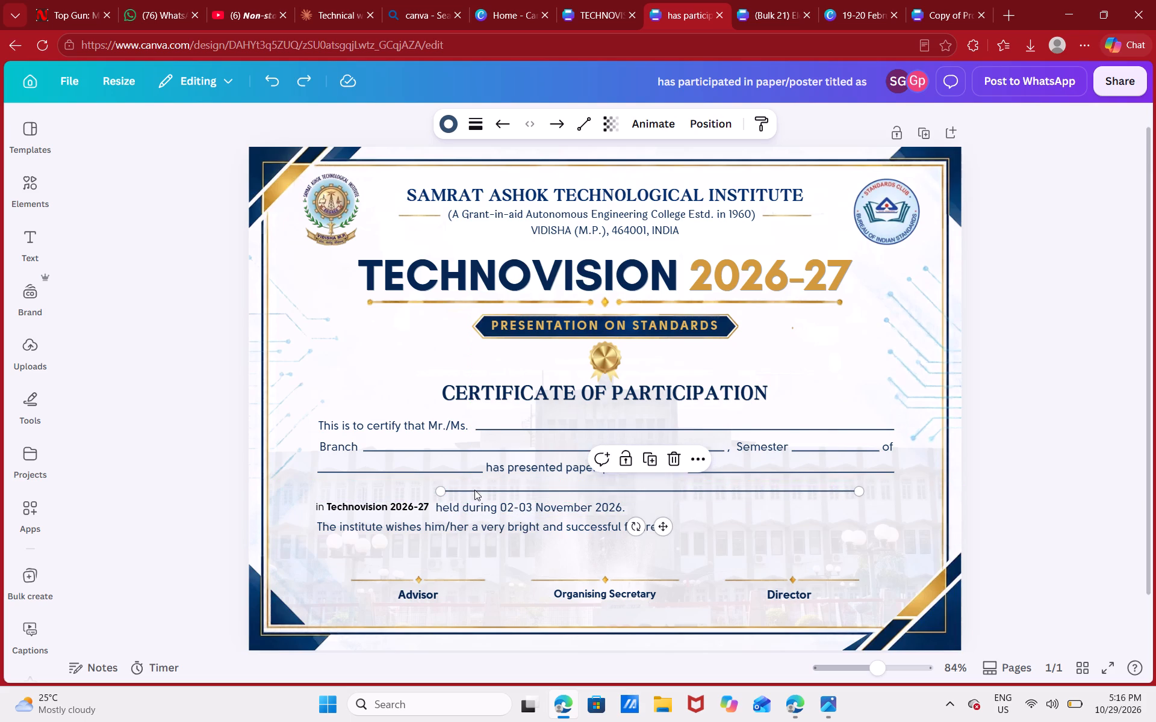
Extend the new line's right end to just below the end of the title blank, making it about 18.4 long.
drag(856, 488, 868, 488)
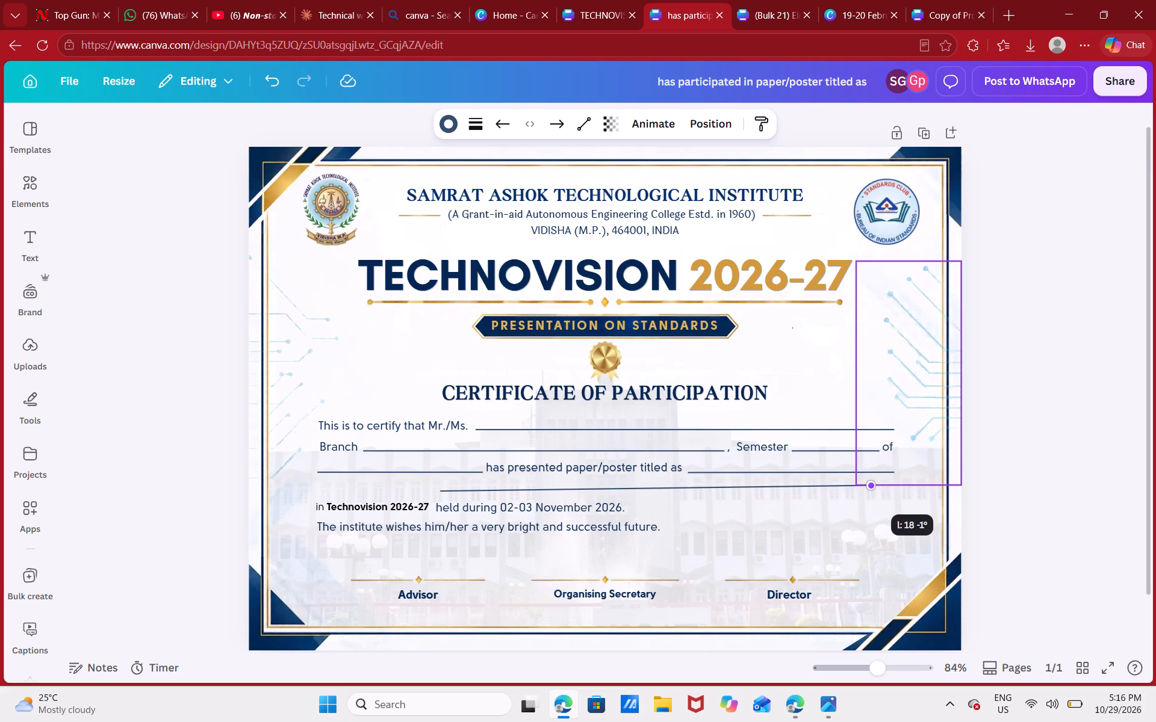
drag(868, 488, 880, 495)
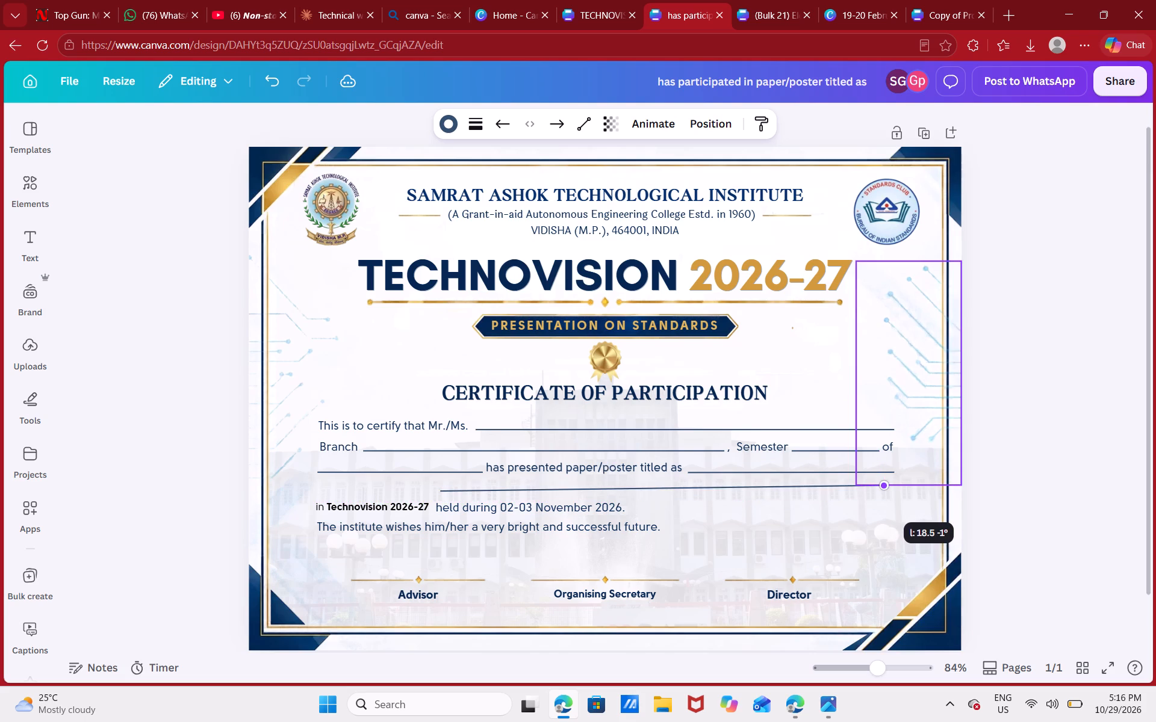
drag(880, 495, 878, 495)
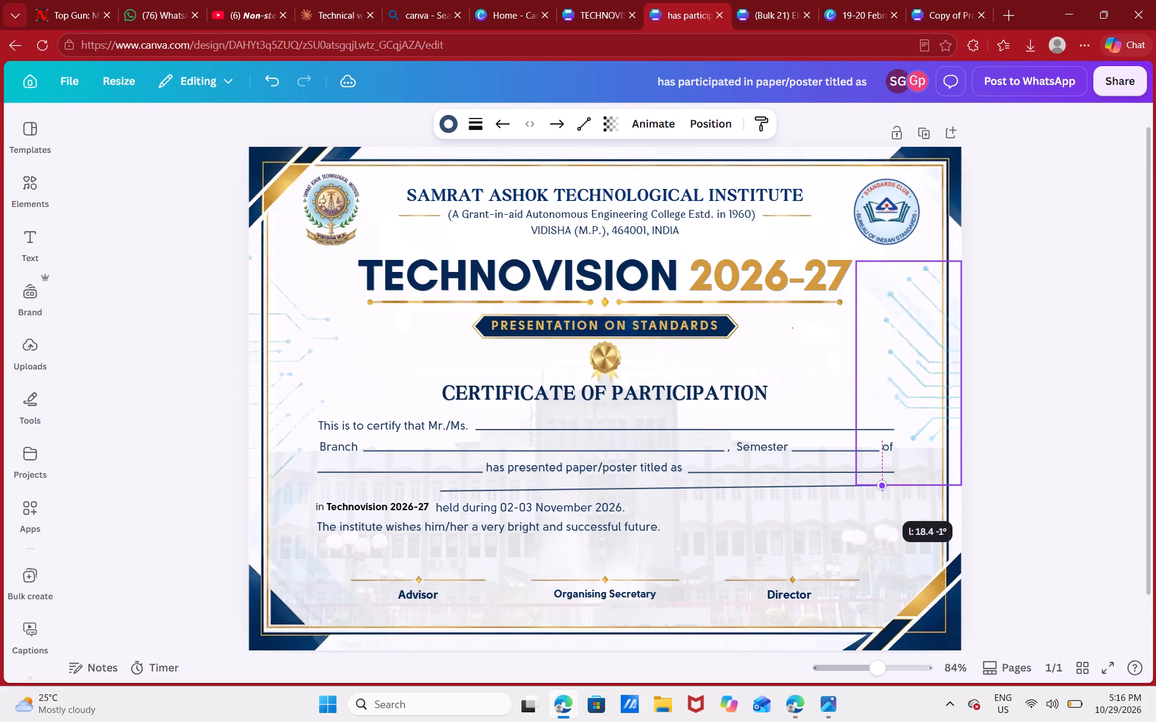
drag(878, 495, 880, 495)
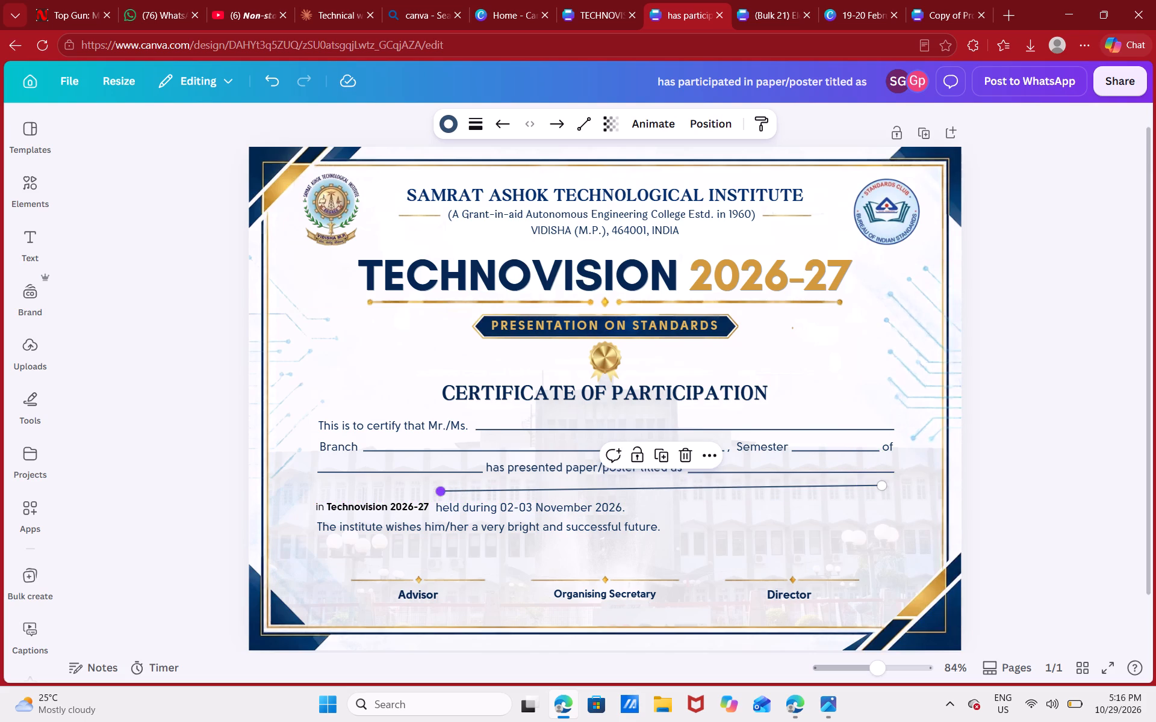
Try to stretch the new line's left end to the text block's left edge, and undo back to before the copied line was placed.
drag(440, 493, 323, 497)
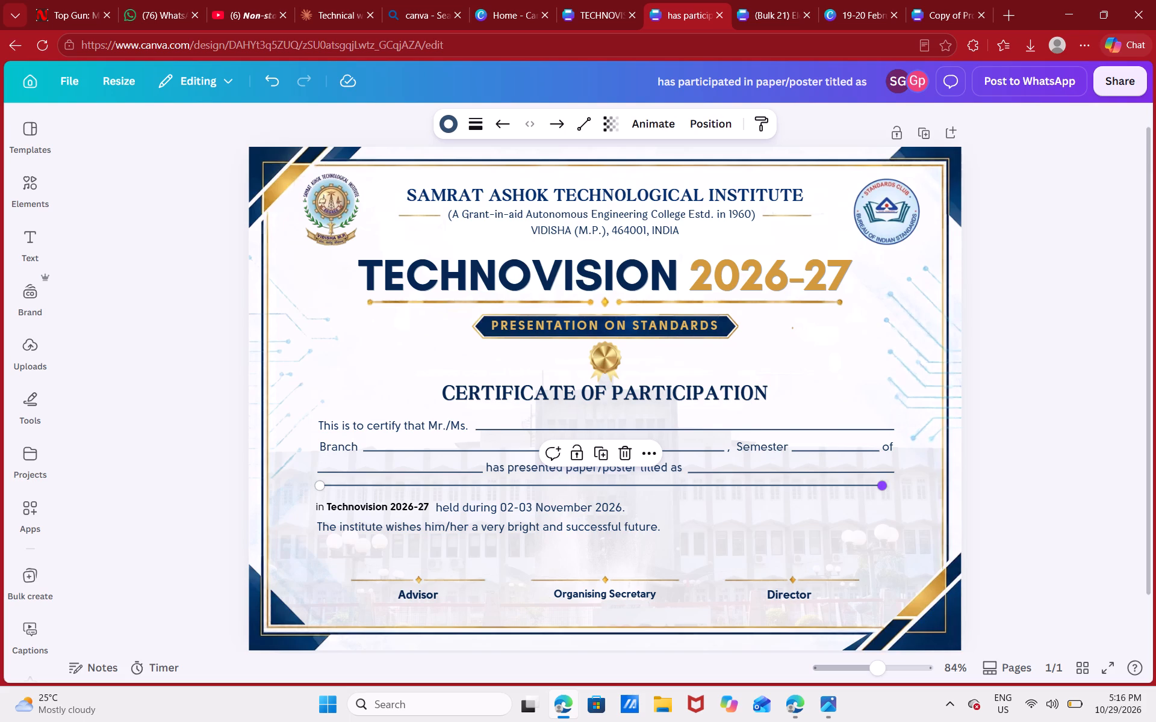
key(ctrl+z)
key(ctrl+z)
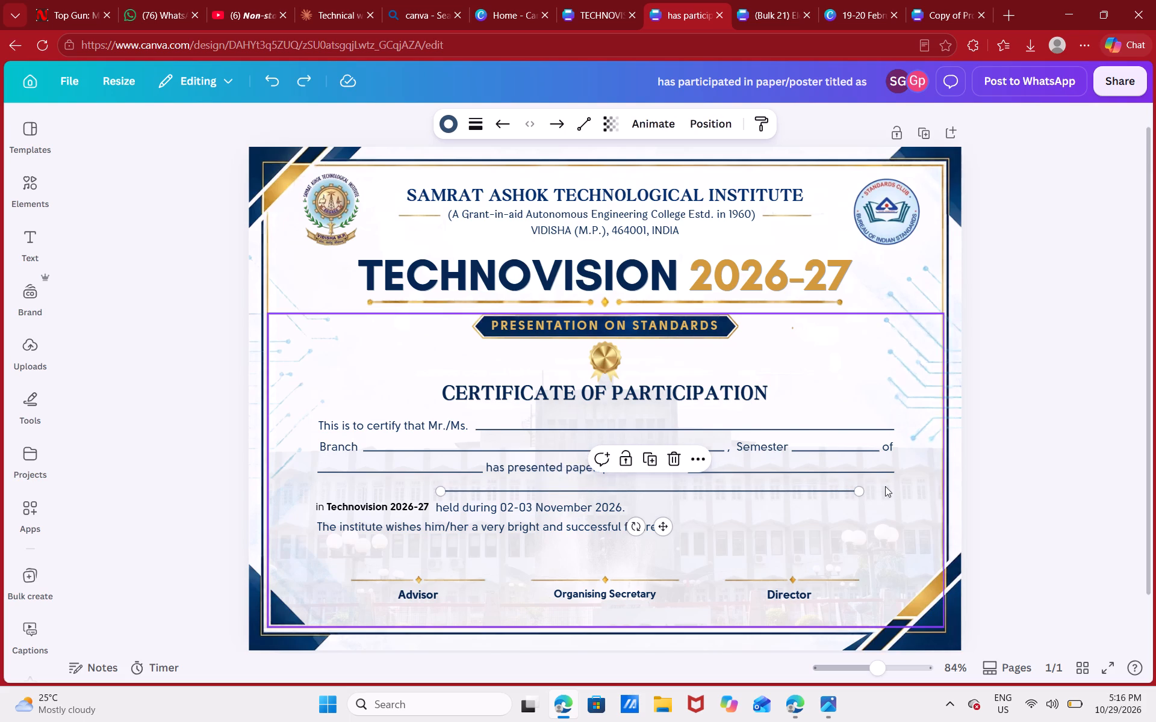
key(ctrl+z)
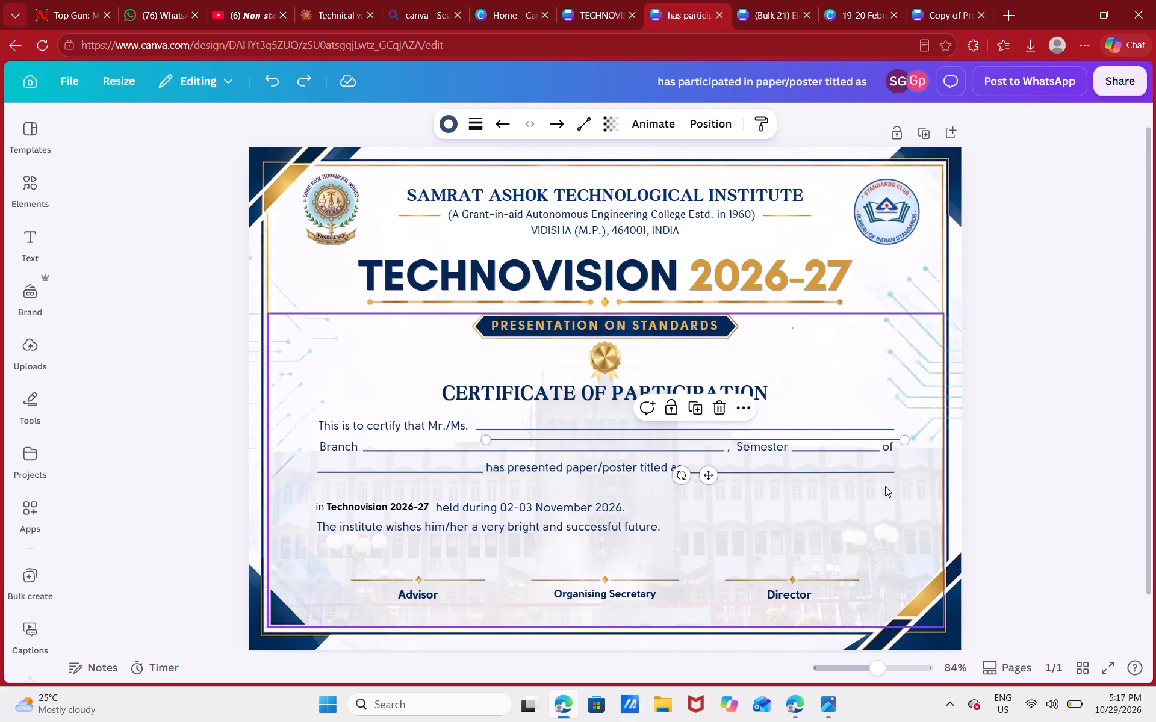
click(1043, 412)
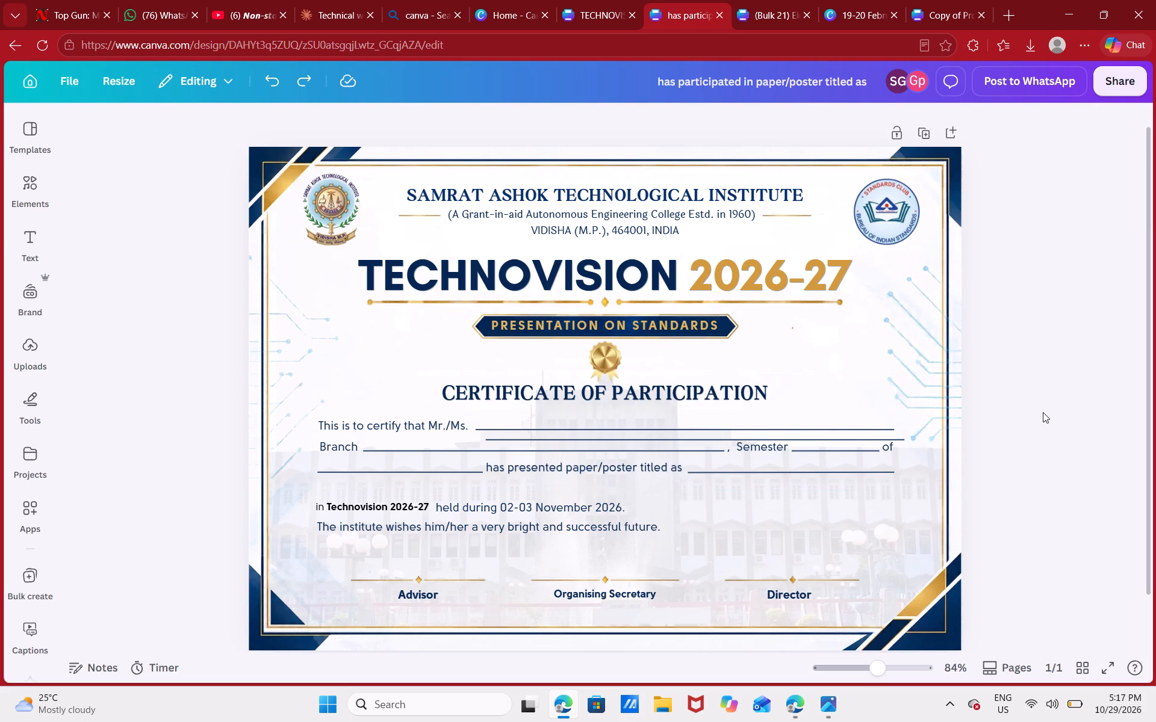
Move the copied line into the empty row above "held during 02-03 November 2026.", with its left end at the text block's left edge.
click(832, 439)
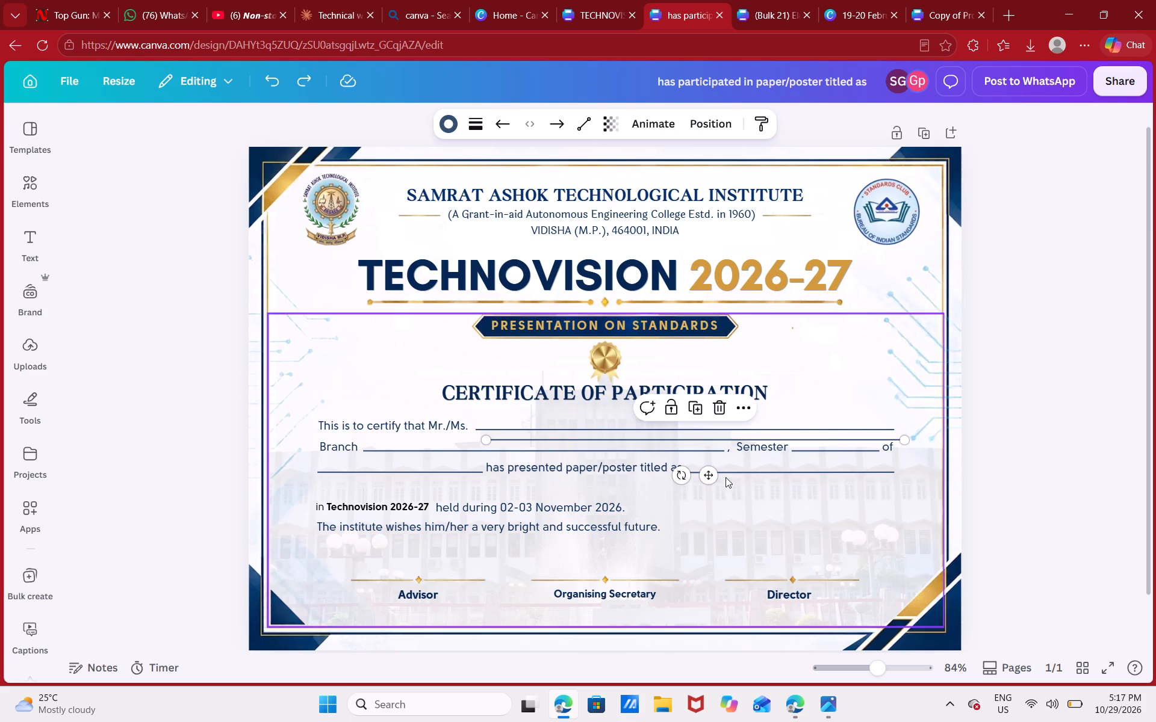
drag(707, 480, 527, 535)
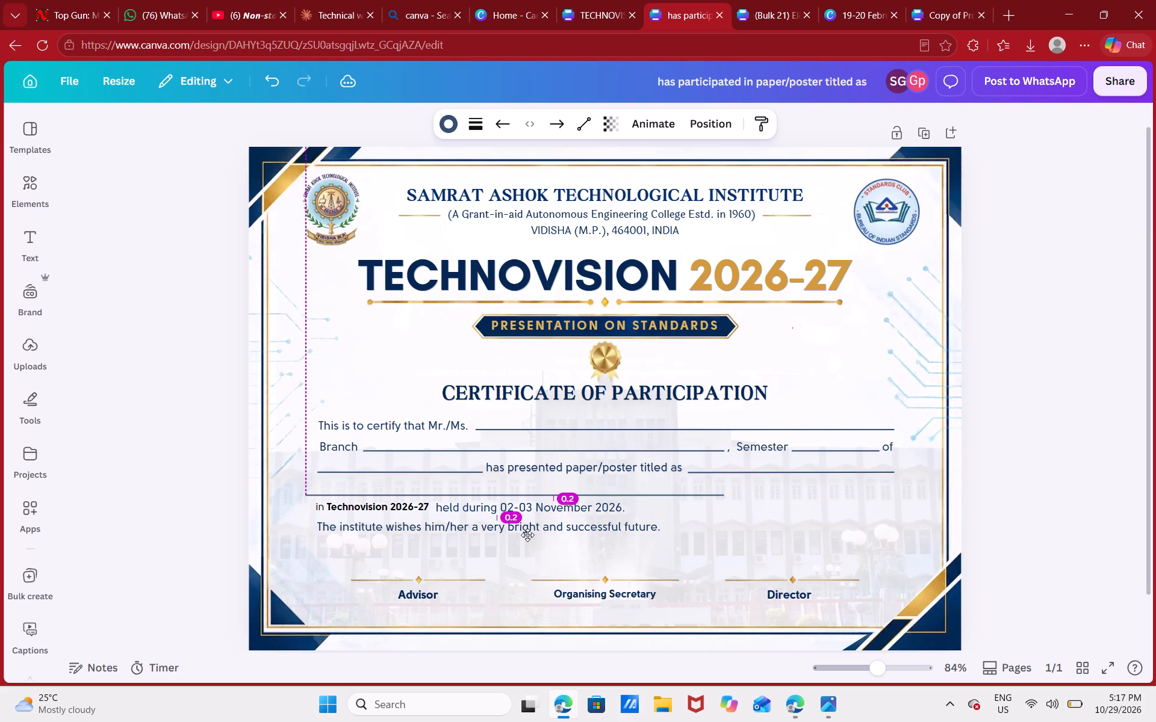
drag(527, 535, 539, 534)
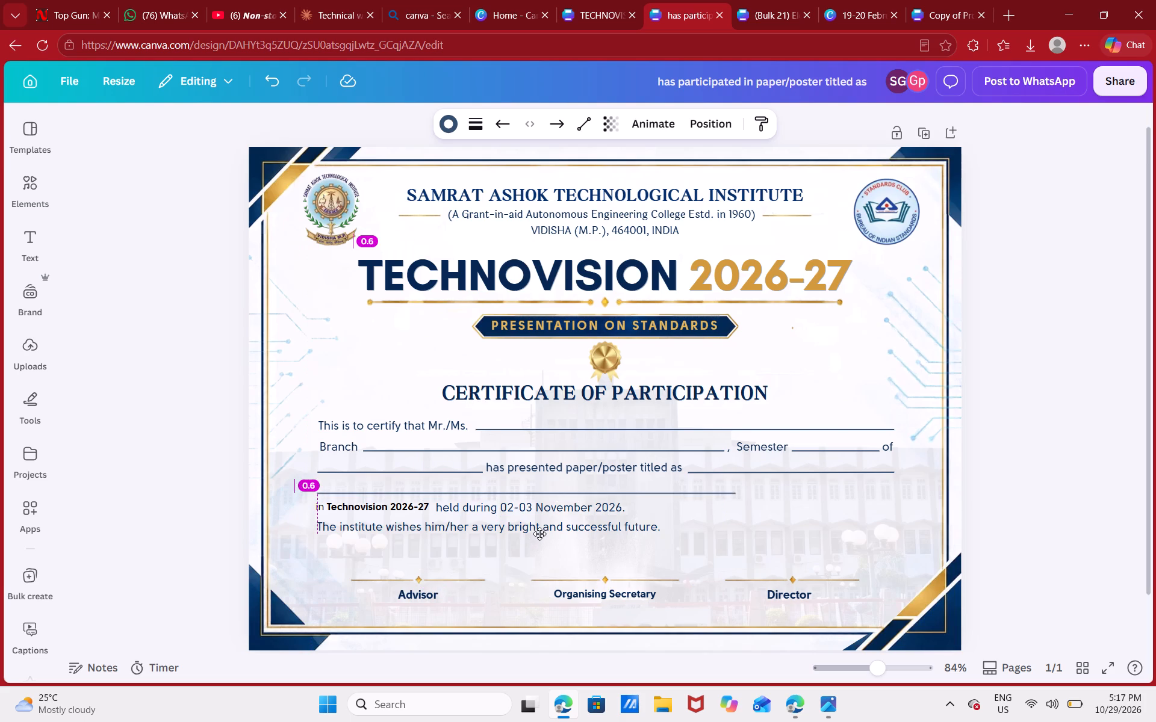
drag(539, 534, 539, 533)
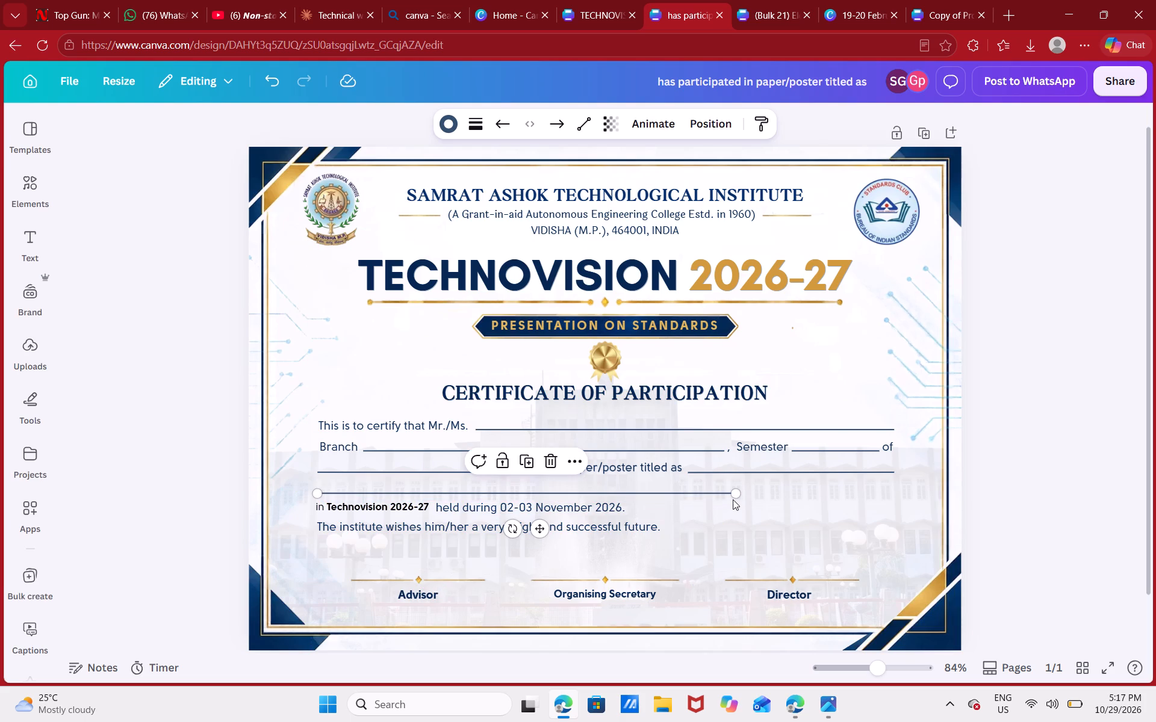
Ungroup the "in Technovision 2026-27" and "held during 02-03 November 2026." texts.
click(408, 510)
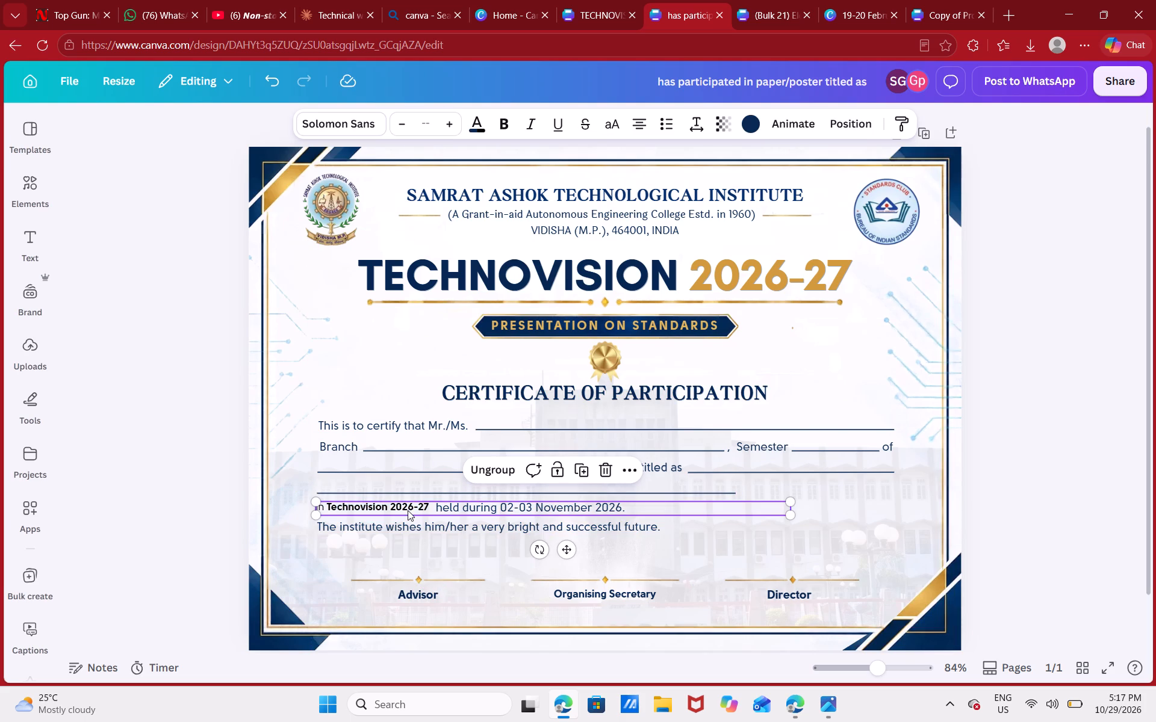
click(1008, 421)
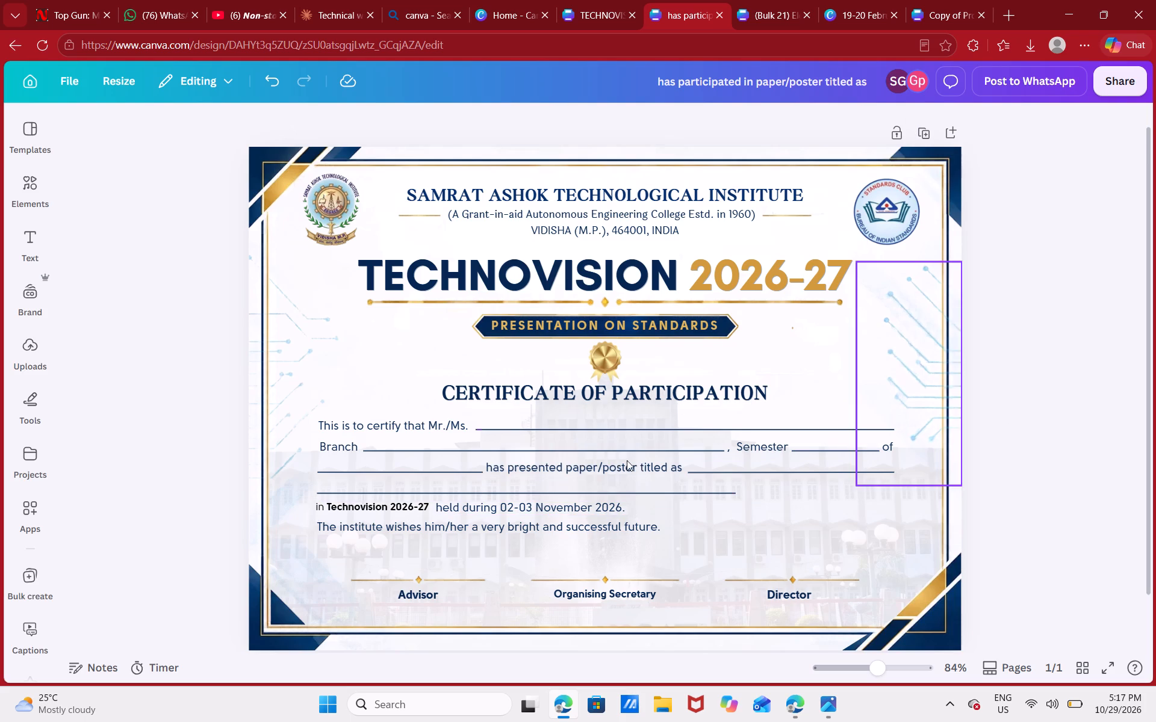
click(565, 503)
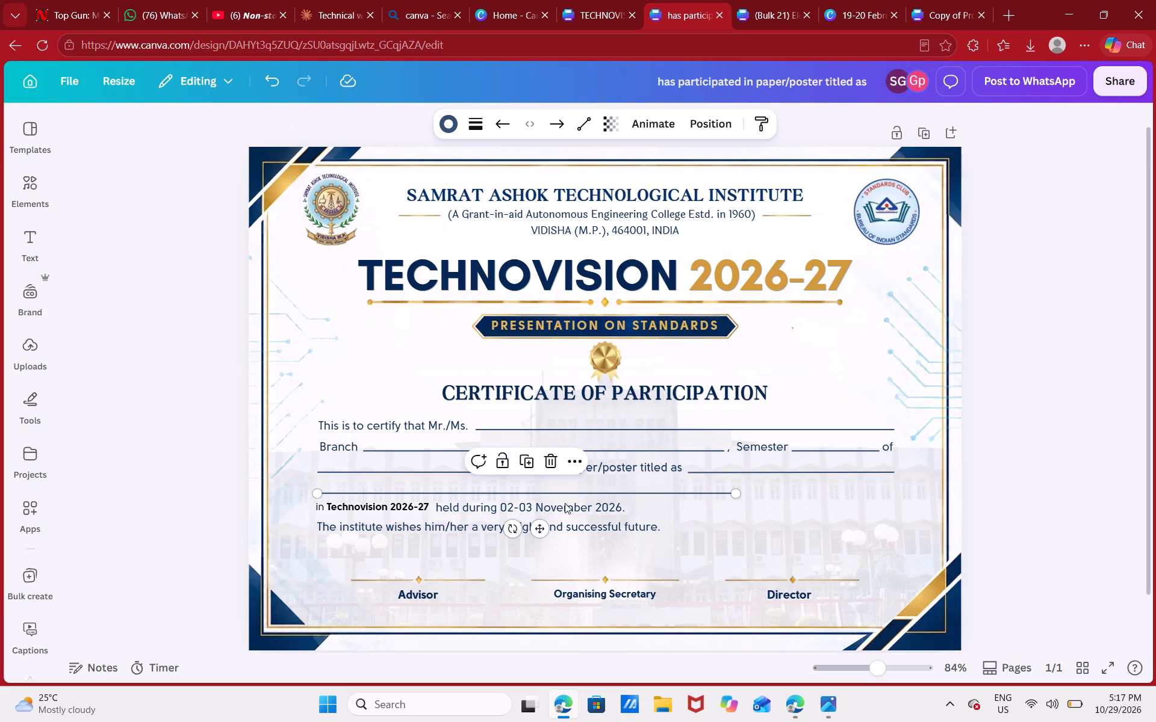
click(565, 509)
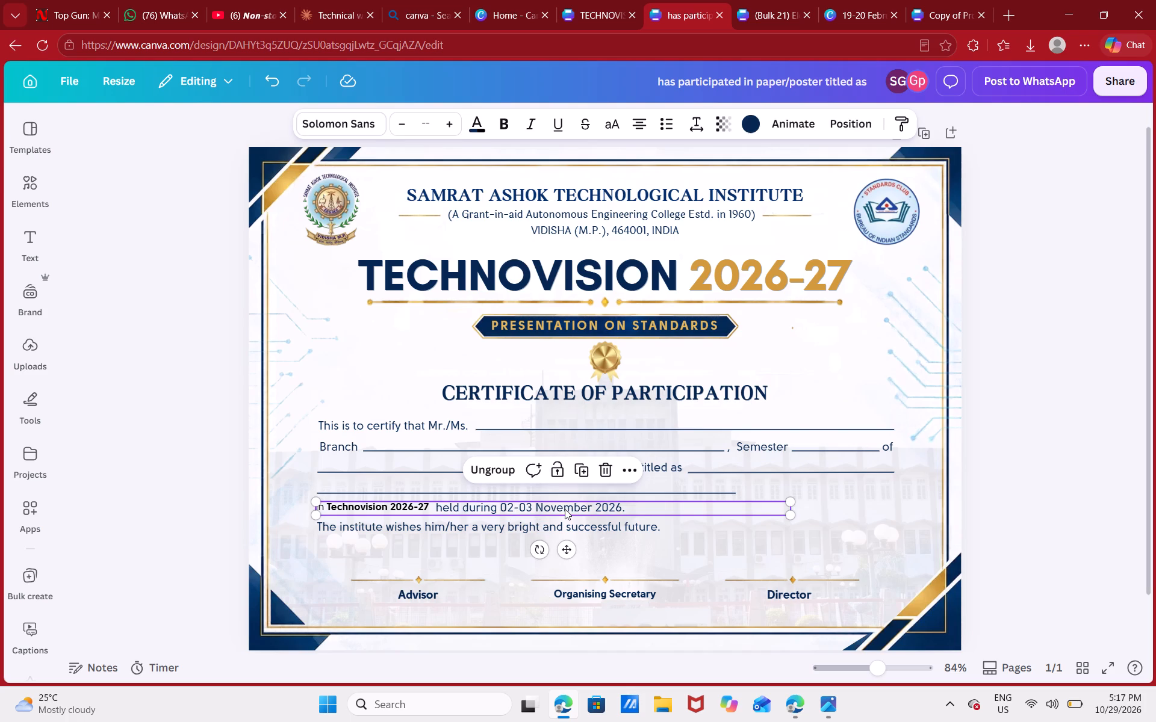
click(490, 466)
click(994, 392)
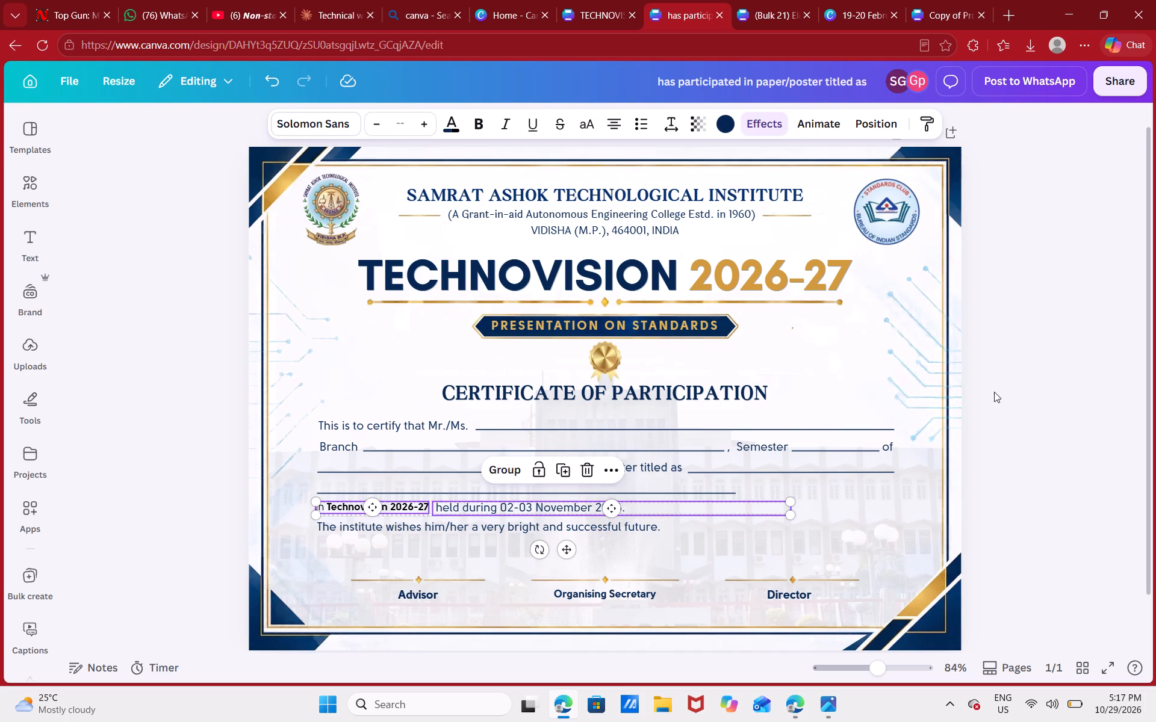
Move "in Technovision 2026-27" out of the date row and up to the far right of the new blank's row, below the title blank.
click(373, 511)
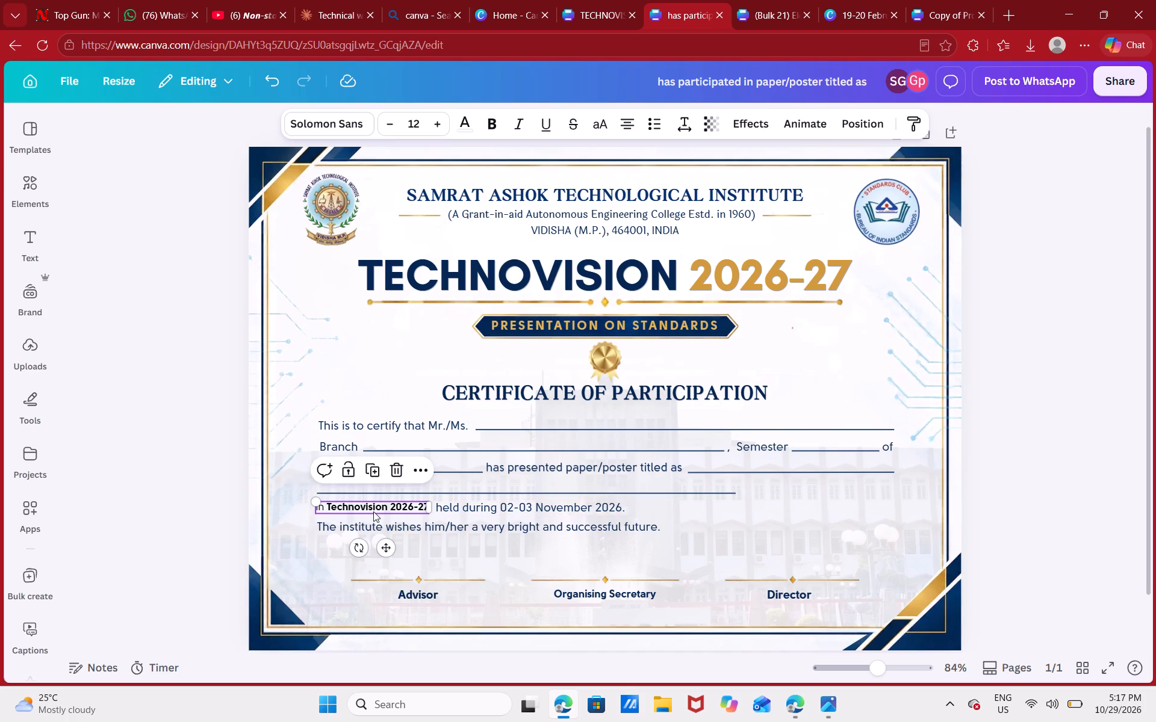
key(Right)
key(Right)
key(Right)
key(Right)
key(Right)
key(Right)
key(Right)
key(Right)
key(Right)
key(Right)
key(Right)
key(Right)
key(Right)
key(Right)
key(Right)
key(Right)
key(Right)
key(Right)
key(Right)
key(Right)
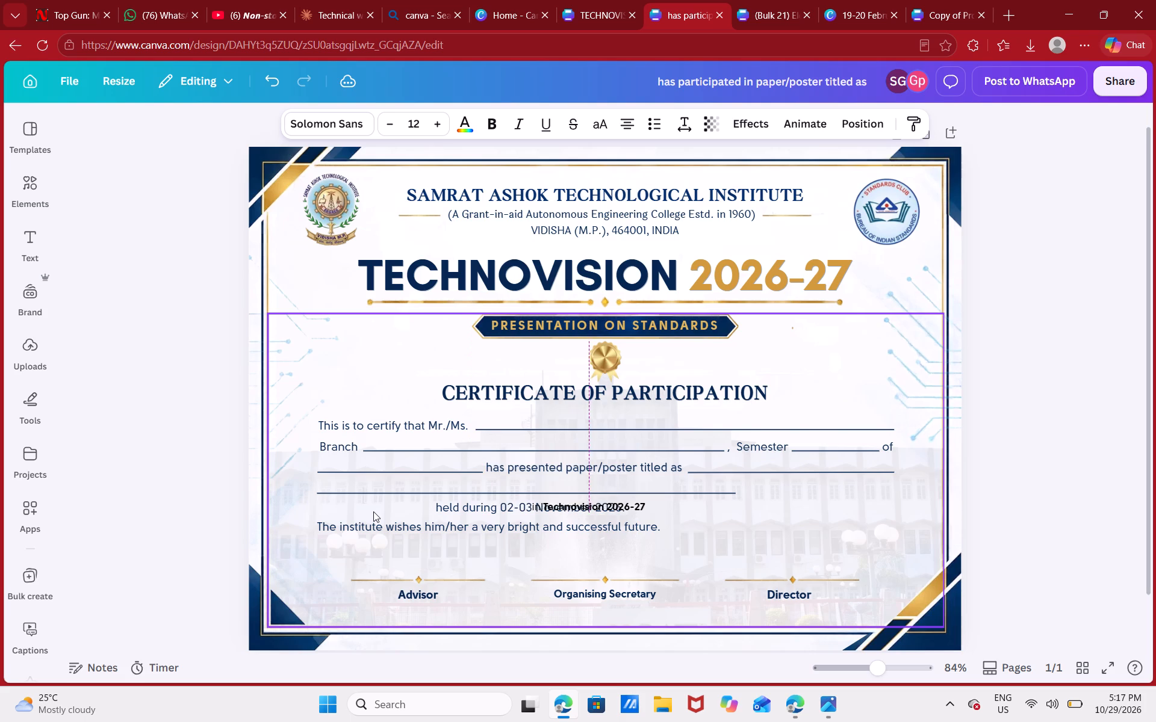
key(Right)
key(Right)
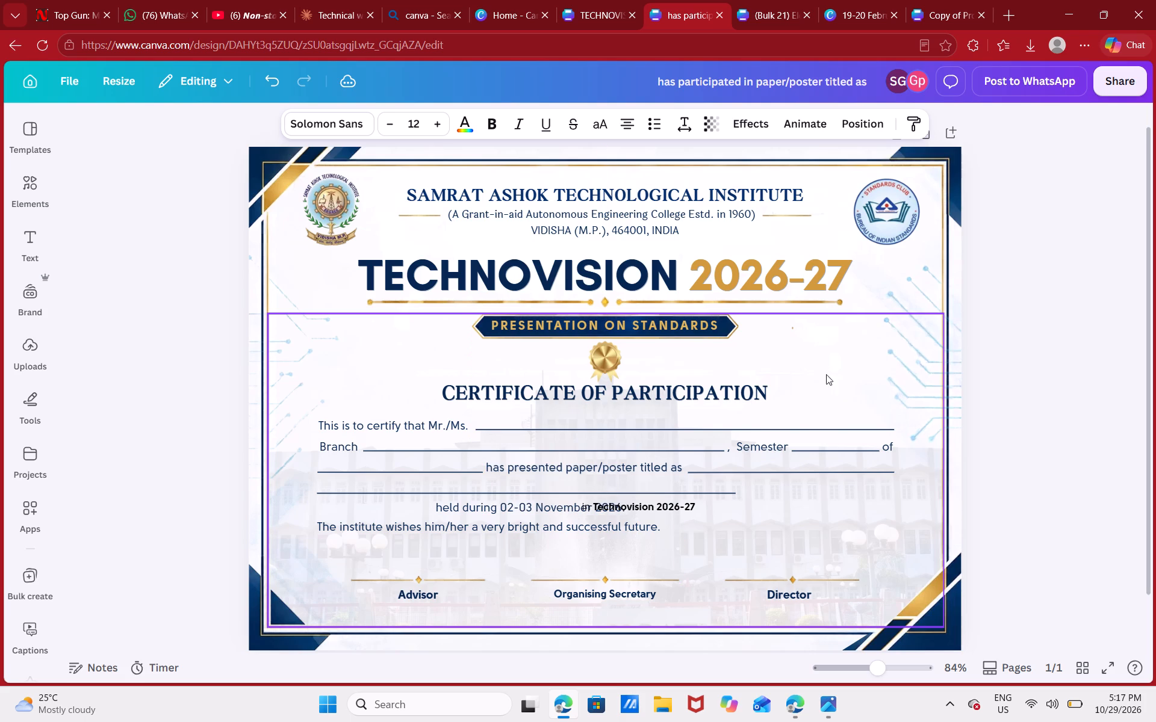
click(1021, 415)
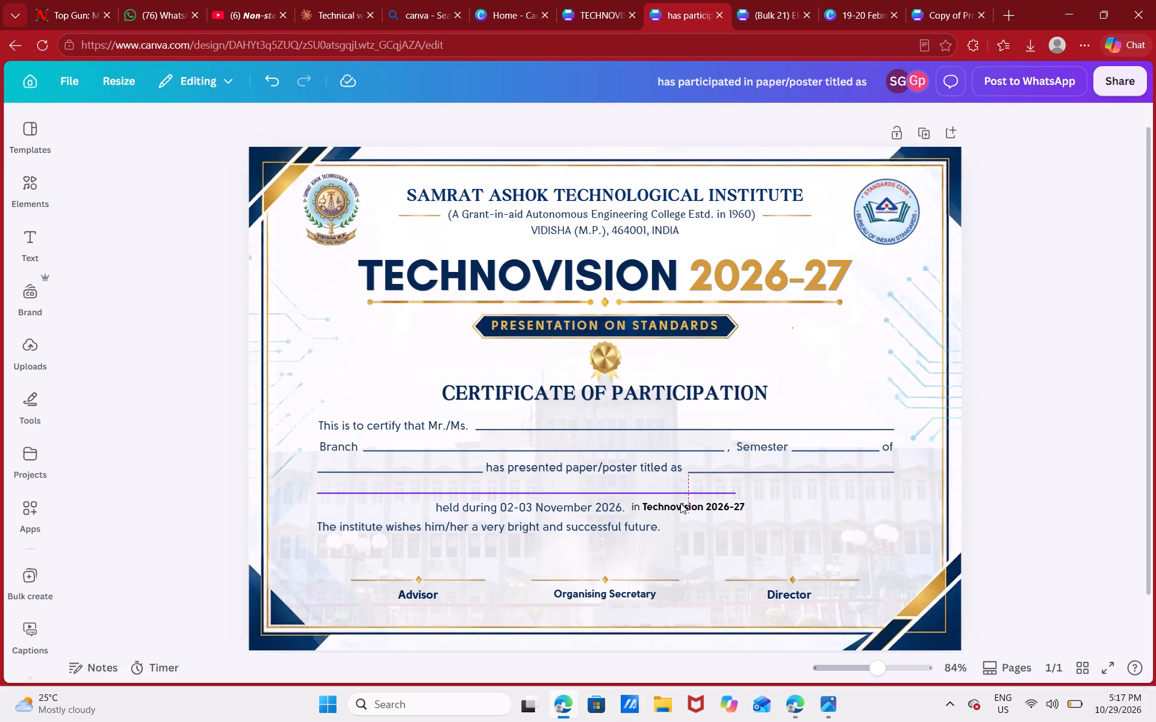
click(681, 505)
key(Right)
key(Right)
key(Right)
key(Right)
key(Right)
key(Right)
key(Right)
key(Right)
key(Right)
key(Right)
key(Right)
key(Right)
key(Right)
key(Right)
key(Right)
key(Right)
key(Right)
key(Right)
key(Right)
key(Right)
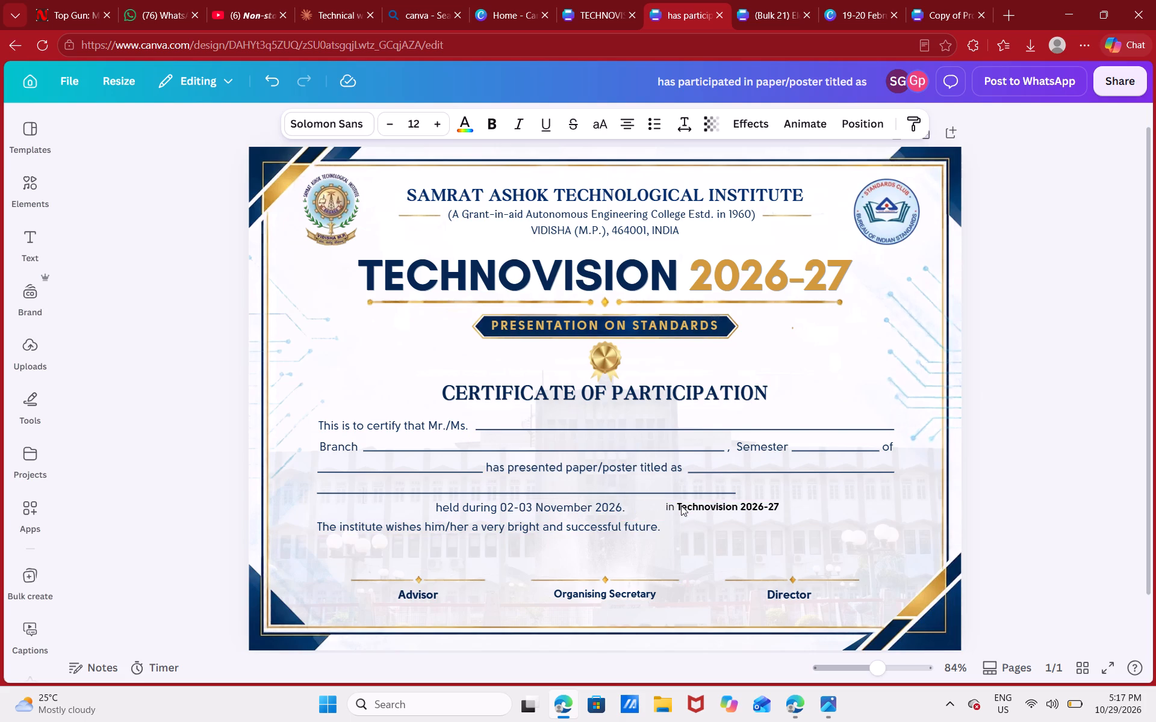
key(Right)
key(Right)
key(Right)
key(Right)
key(Right)
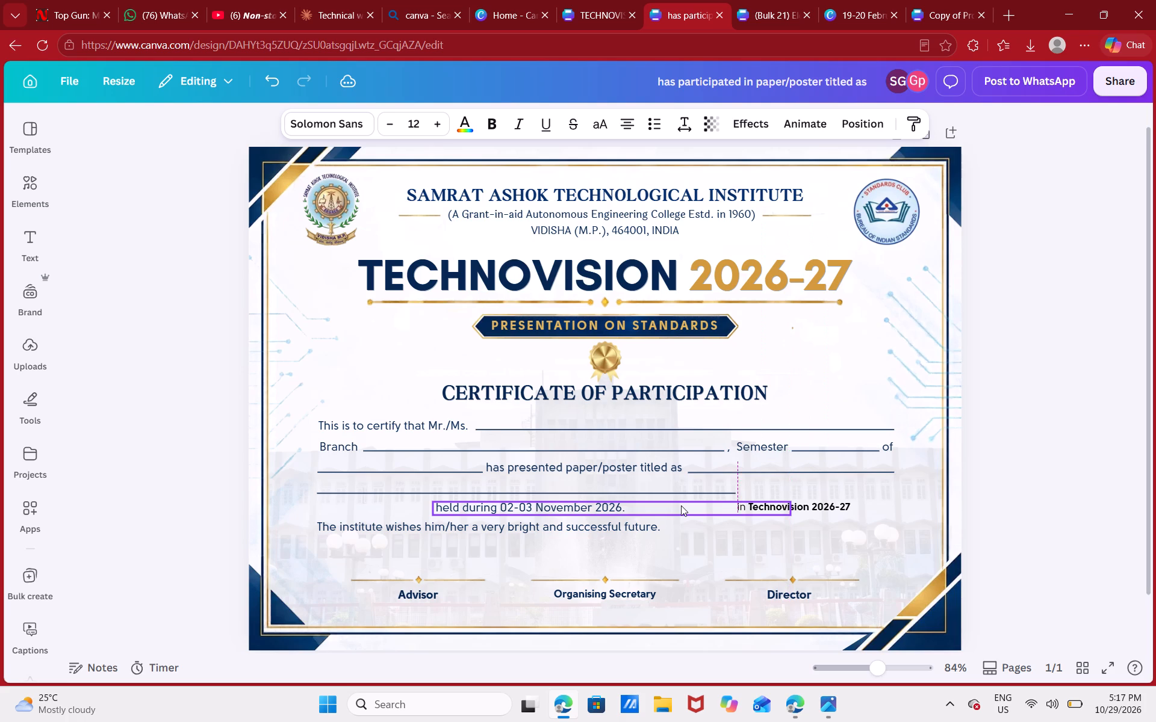
key(Right)
key(Right)
key(Right)
key(Right)
key(Right)
key(Right)
key(Right)
key(Right)
key(Right)
key(Right)
key(Right)
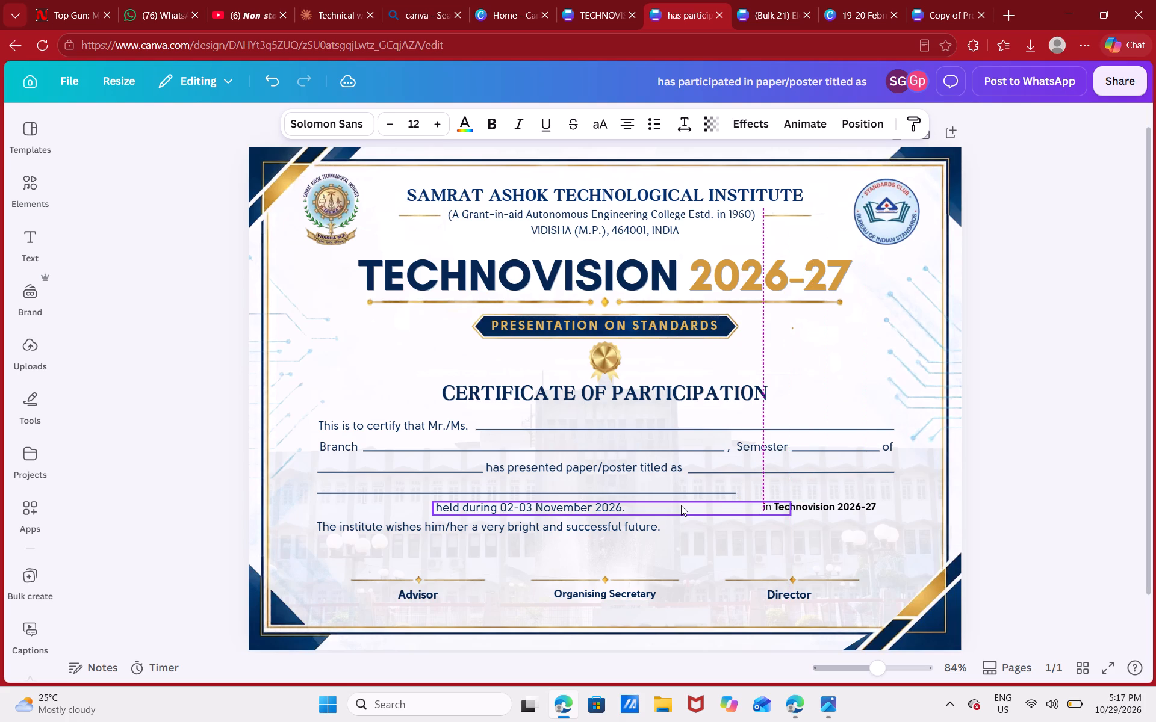
key(Right)
key(Right)
key(Right)
key(Right)
key(Right)
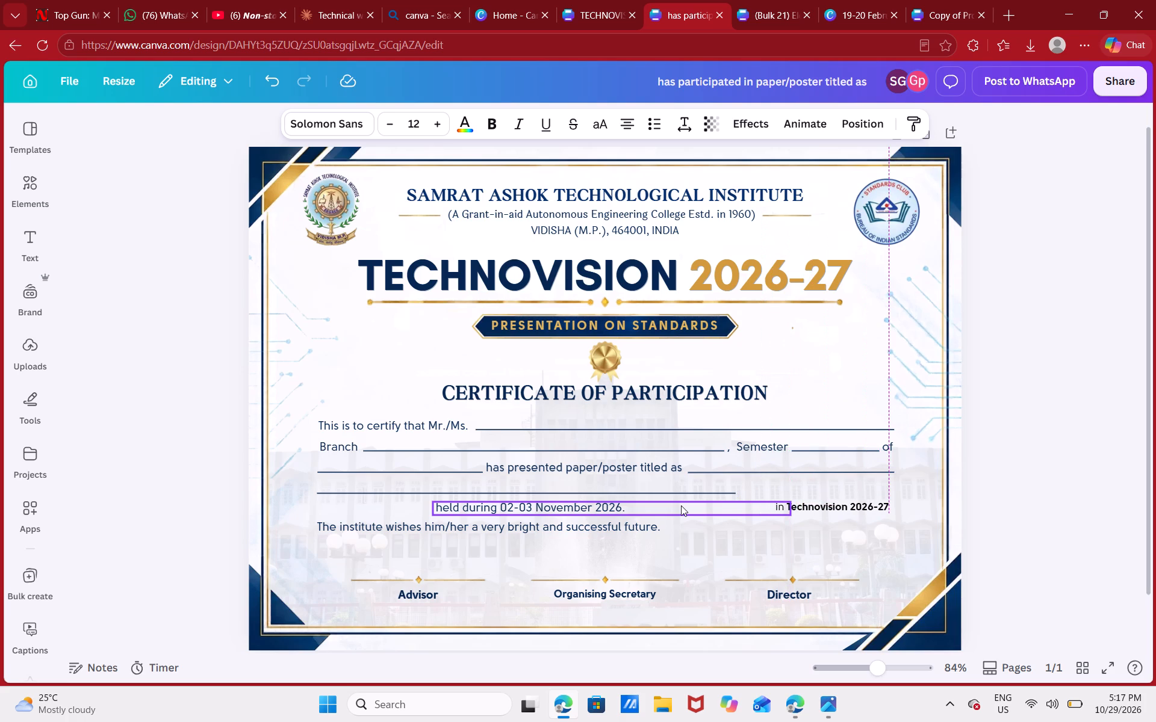
key(Right)
key(Up)
key(Up)
key(Up)
key(Up)
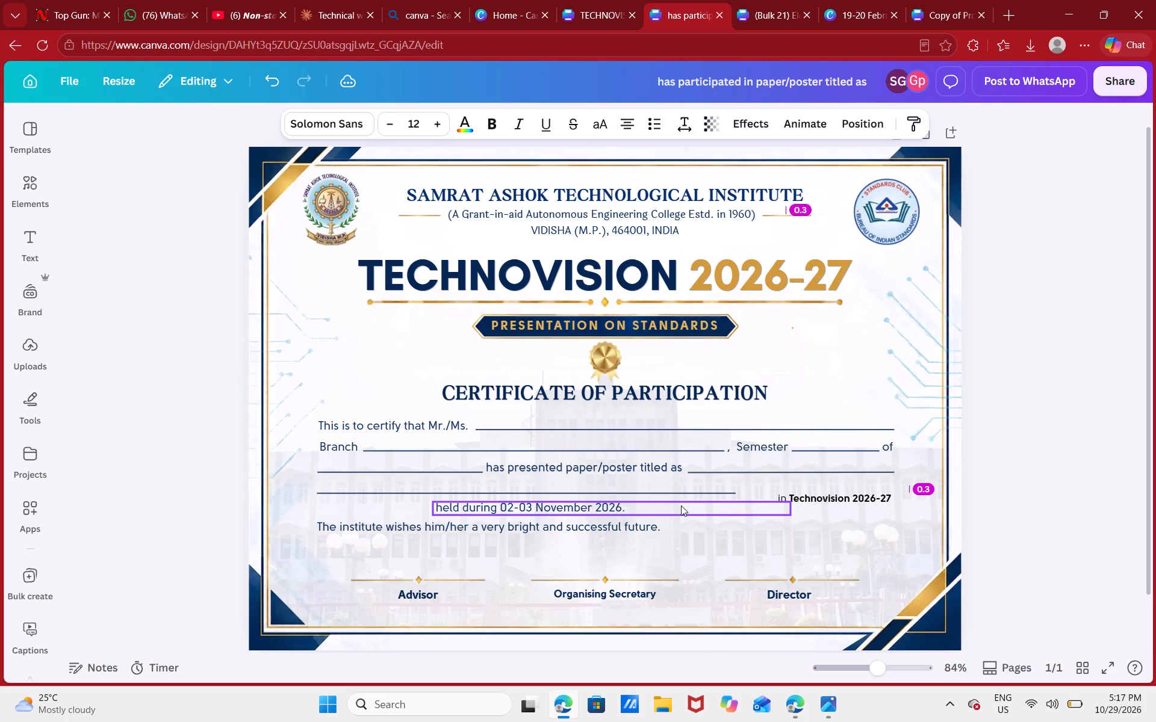
key(Up)
key(Up)
key(Up)
key(Up)
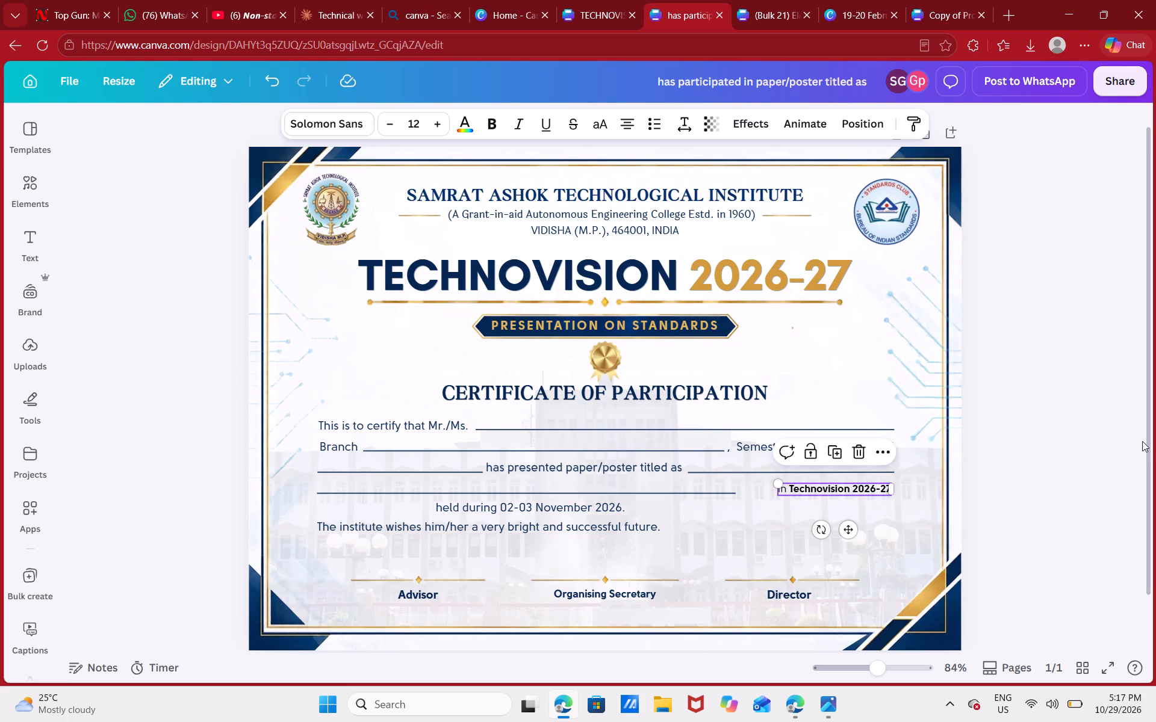
click(1142, 441)
Extend the new blank's right end level to just before "in Technovision 2026-27".
click(717, 491)
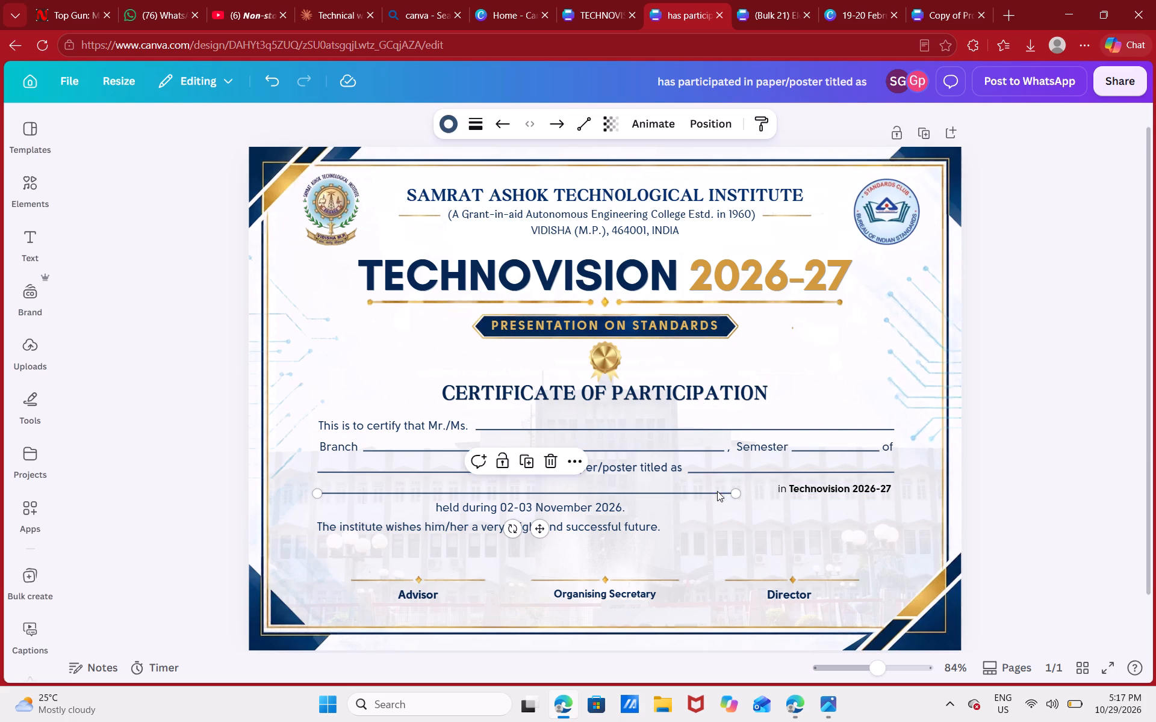
drag(734, 492, 746, 492)
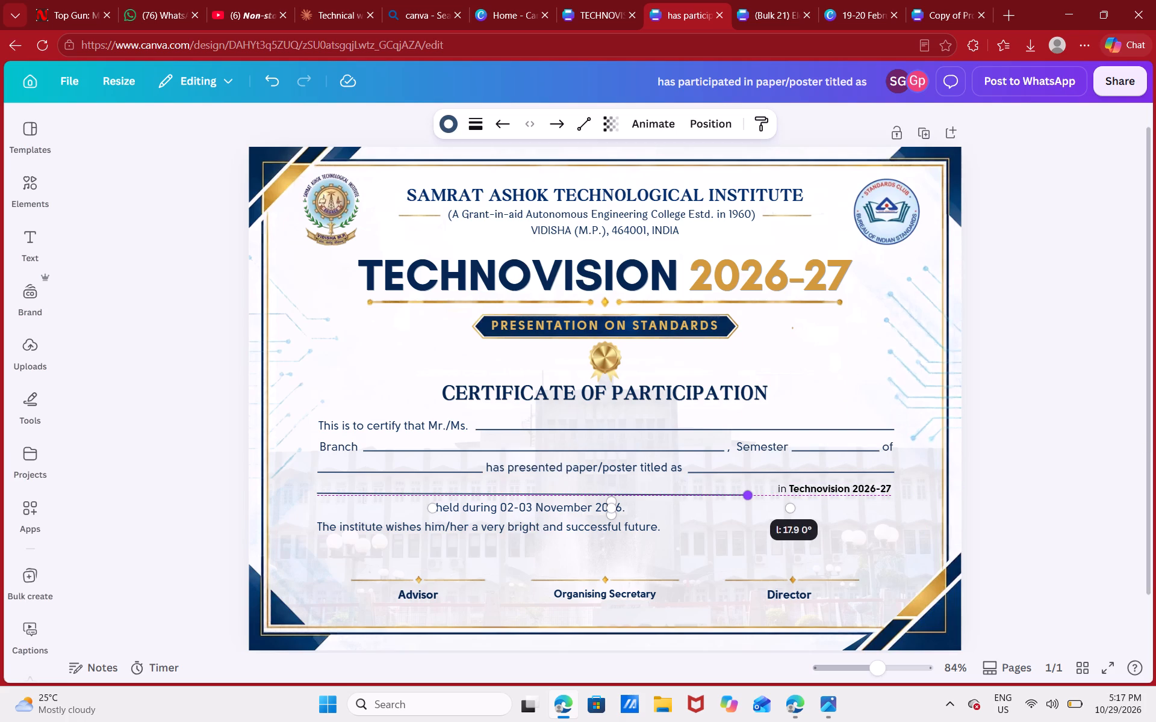
drag(746, 492, 767, 491)
click(1025, 454)
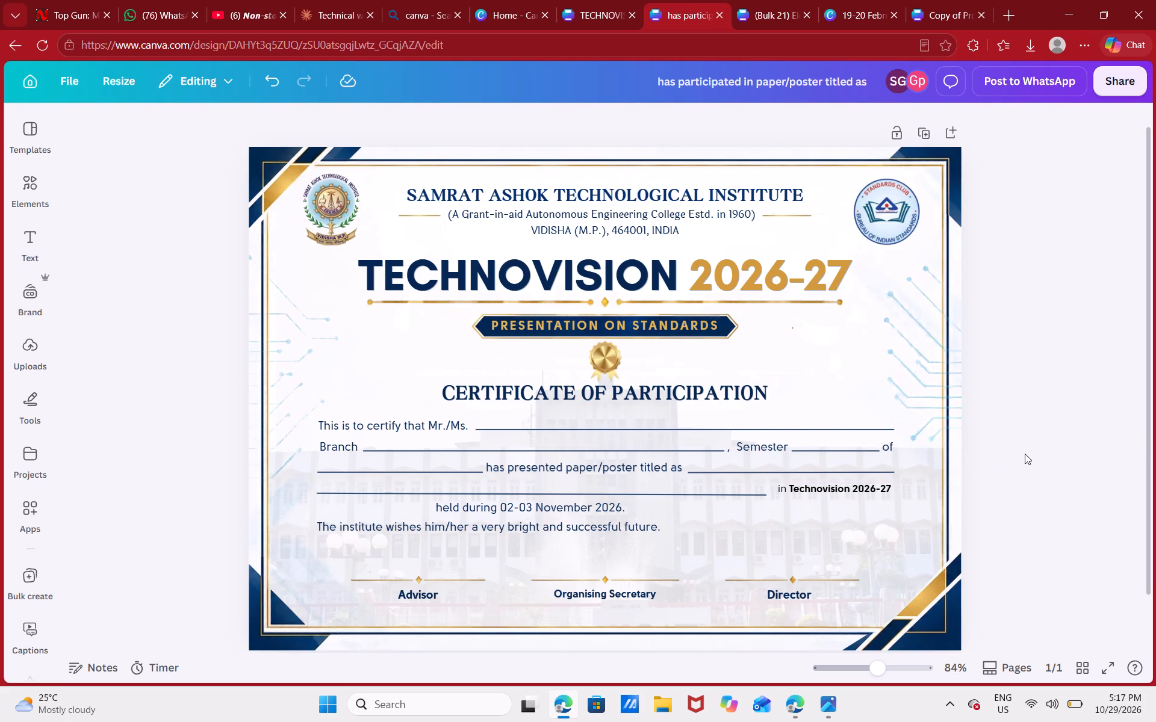
Set the "in Technovision 2026-27" text size to 13 and widen its text box to fit on one line.
click(847, 487)
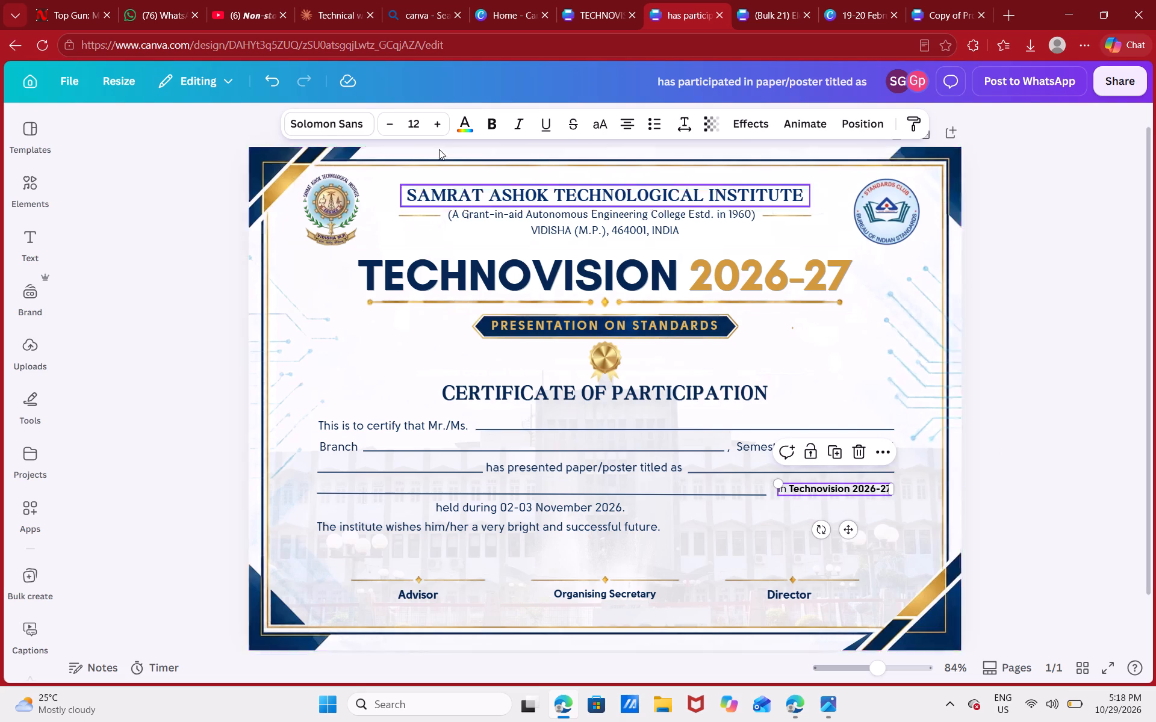
click(441, 129)
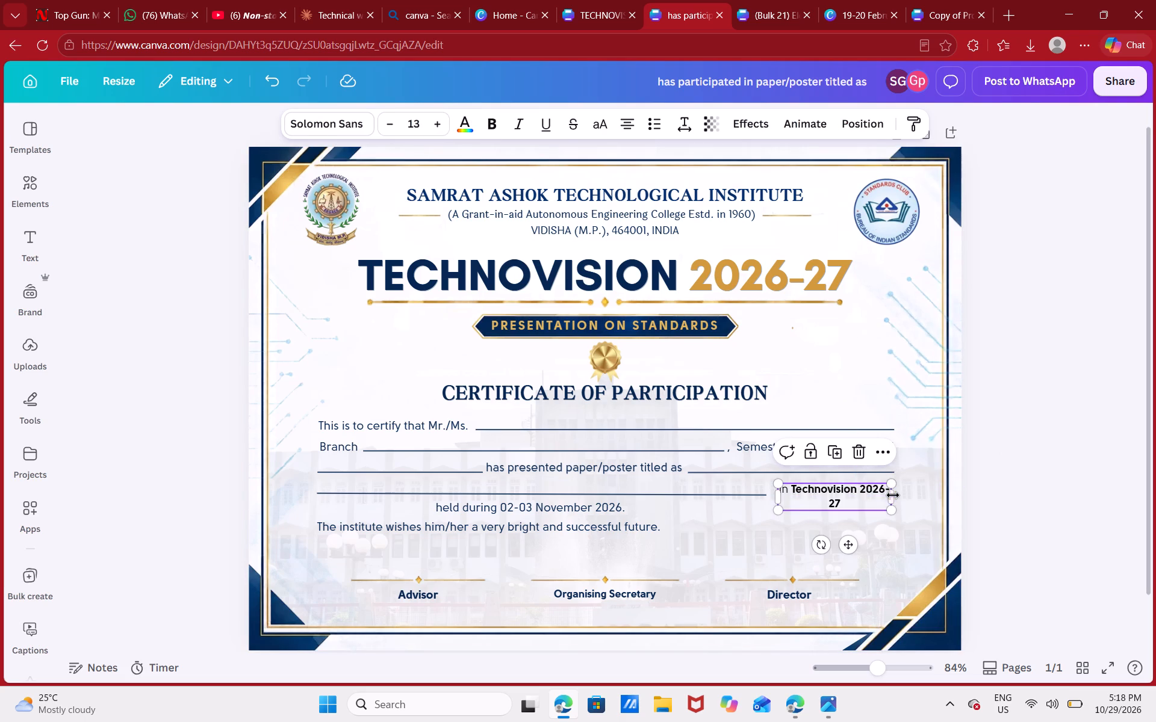
drag(892, 495, 908, 490)
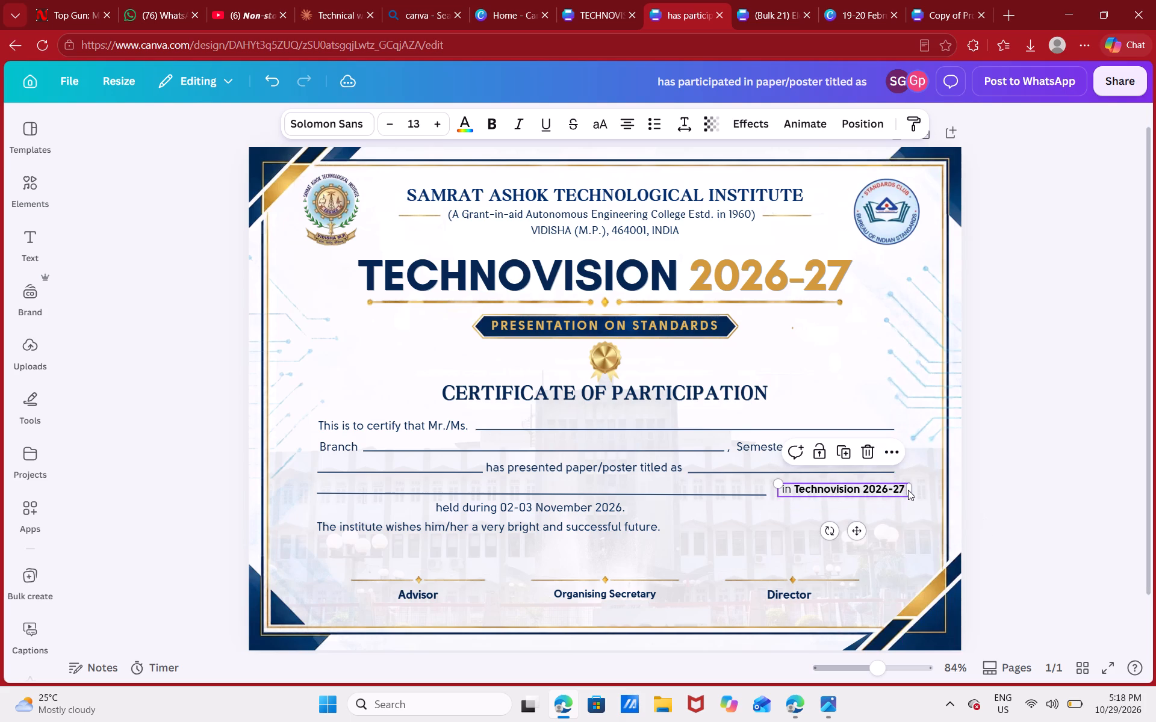
Shift "in Technovision 2026-27" slightly left so it ends at about the right edge of the blanks above.
key(Left)
key(Left)
key(Left)
key(Left)
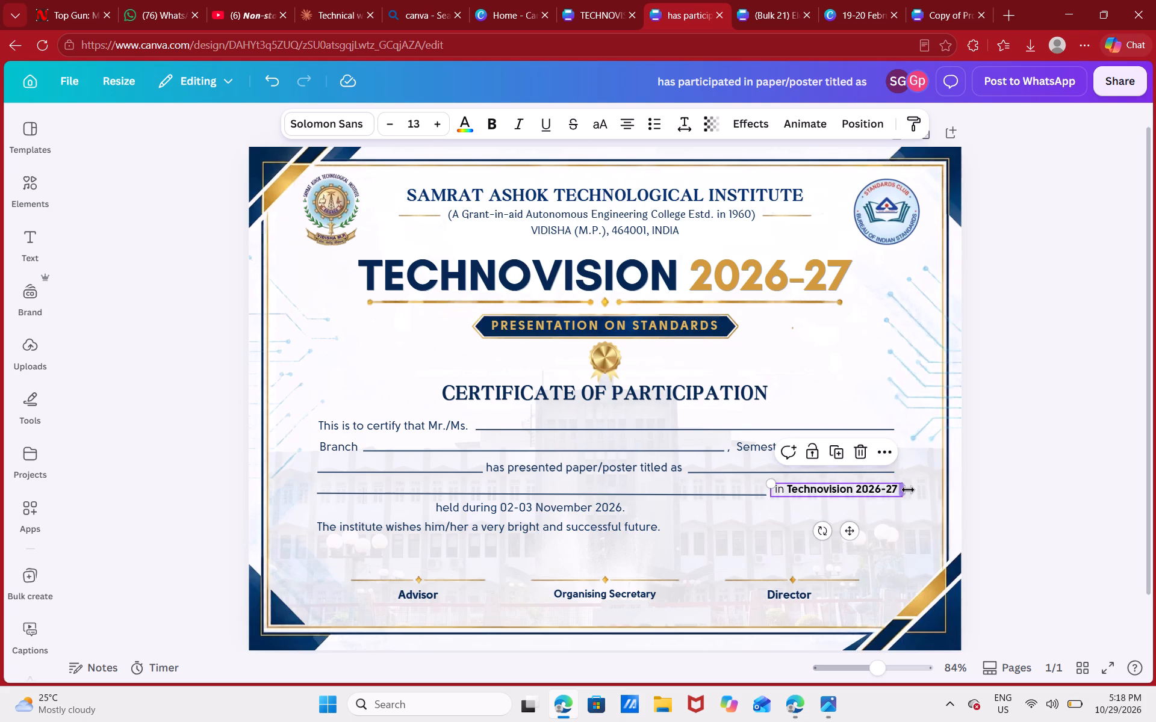
key(Left)
click(984, 478)
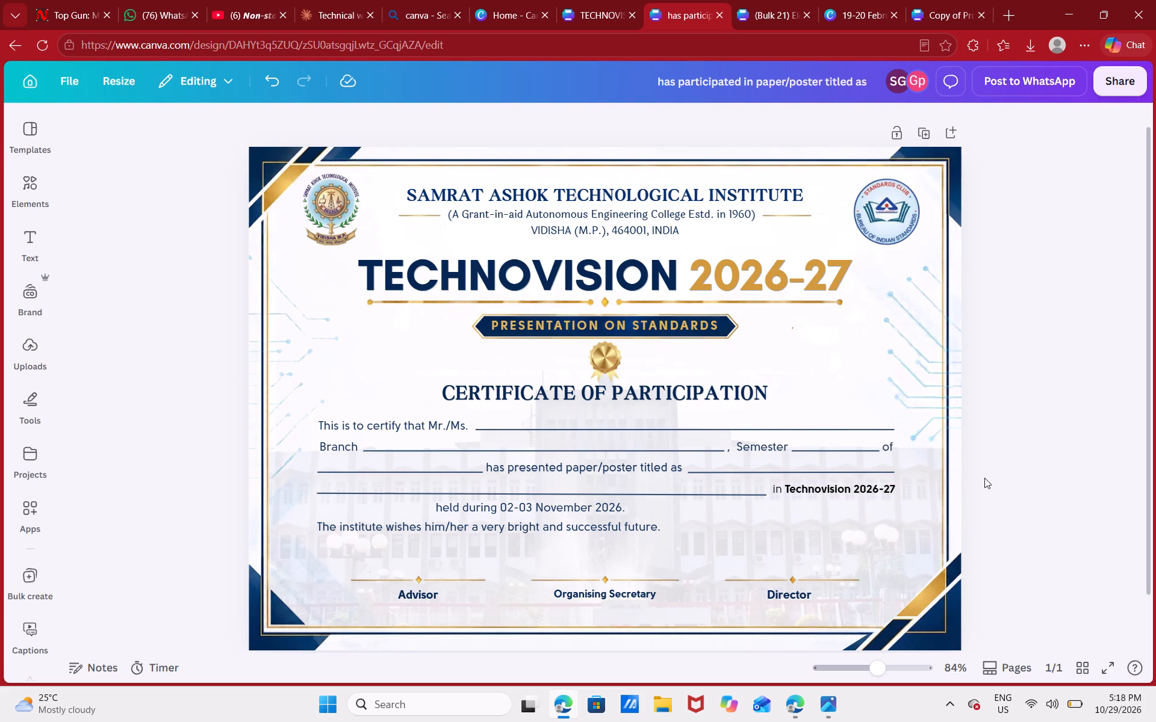
Move "held during 02-03 November 2026." left to line up with the start of "The institute wishes him/her" below.
click(518, 511)
key(Left)
key(Left)
key(Left)
key(Left)
key(Left)
key(Left)
key(Left)
key(Left)
key(Left)
key(Left)
key(Left)
key(Left)
key(Left)
key(Left)
key(Left)
key(Left)
key(Left)
key(Left)
key(Left)
key(Left)
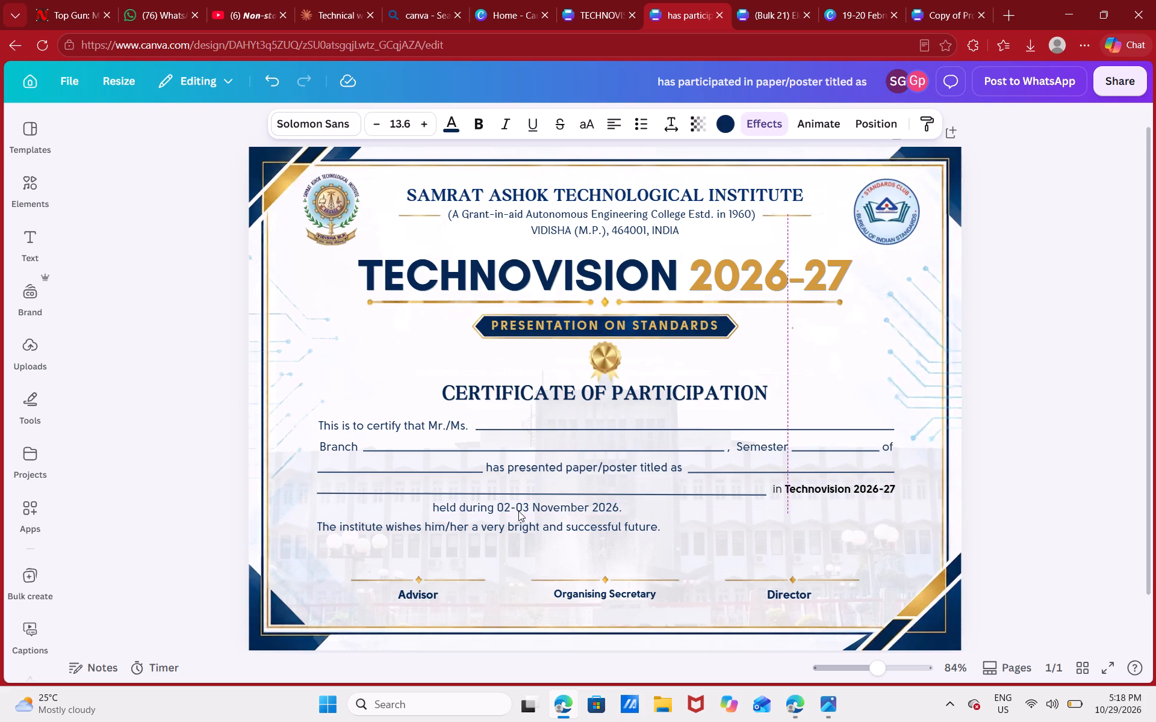
key(Left)
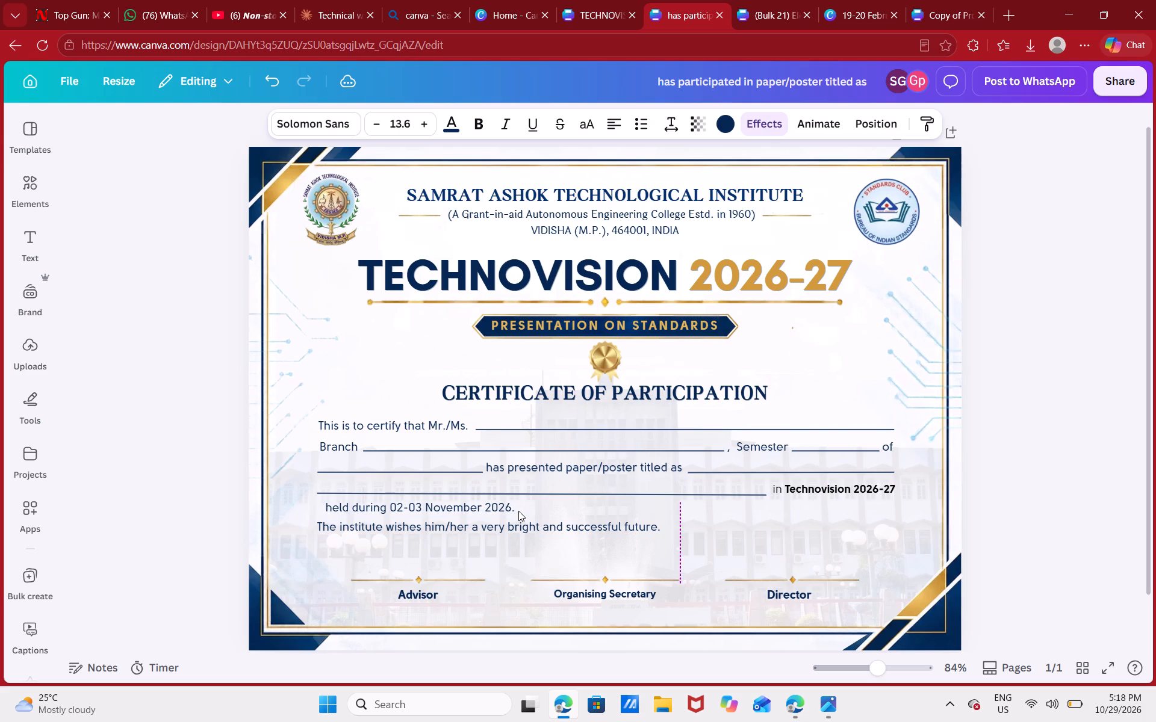
key(Left)
key(Left)
key(Left)
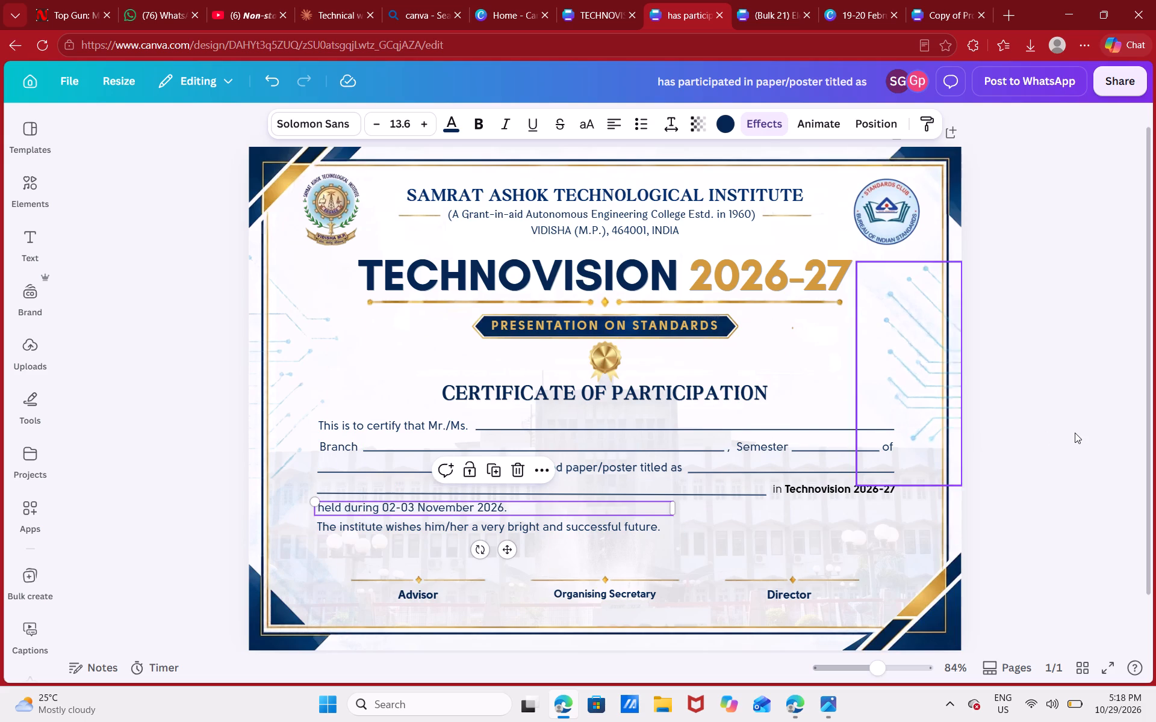
click(1075, 433)
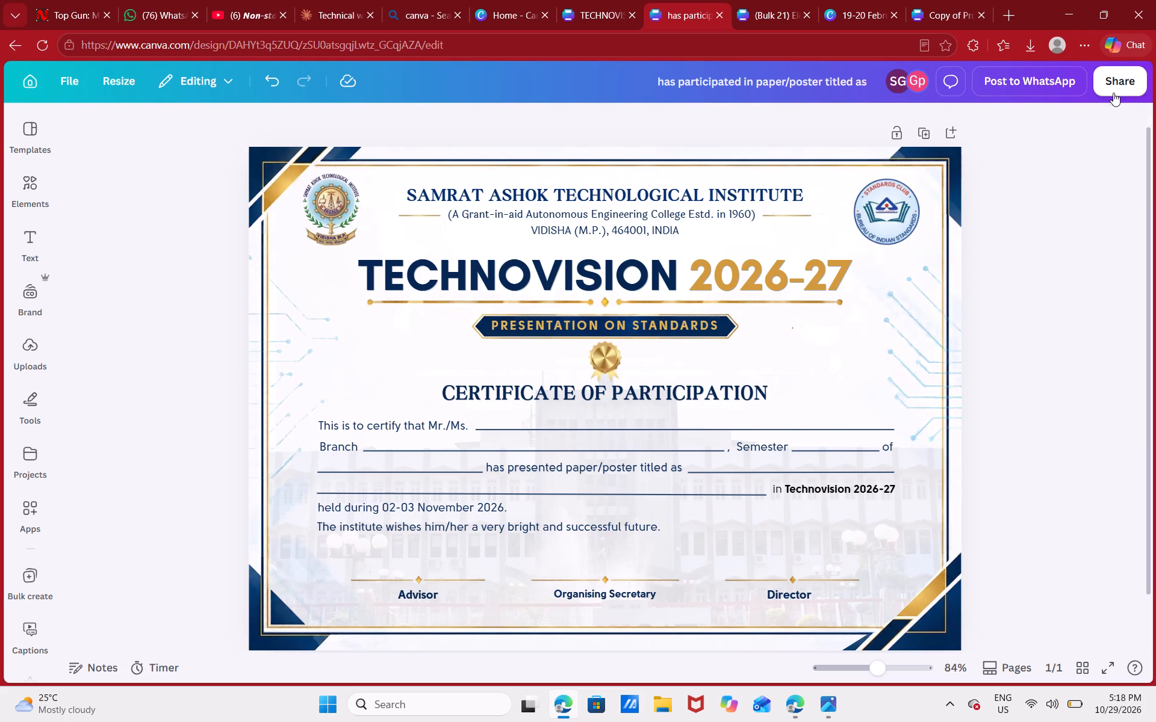
Open the download settings for the finished participation certificate.
click(1136, 76)
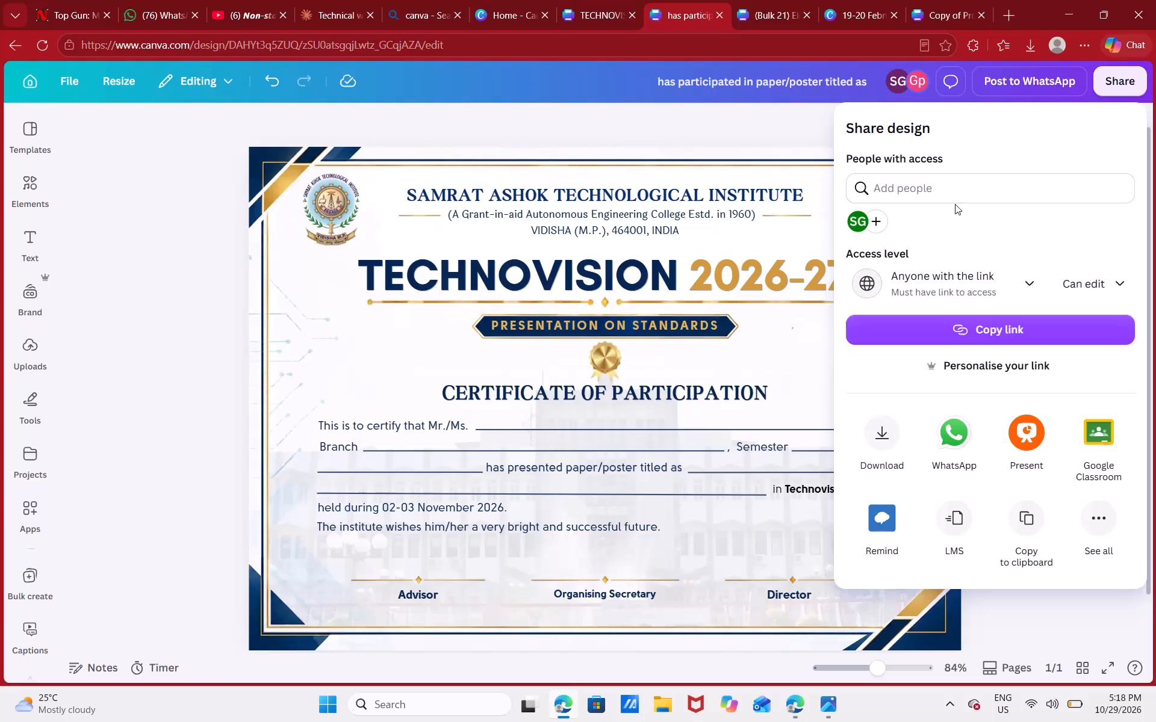
click(884, 437)
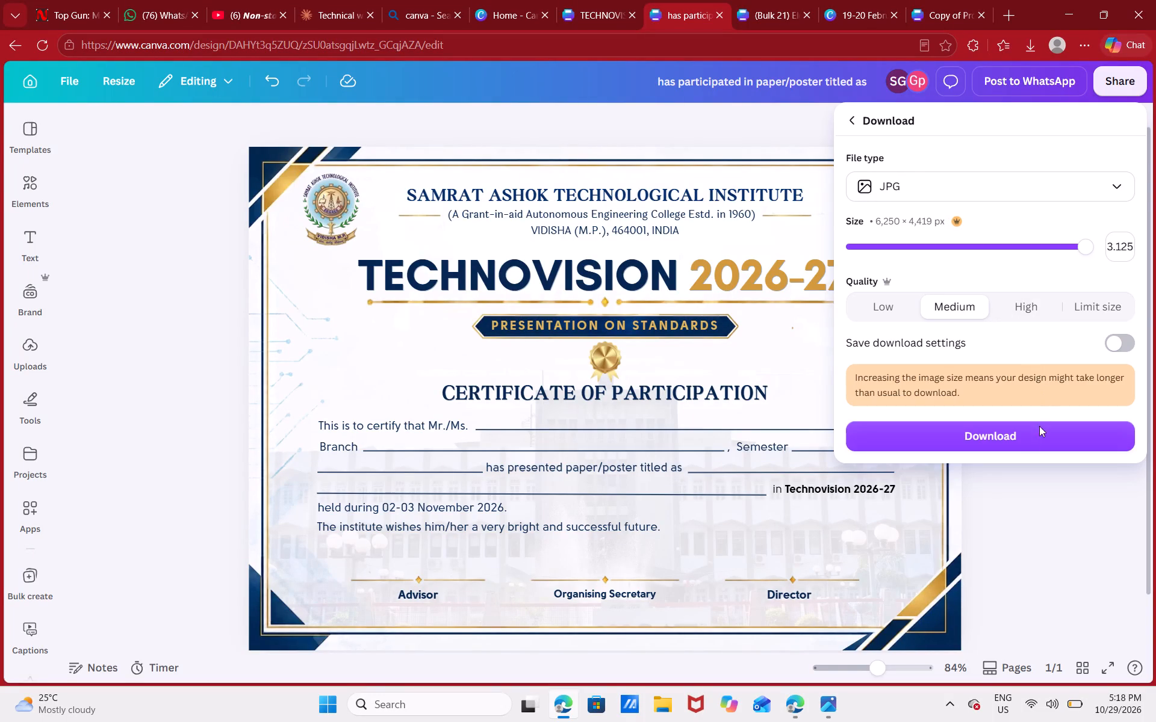
Download the finished participation certificate as a medium-quality JPG at size 3.125 (6,250 × 4,419 px).
click(993, 434)
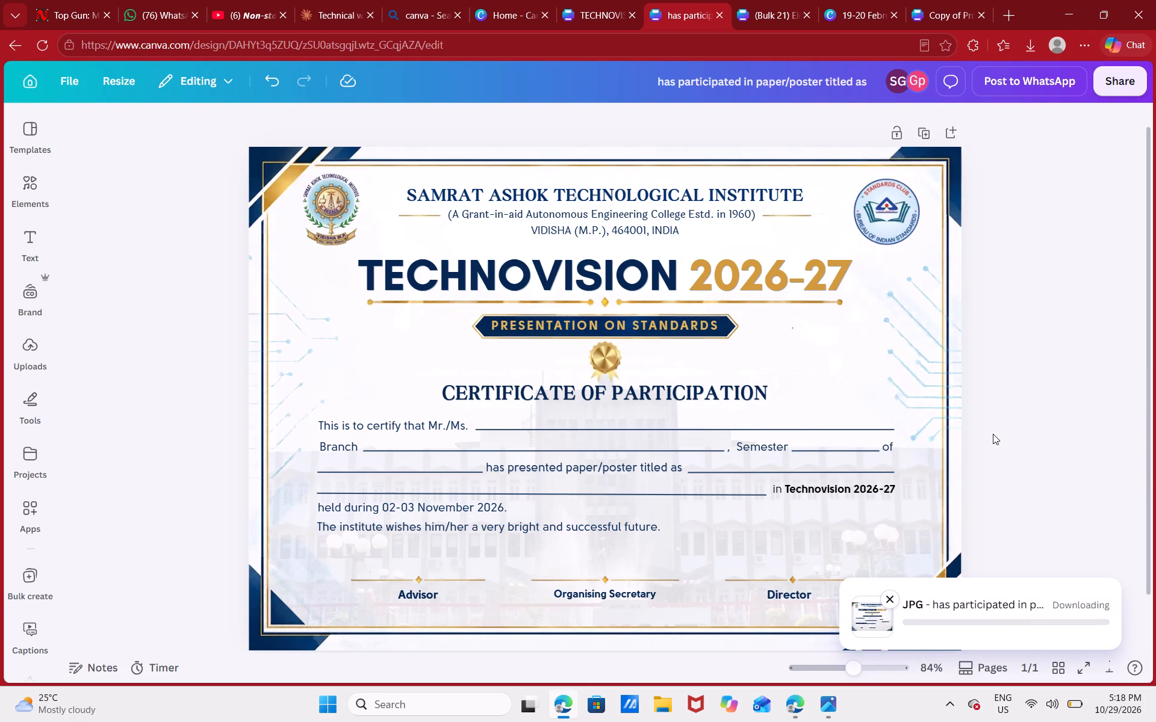
click(1051, 422)
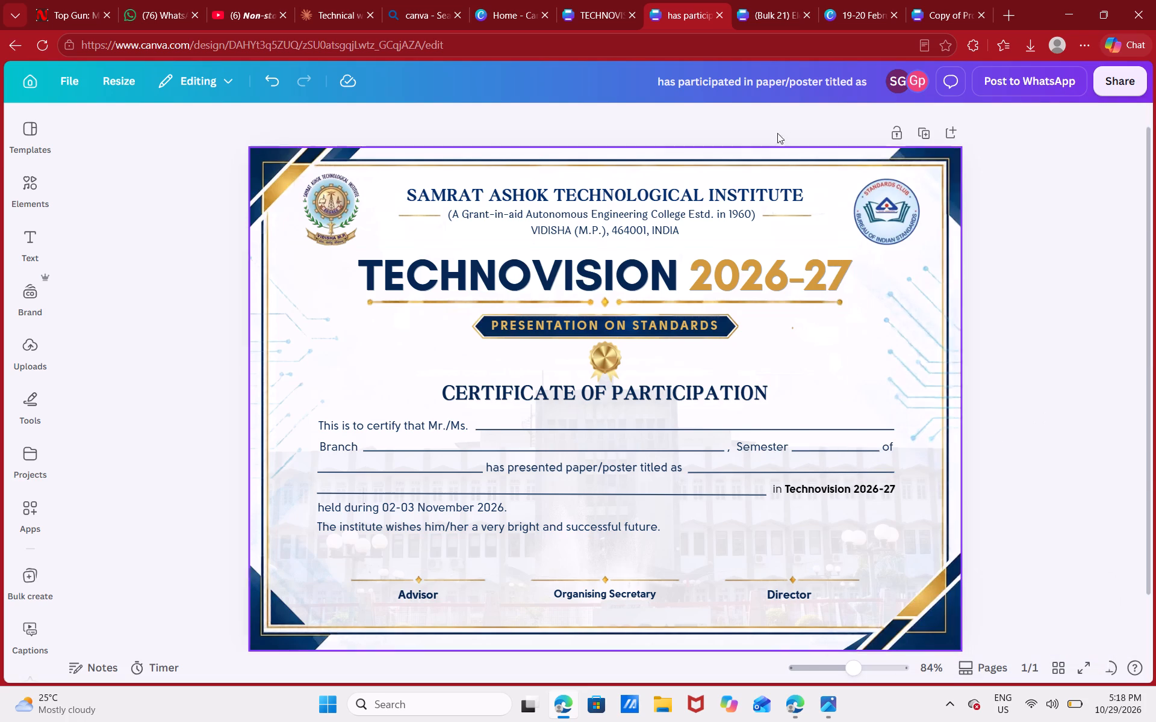
Open the browser's list of downloads to check the participation certificate image.
click(1031, 51)
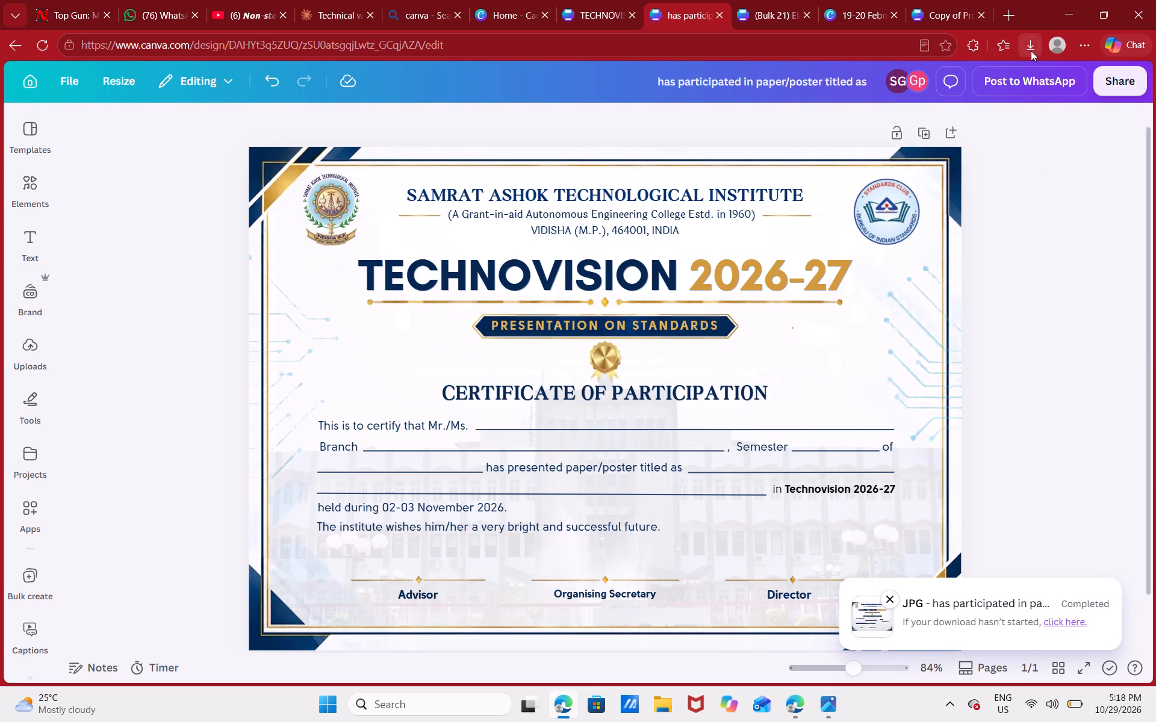